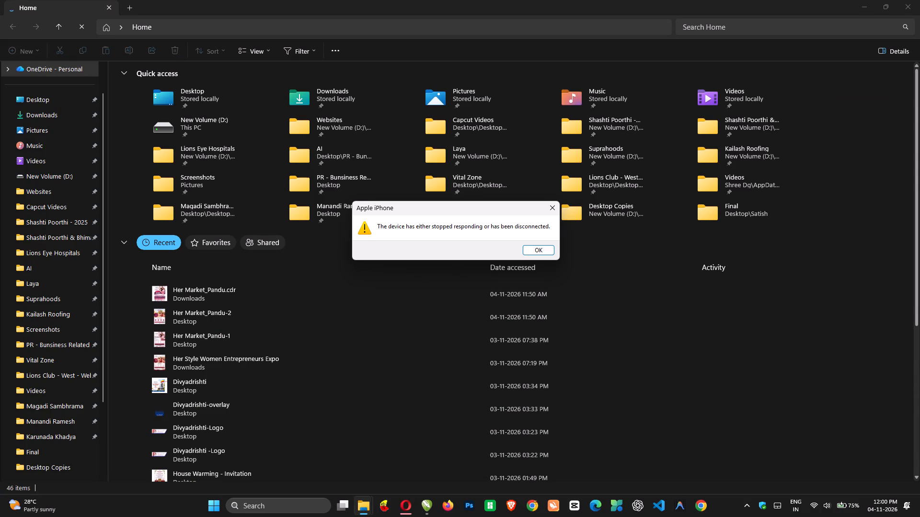
Dismiss the Apple iPhone device notice and close that file window.
{"action": "scroll", "coordinate": [0, 431], "scroll_direction": "down", "scroll_amount": 2}
{"action": "left_click", "coordinate": [545, 250]}
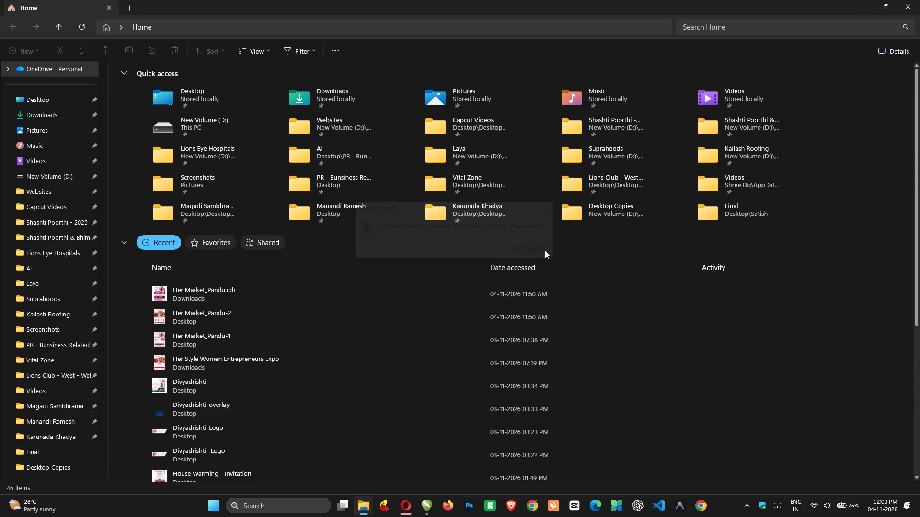
{"action": "scroll", "coordinate": [34, 446], "scroll_direction": "down", "scroll_amount": 4}
{"action": "left_click", "coordinate": [51, 409]}
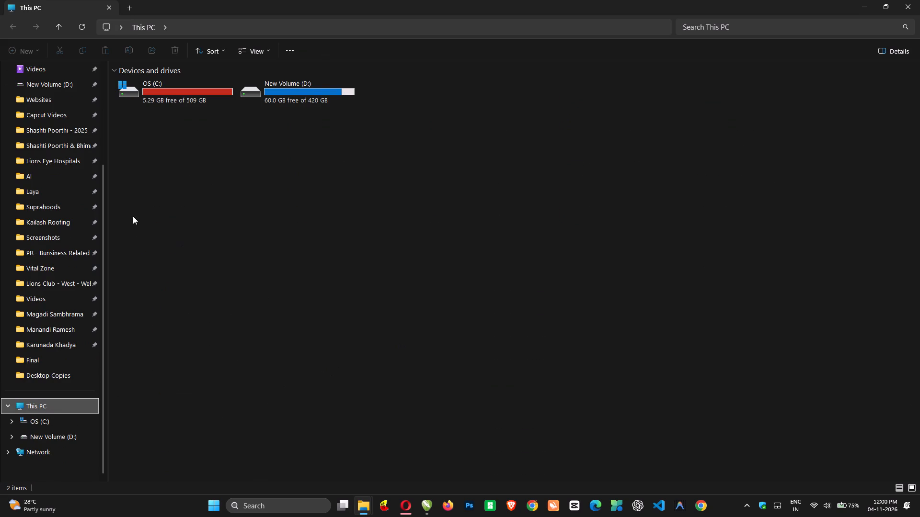
{"action": "left_click", "coordinate": [919, 0]}
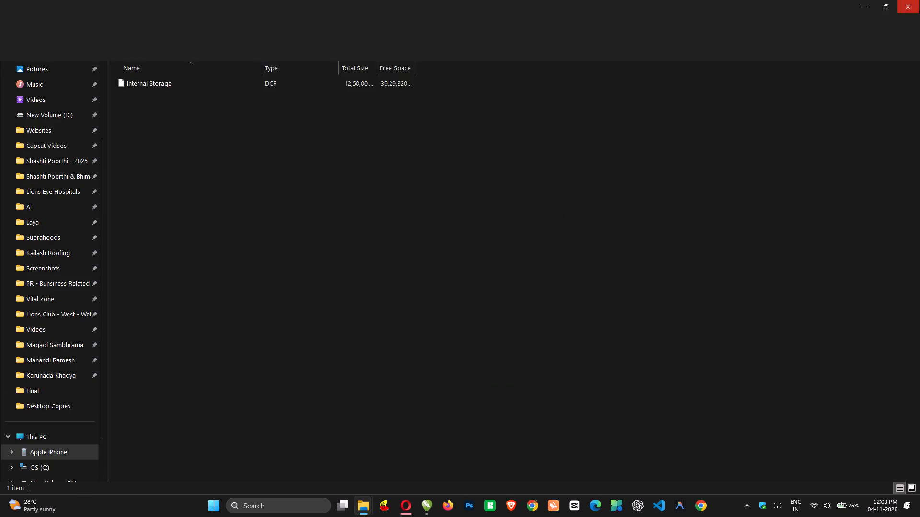
Look through the files in the Desktop folder.
{"action": "scroll", "coordinate": [14, 212], "scroll_direction": "up", "scroll_amount": 7}
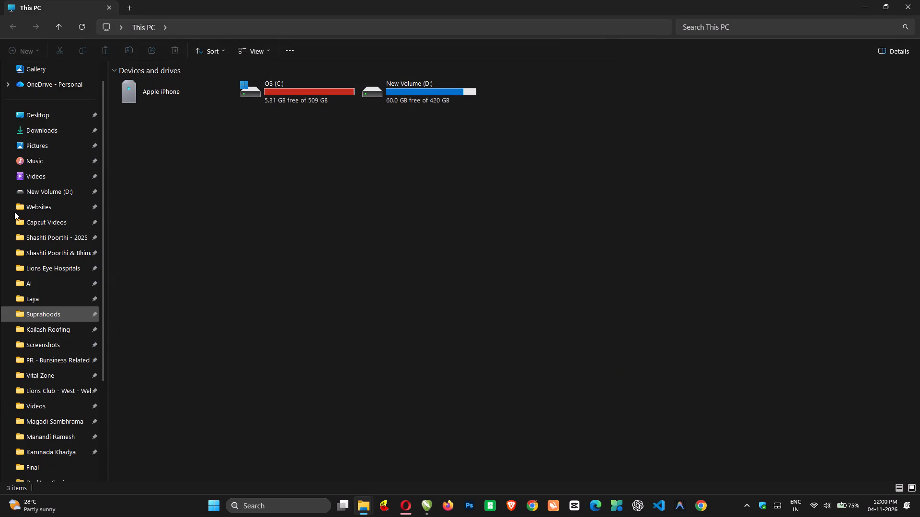
{"action": "left_click", "coordinate": [48, 116]}
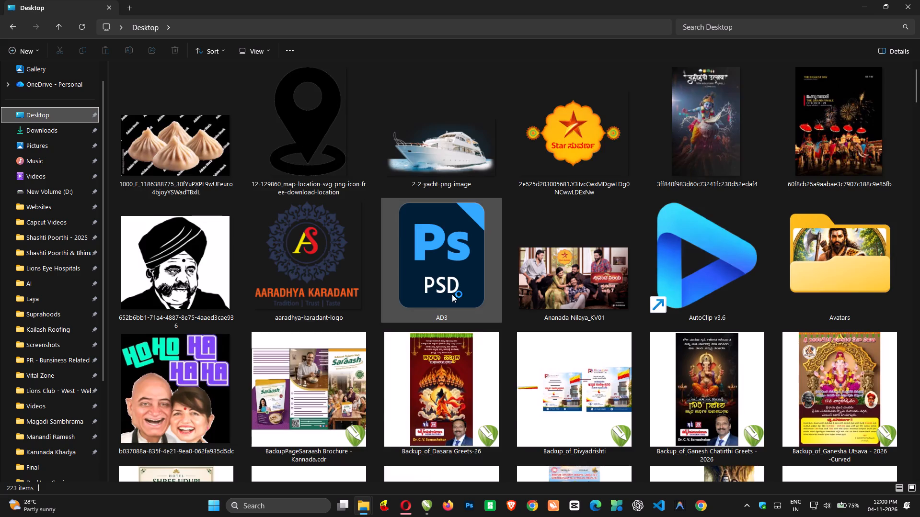
{"action": "scroll", "coordinate": [452, 294], "scroll_direction": "down", "scroll_amount": 18}
{"action": "scroll", "coordinate": [452, 294], "scroll_direction": "down", "scroll_amount": 4}
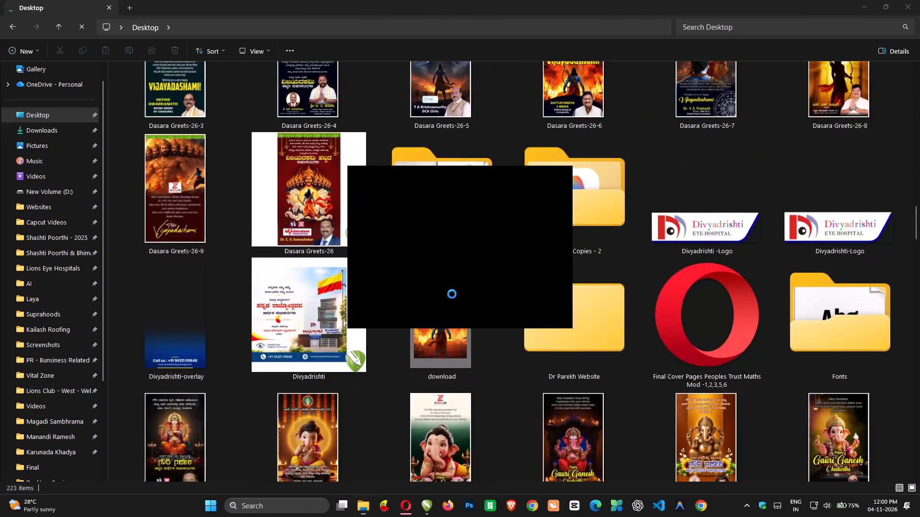
{"action": "scroll", "coordinate": [452, 294], "scroll_direction": "down", "scroll_amount": 6}
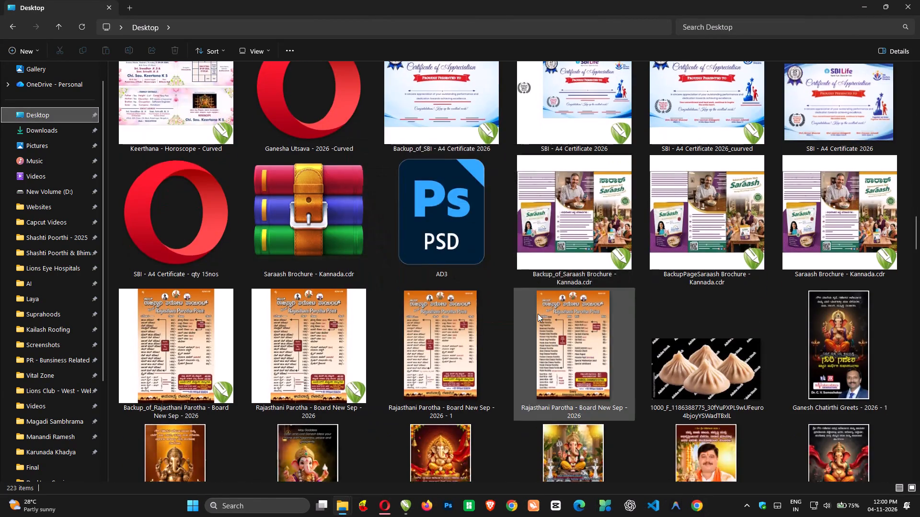
{"action": "scroll", "coordinate": [452, 294], "scroll_direction": "down", "scroll_amount": 4}
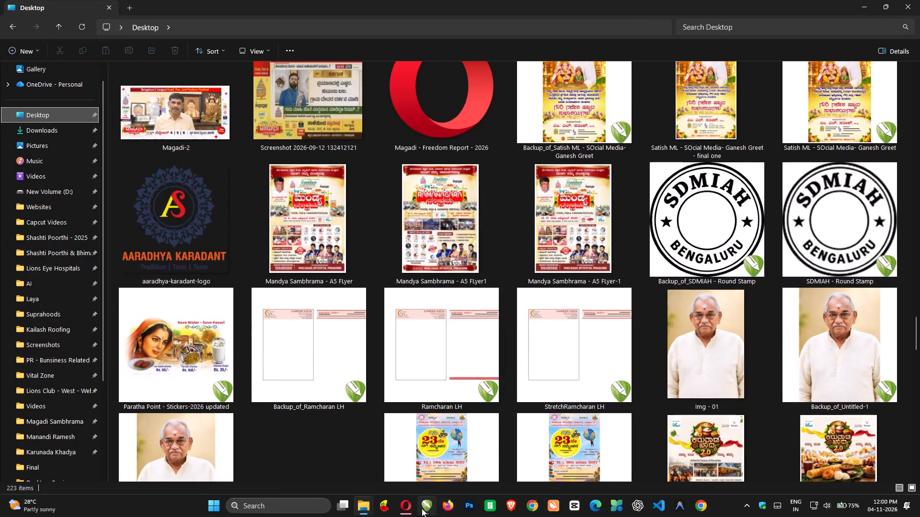
Switch to the Downloads folder window and open the Her Market concept PDF.
{"action": "left_click", "coordinate": [423, 509]}
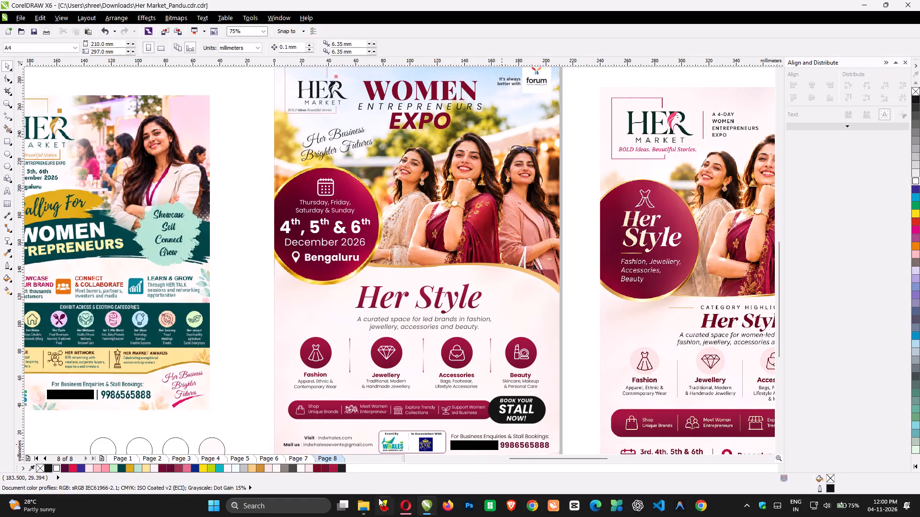
{"action": "left_click", "coordinate": [361, 503]}
{"action": "left_click", "coordinate": [337, 470]}
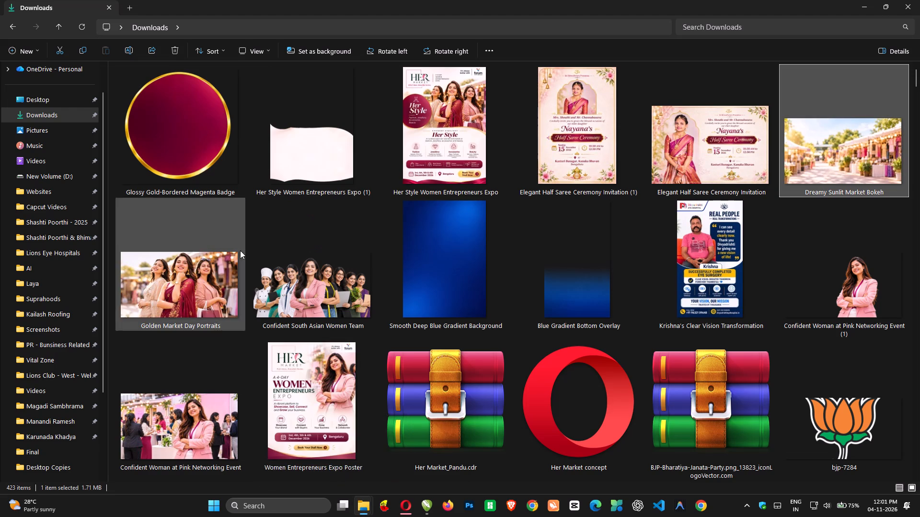
{"action": "double_click", "coordinate": [560, 387]}
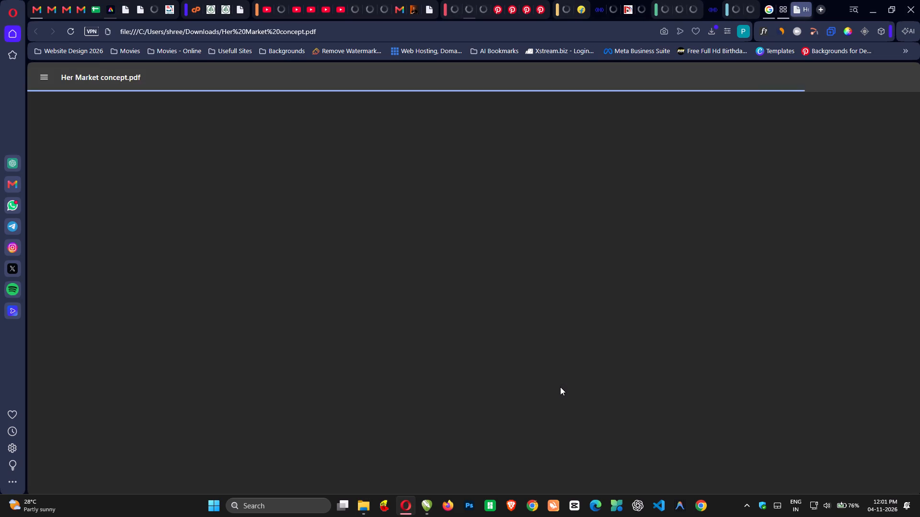
{"action": "scroll", "coordinate": [560, 387], "scroll_direction": "down", "scroll_amount": 5}
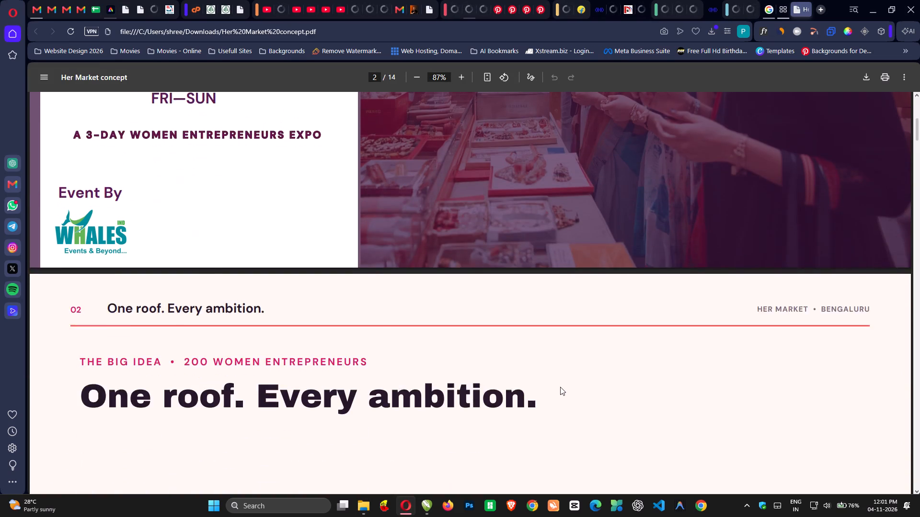
{"action": "scroll", "coordinate": [560, 387], "scroll_direction": "down", "scroll_amount": 5}
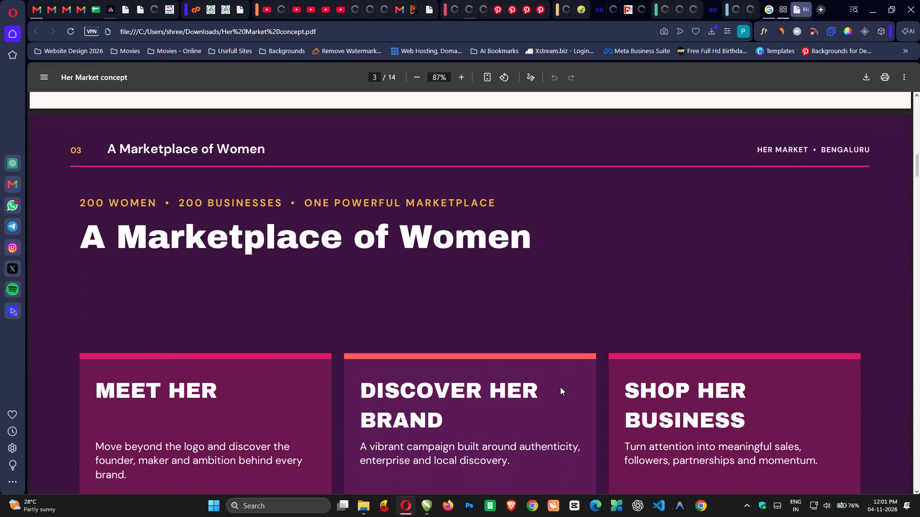
{"action": "scroll", "coordinate": [560, 387], "scroll_direction": "down", "scroll_amount": 5}
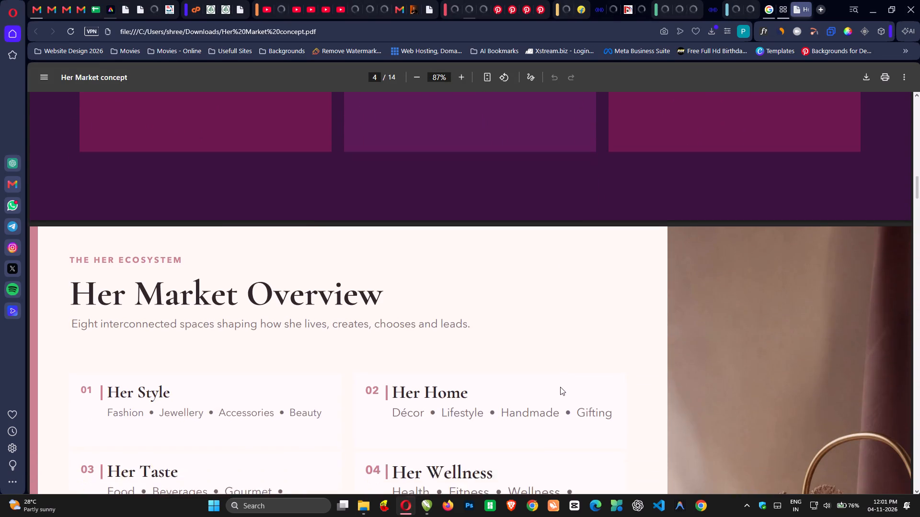
{"action": "scroll", "coordinate": [560, 387], "scroll_direction": "down", "scroll_amount": 1}
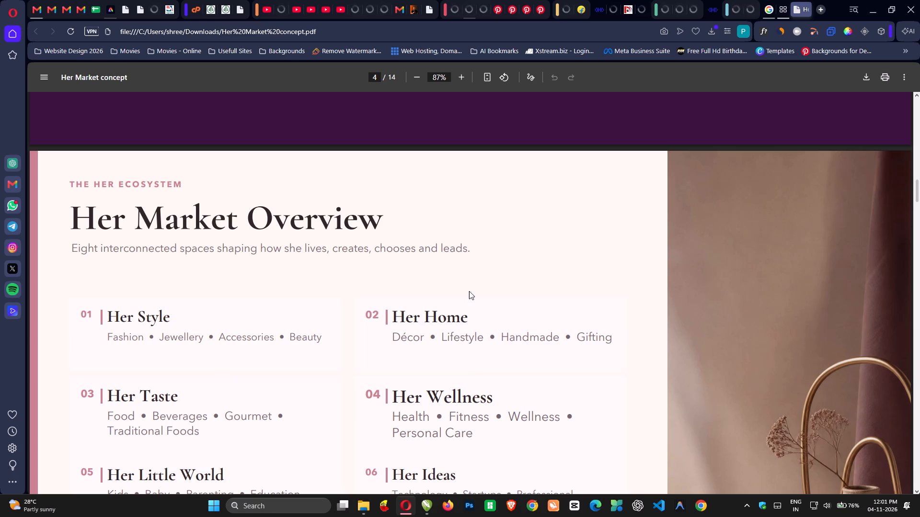
{"action": "key", "text": "alt+Tab"}
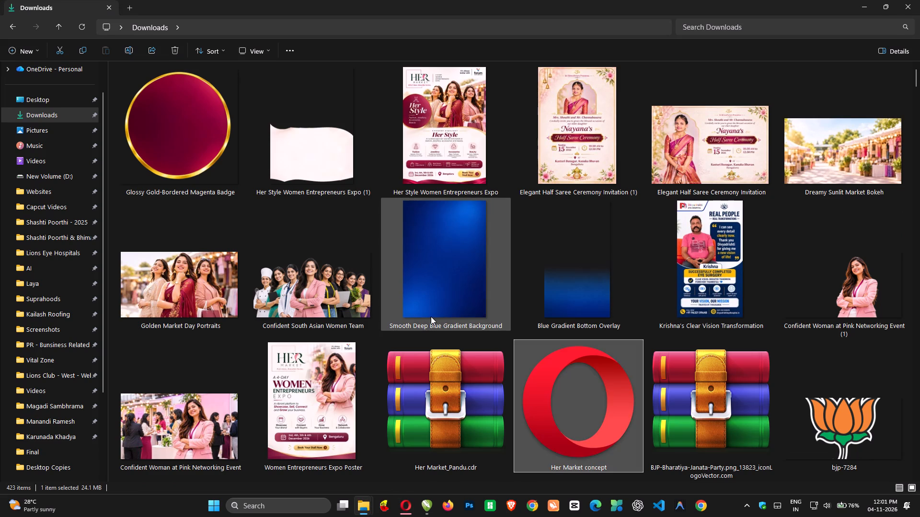
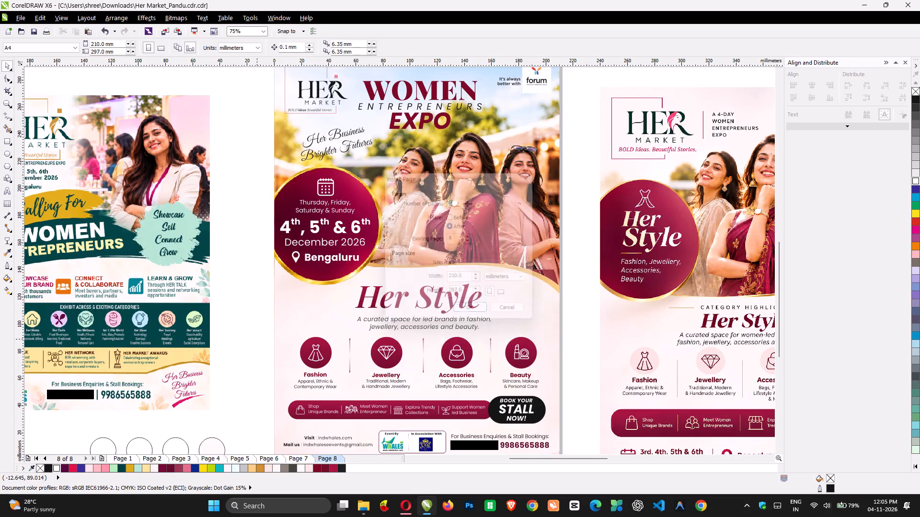
{"action": "key", "text": "Page_Up"}
{"action": "key", "text": "Page_Up"}
{"action": "key", "text": "Page_Up"}
{"action": "key", "text": "Page_Up"}
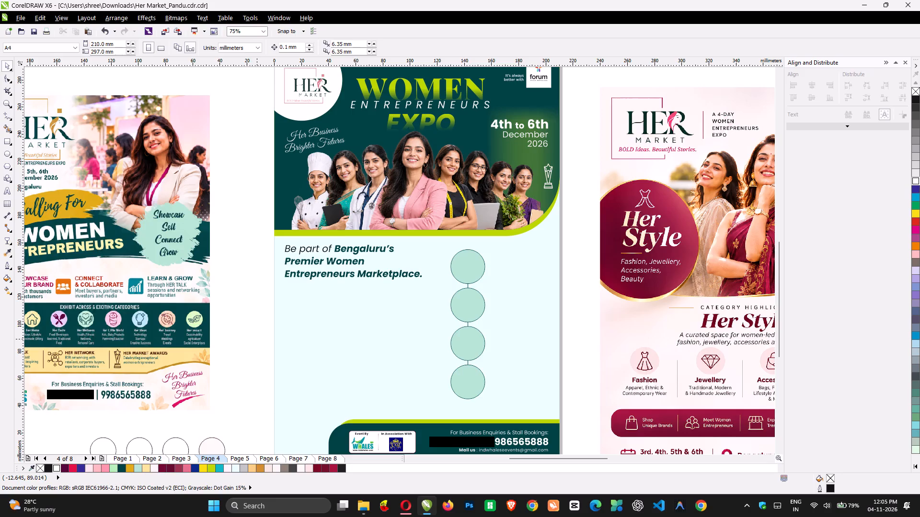
Cut the women's group photo out of page 4's header, paste it back and move it off the page beside the older poster.
{"action": "left_click", "coordinate": [415, 203], "text": "alt"}
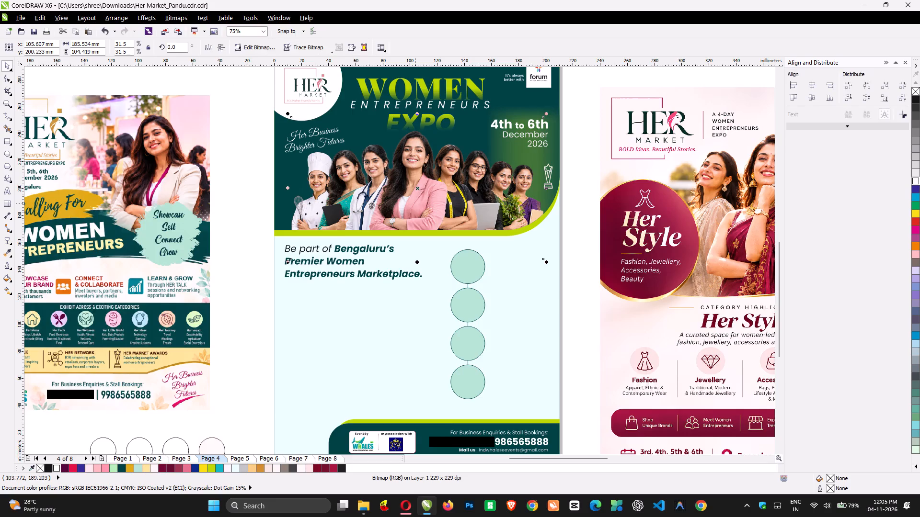
{"action": "key", "text": "ctrl+x"}
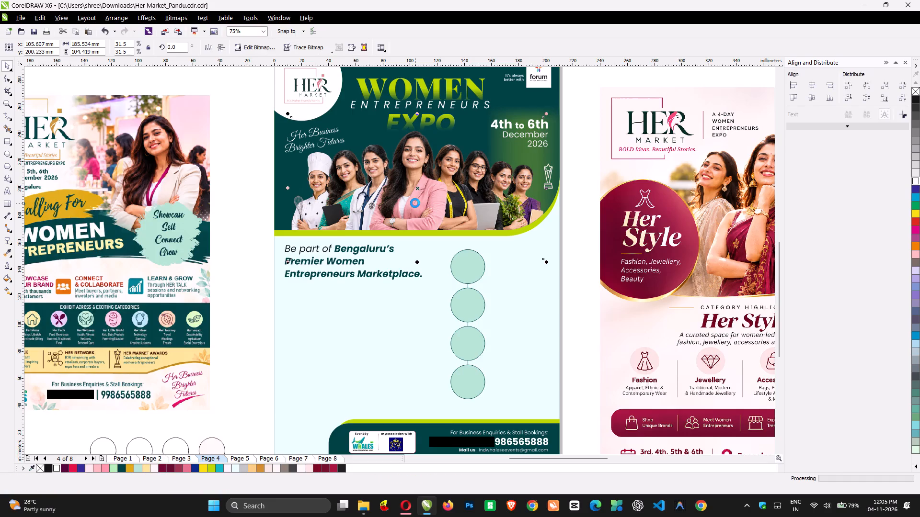
{"action": "key", "text": "ctrl+v"}
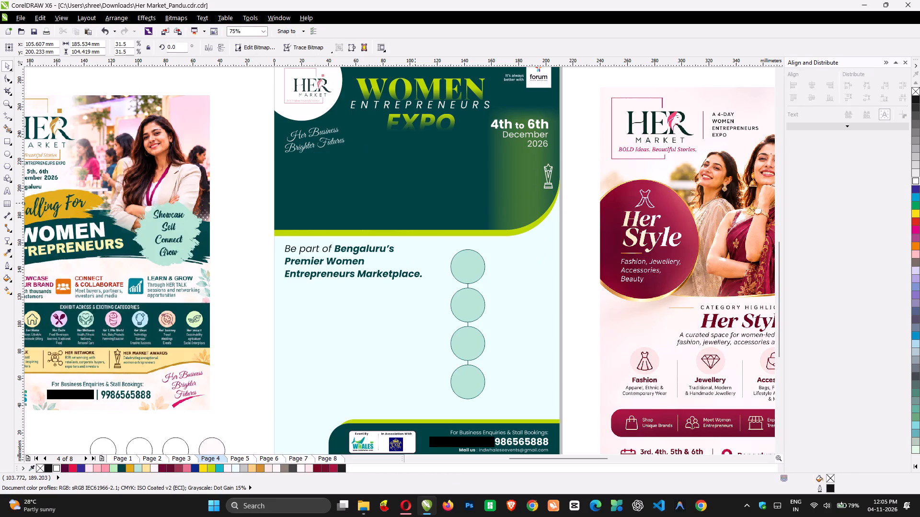
{"action": "left_click_drag", "start_coordinate": [415, 203], "coordinate": [105, 261]}
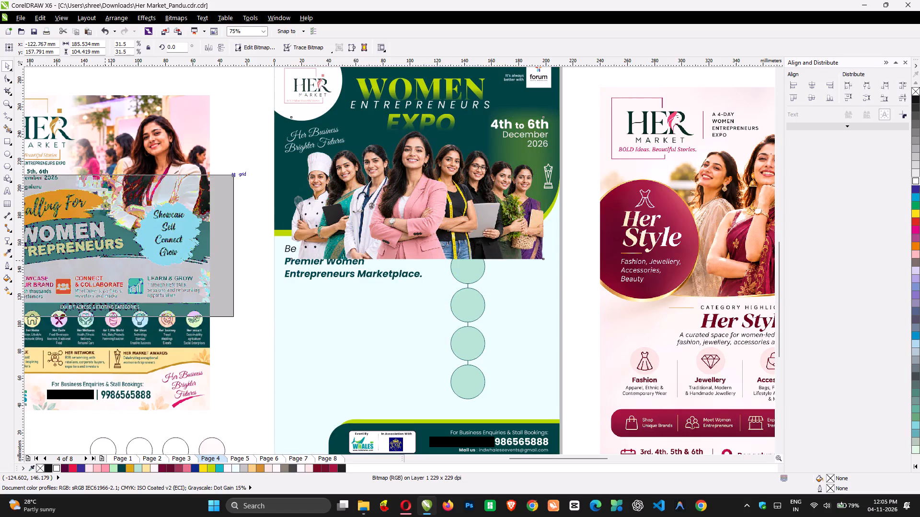
{"action": "left_click_drag", "start_coordinate": [105, 261], "coordinate": [138, 286]}
{"action": "left_click_drag", "start_coordinate": [238, 295], "coordinate": [219, 284]}
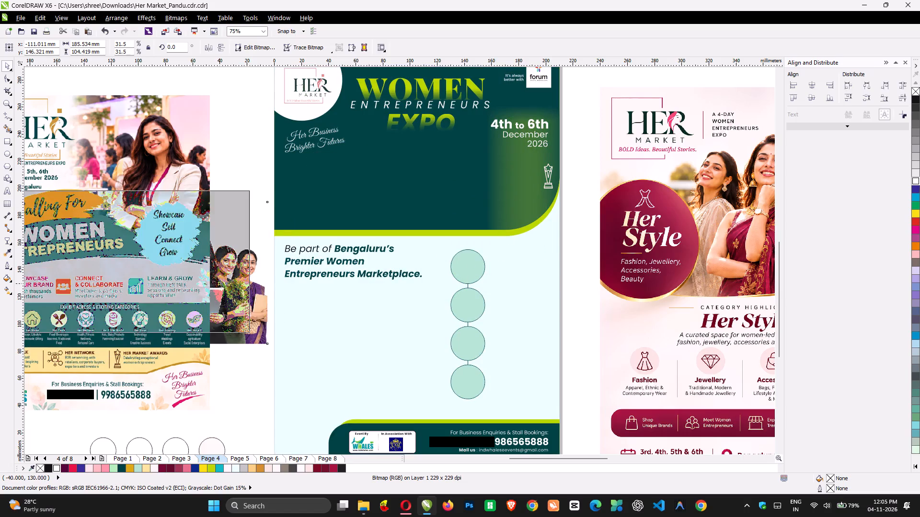
{"action": "left_click_drag", "start_coordinate": [219, 284], "coordinate": [219, 283]}
{"action": "left_click_drag", "start_coordinate": [380, 275], "coordinate": [381, 281]}
Lower the linear transparency fade on the header's EXPO text, setting it straight down at 270°.
{"action": "scroll", "coordinate": [381, 281], "scroll_direction": "up", "scroll_amount": 1}
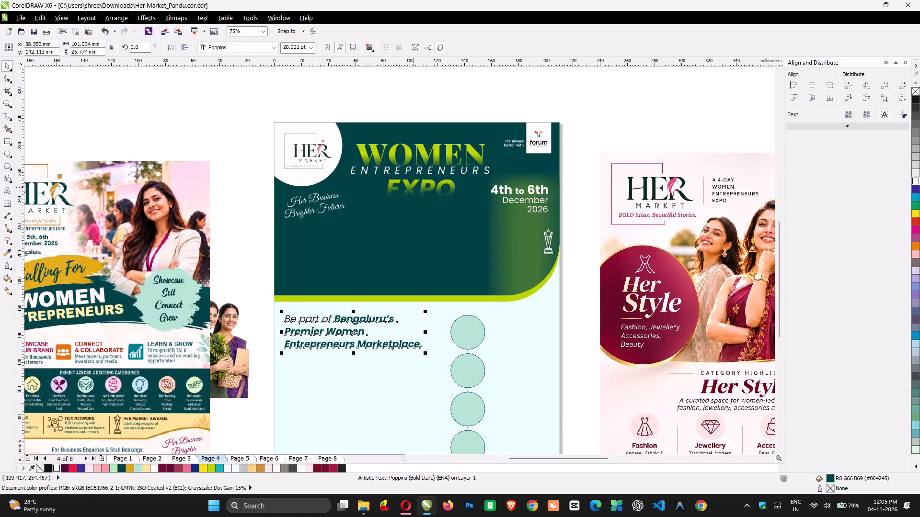
{"action": "left_click", "coordinate": [412, 187]}
{"action": "left_click", "coordinate": [411, 191], "text": "ctrl"}
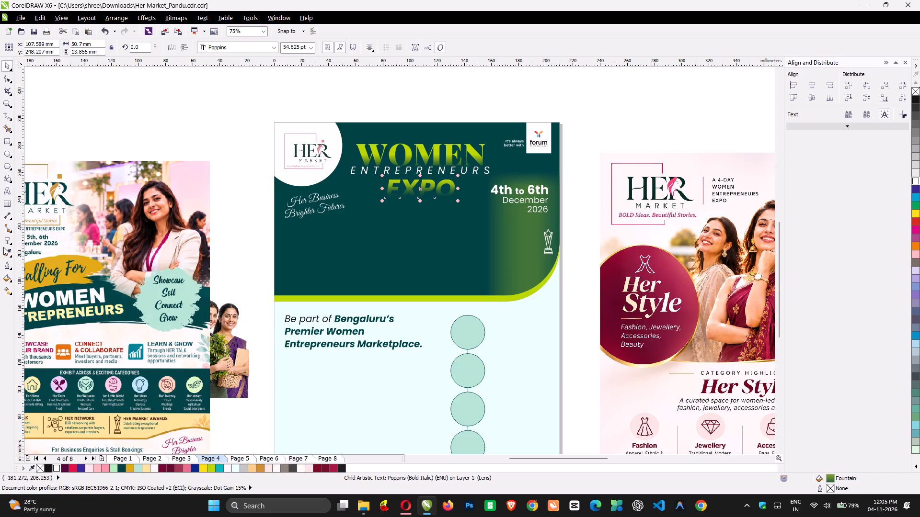
{"action": "left_click", "coordinate": [8, 241]}
{"action": "left_click_drag", "start_coordinate": [421, 201], "coordinate": [421, 205]}
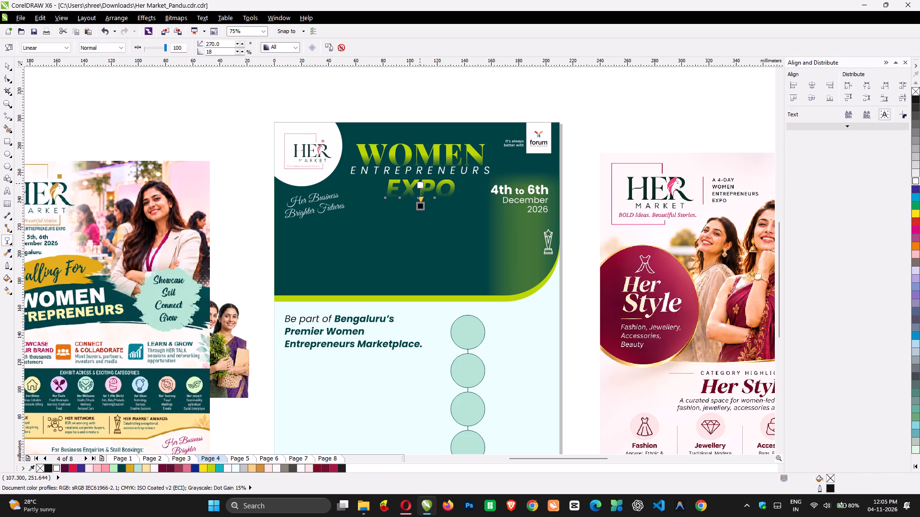
{"action": "left_click_drag", "start_coordinate": [420, 183], "coordinate": [419, 189]}
{"action": "left_click_drag", "start_coordinate": [419, 189], "coordinate": [421, 190]}
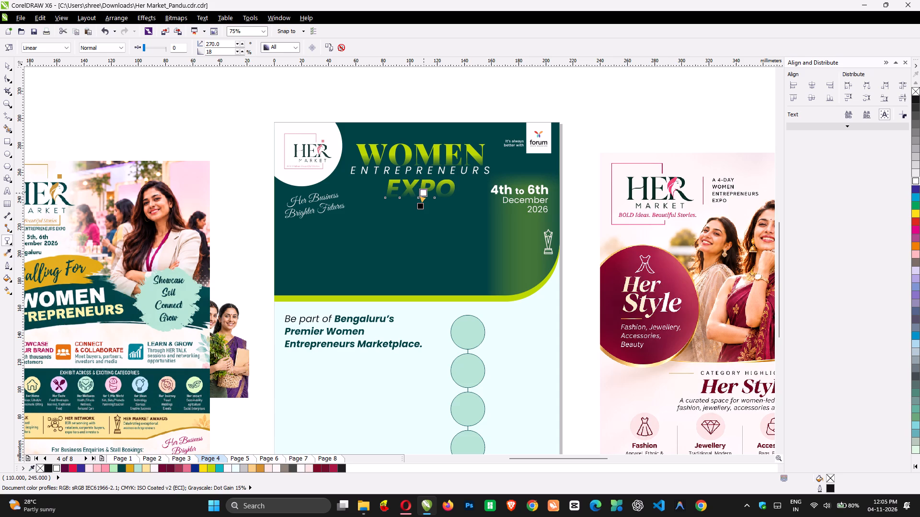
{"action": "left_click_drag", "start_coordinate": [421, 190], "coordinate": [421, 189]}
{"action": "key", "text": "z"}
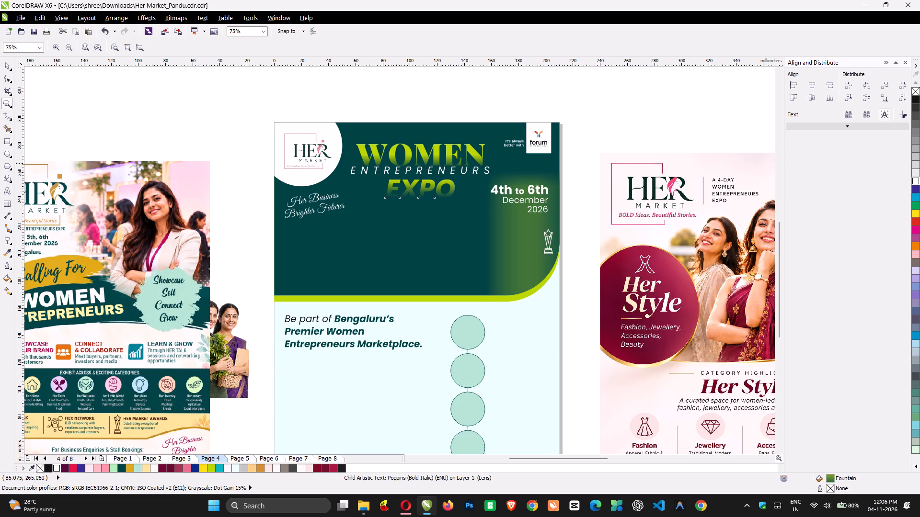
{"action": "left_click_drag", "start_coordinate": [360, 159], "coordinate": [498, 226]}
{"action": "key", "text": "space"}
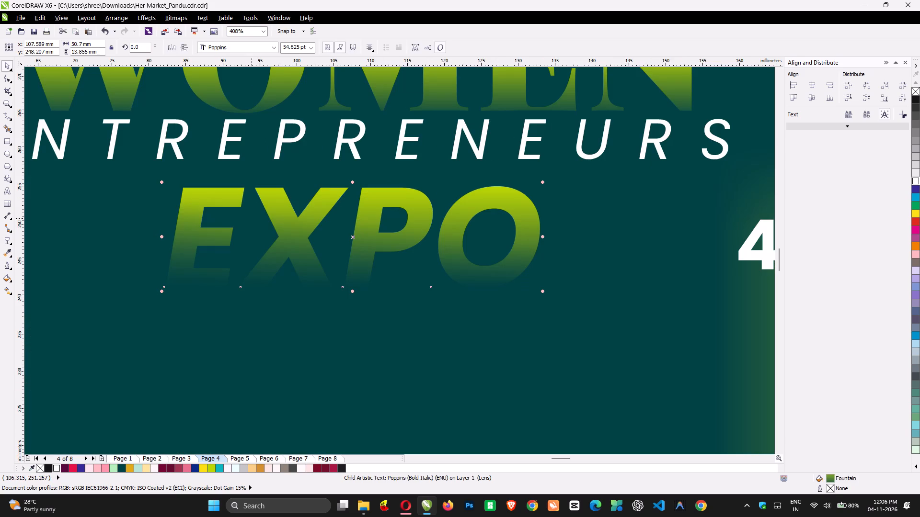
{"action": "left_click", "coordinate": [7, 241]}
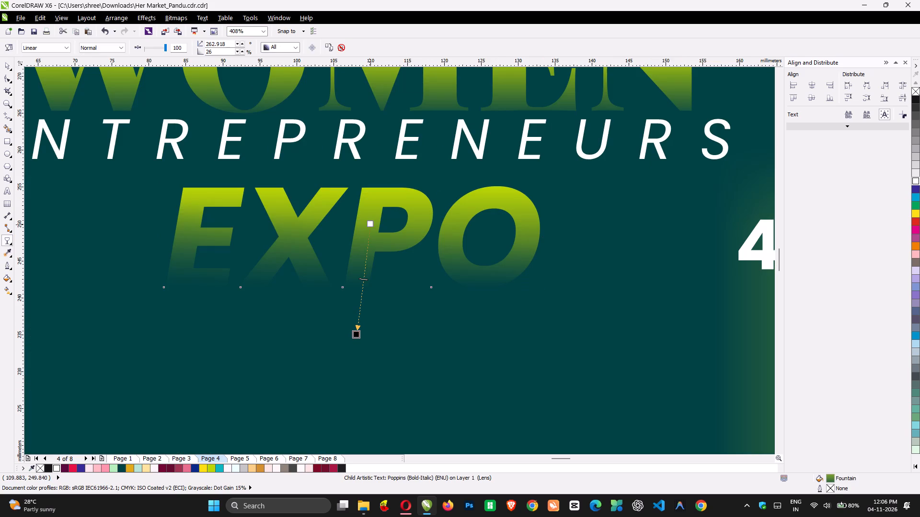
{"action": "left_click_drag", "start_coordinate": [369, 225], "coordinate": [356, 234]}
{"action": "left_click_drag", "start_coordinate": [356, 234], "coordinate": [357, 246]}
{"action": "key", "text": "F3"}
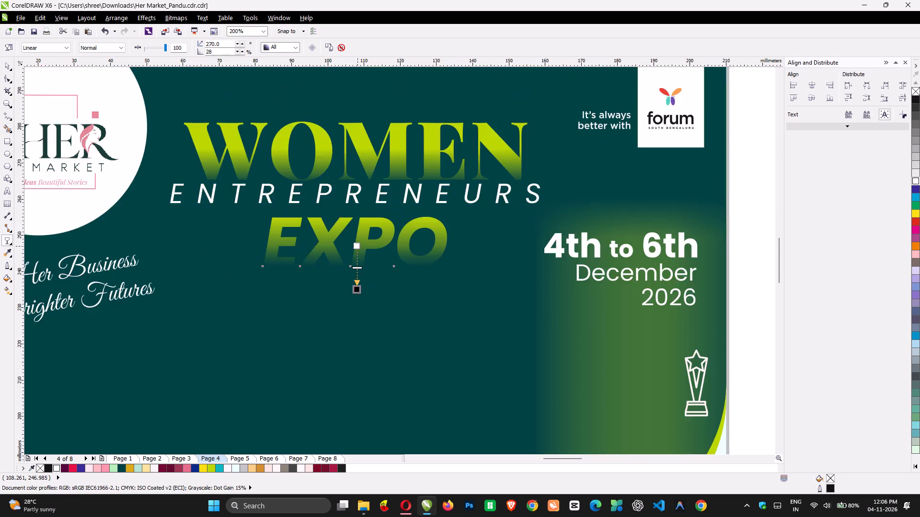
{"action": "key", "text": "F3"}
{"action": "key", "text": "space"}
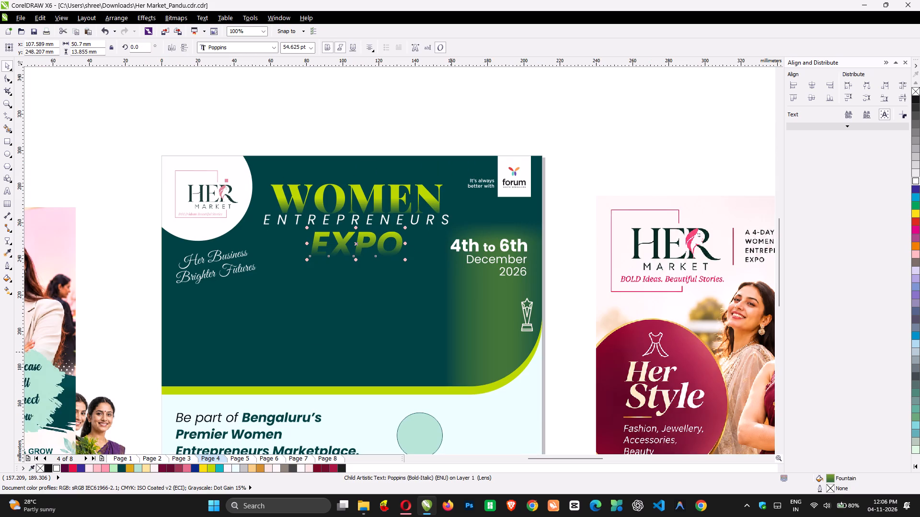
Delete the green gradient glow behind the date and trophy in the page 4 header.
{"action": "left_click", "coordinate": [450, 352], "text": "alt"}
{"action": "key", "text": "Delete"}
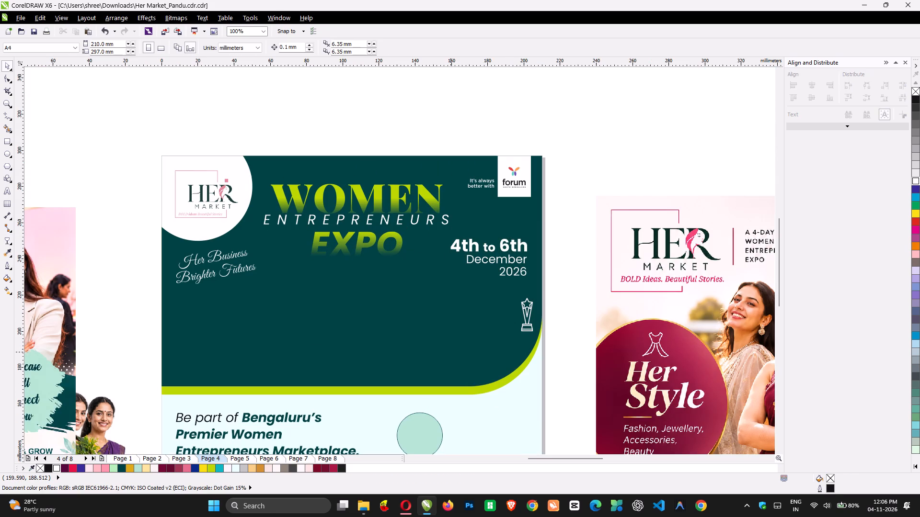
Duplicate the white logo circle, place the copy below the tagline at the header's lower-left corner and fill it with Chartreuse.
{"action": "left_click", "coordinate": [242, 169], "text": "alt"}
{"action": "key", "text": "ctrl+c"}
{"action": "key", "text": "ctrl+v"}
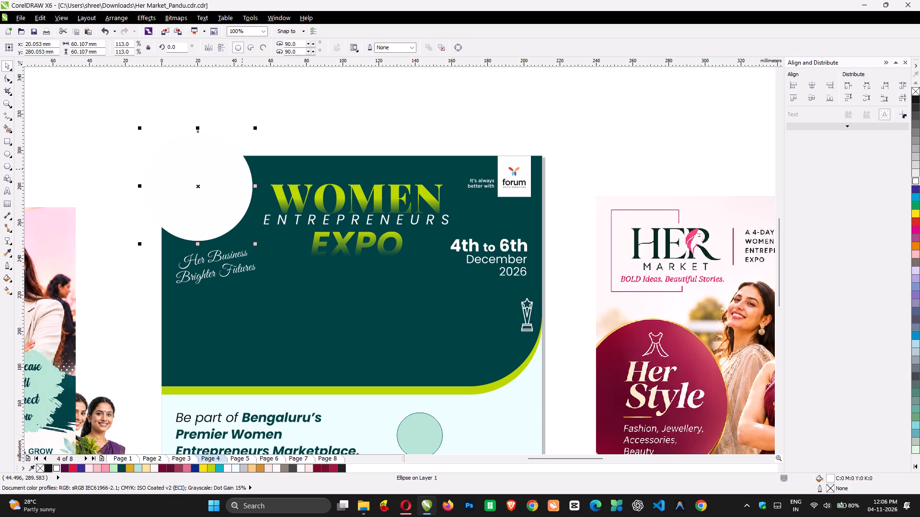
{"action": "left_click_drag", "start_coordinate": [242, 169], "coordinate": [236, 337]}
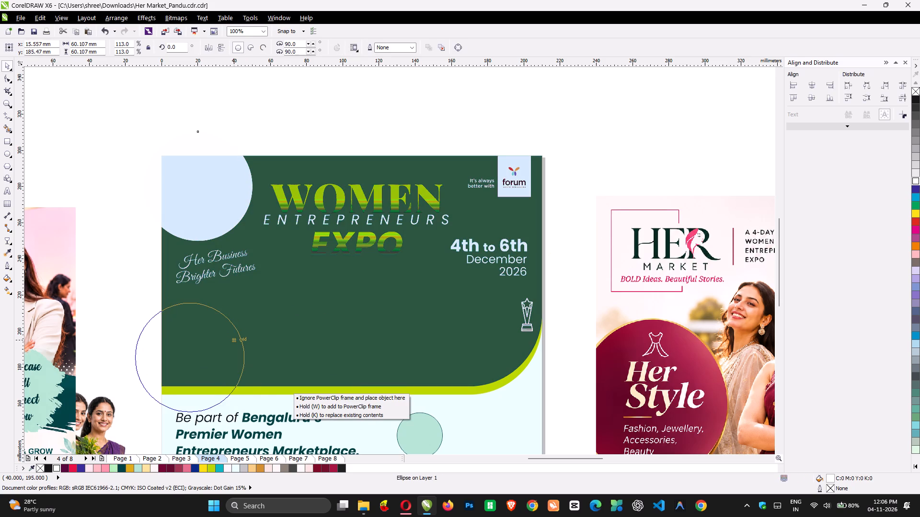
{"action": "left_click_drag", "start_coordinate": [236, 337], "coordinate": [236, 335]}
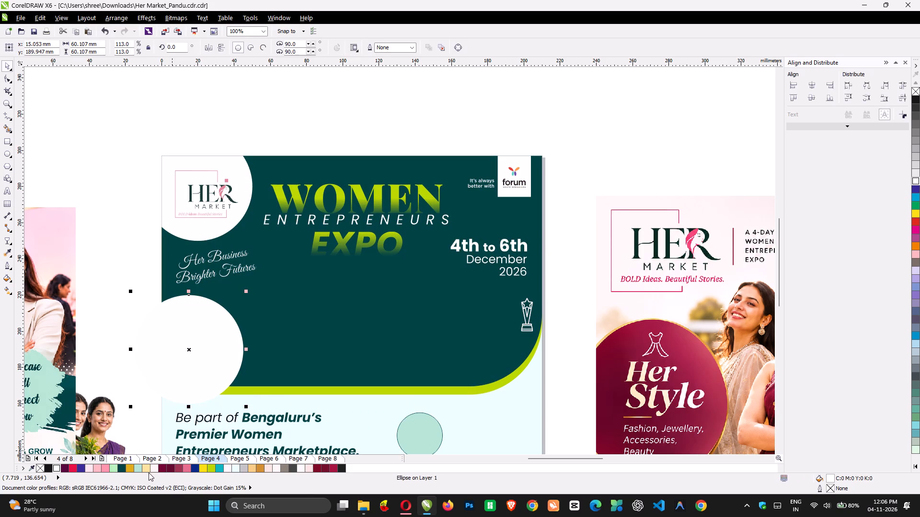
{"action": "left_click", "coordinate": [212, 468]}
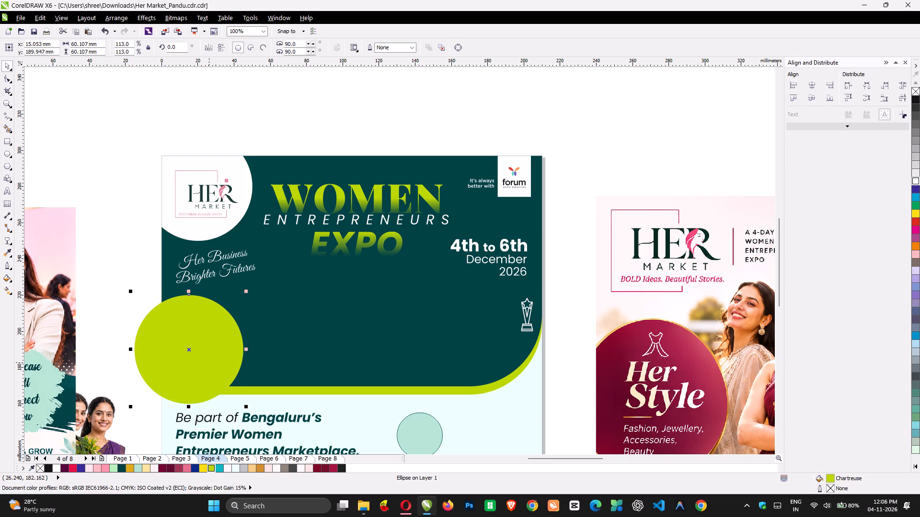
PowerClip the Chartreuse circle inside the dark green header shape and shift it to about X 23 mm, Y 187 mm.
{"action": "right_click", "coordinate": [209, 362]}
{"action": "left_click", "coordinate": [265, 107]}
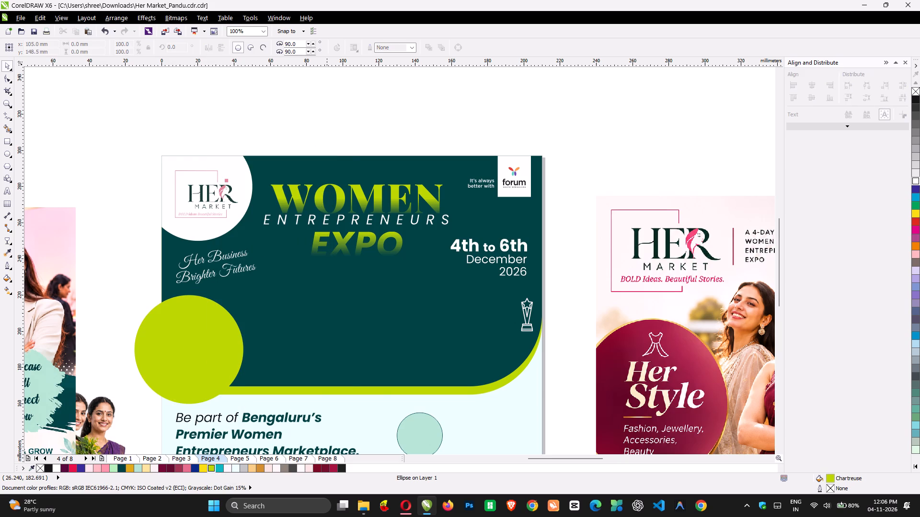
{"action": "left_click", "coordinate": [338, 313]}
{"action": "left_click", "coordinate": [202, 336], "text": "alt"}
{"action": "left_click_drag", "start_coordinate": [202, 336], "coordinate": [217, 340]}
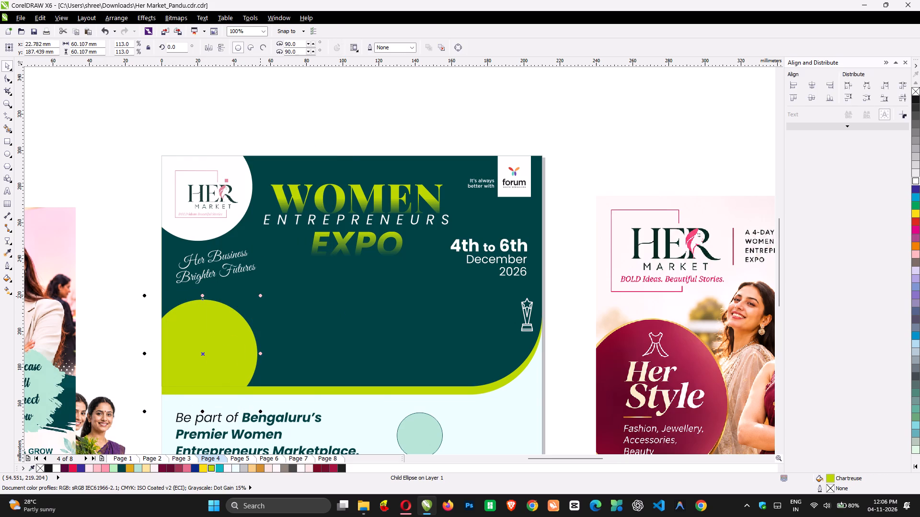
Enlarge the Chartreuse circle in the header to about 67.6 mm and shift it to about X 26 mm, Y 189 mm.
{"action": "left_click_drag", "start_coordinate": [260, 296], "coordinate": [290, 284]}
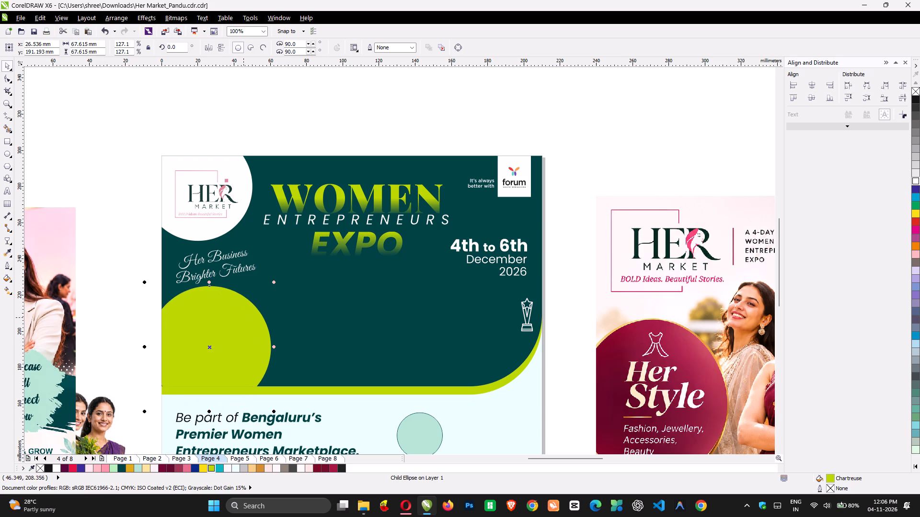
{"action": "left_click_drag", "start_coordinate": [241, 319], "coordinate": [242, 325]}
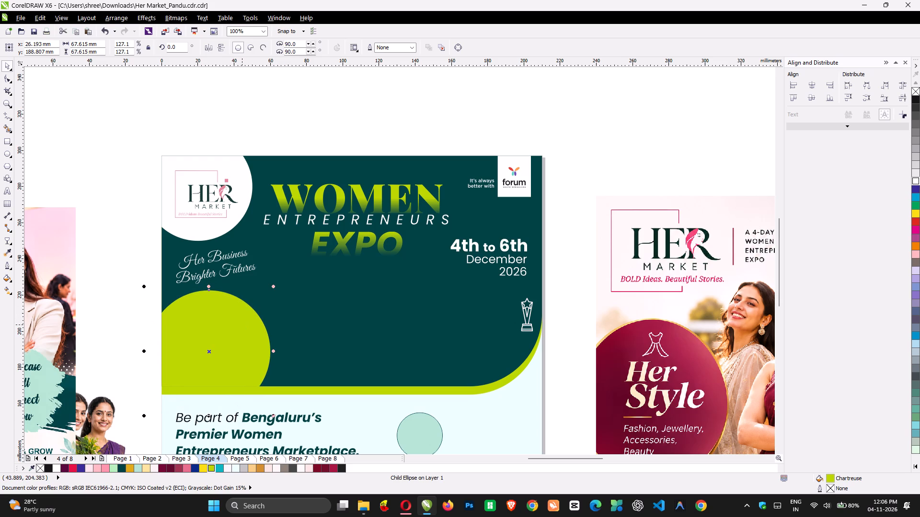
{"action": "left_click", "coordinate": [121, 267]}
Copy the white calendar, date and Bengaluru text group from the maroon circle on page 8 and paste it onto page 4.
{"action": "key", "text": "Page_Up"}
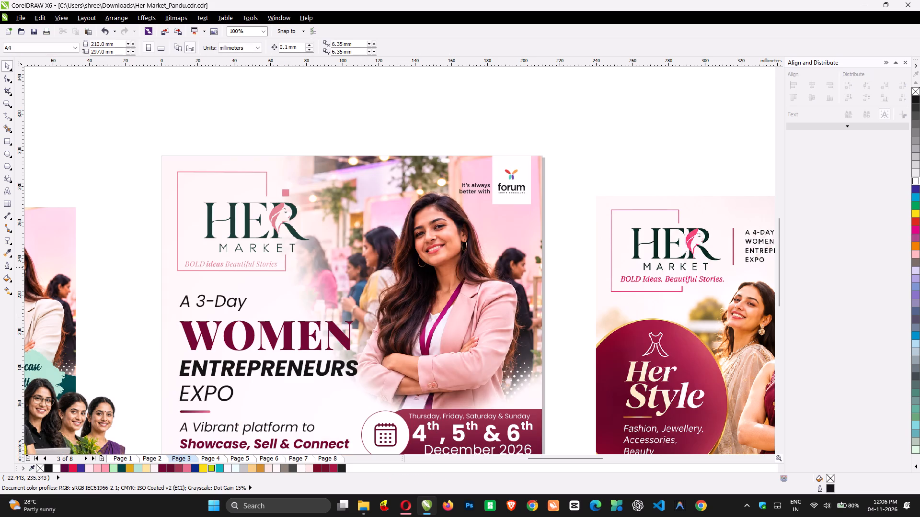
{"action": "key", "text": "Page_Down"}
{"action": "key", "text": "Page_Down"}
{"action": "key", "text": "Page_Down"}
{"action": "key", "text": "Page_Down"}
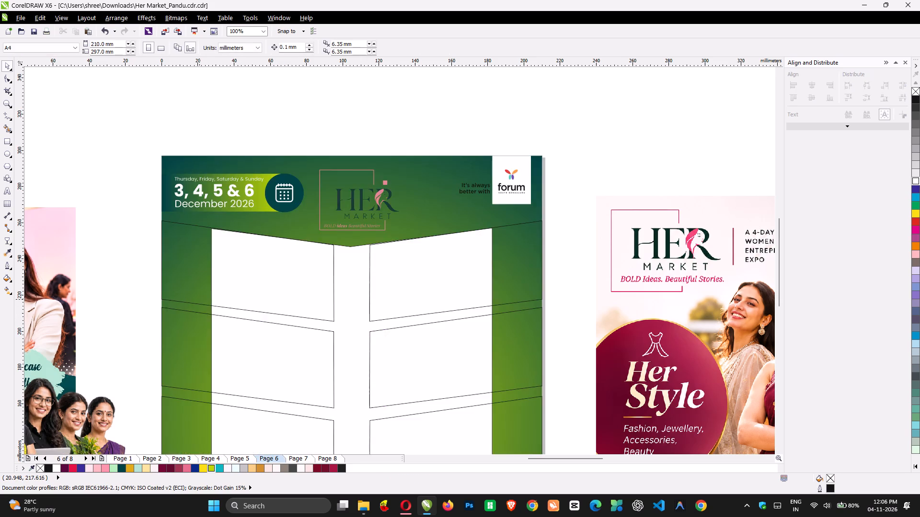
{"action": "key", "text": "Page_Down"}
{"action": "left_click", "coordinate": [223, 333]}
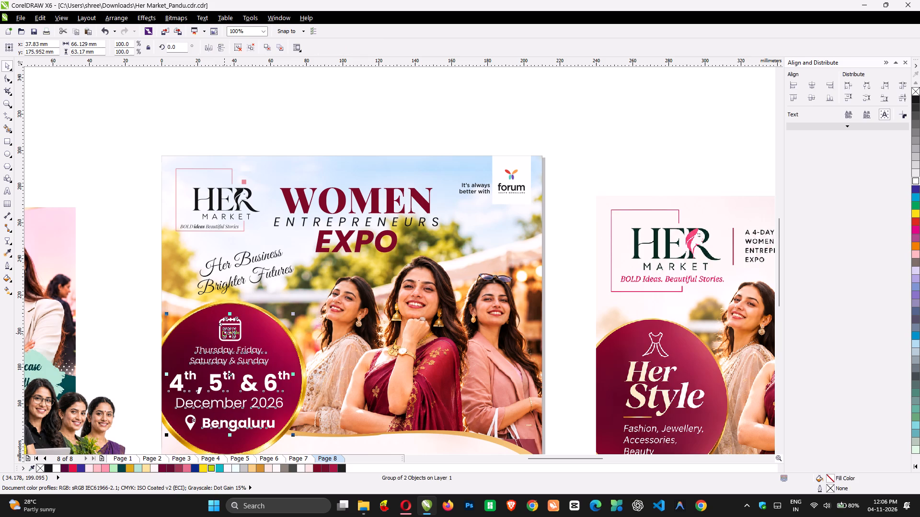
{"action": "key", "text": "ctrl+c"}
{"action": "key", "text": "Page_Up"}
{"action": "key", "text": "Page_Up"}
{"action": "key", "text": "Page_Up"}
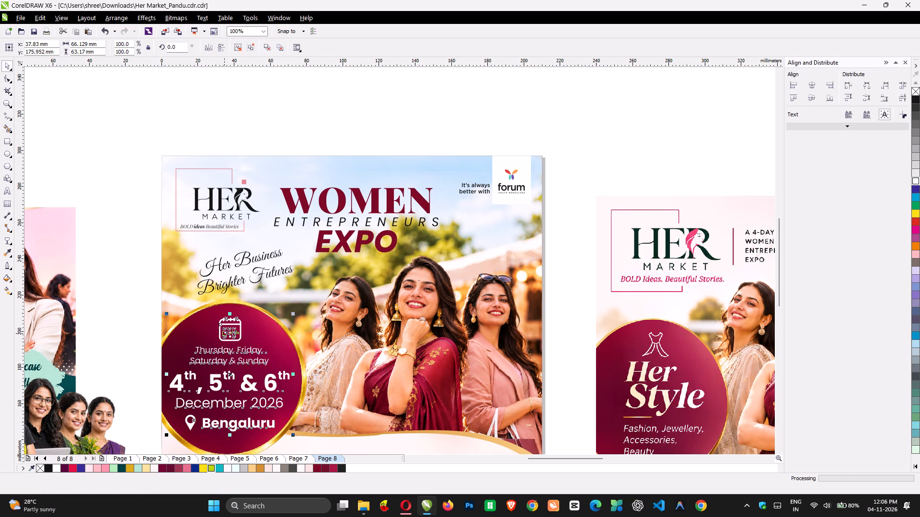
{"action": "key", "text": "Page_Up"}
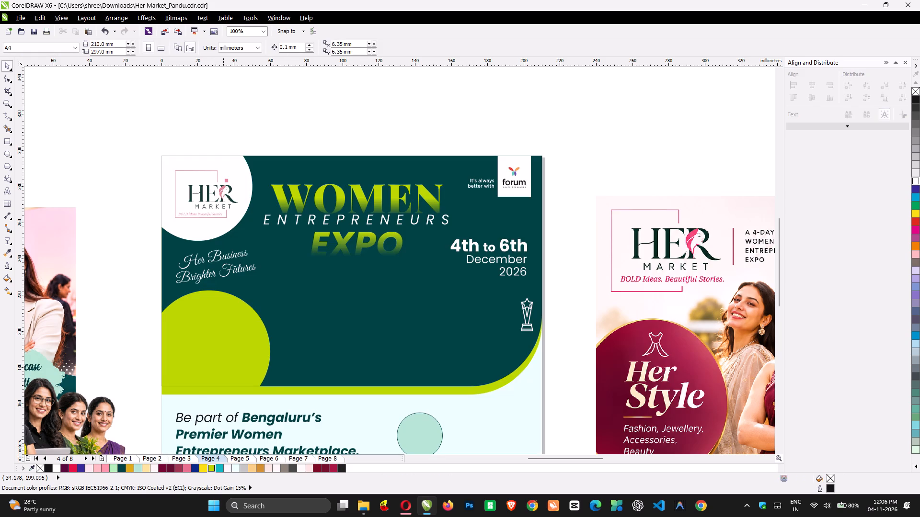
{"action": "key", "text": "ctrl+v"}
Scale the pasted date and venue group to about 45 mm wide and place it inside the Chartreuse circle.
{"action": "scroll", "coordinate": [223, 333], "scroll_direction": "down", "scroll_amount": 2}
{"action": "key", "text": "z"}
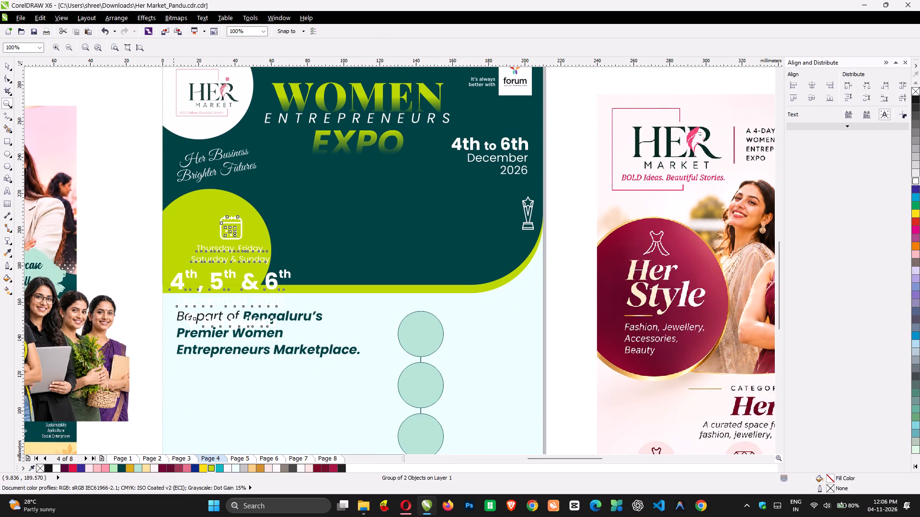
{"action": "left_click_drag", "start_coordinate": [132, 194], "coordinate": [347, 338]}
{"action": "key", "text": "space"}
{"action": "scroll", "coordinate": [347, 338], "scroll_direction": "up", "scroll_amount": 1}
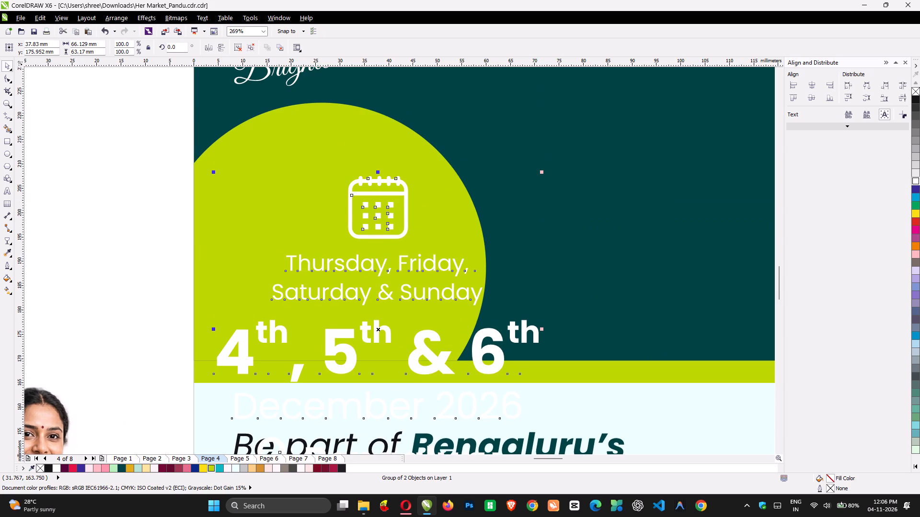
{"action": "left_click_drag", "start_coordinate": [348, 351], "coordinate": [306, 286]}
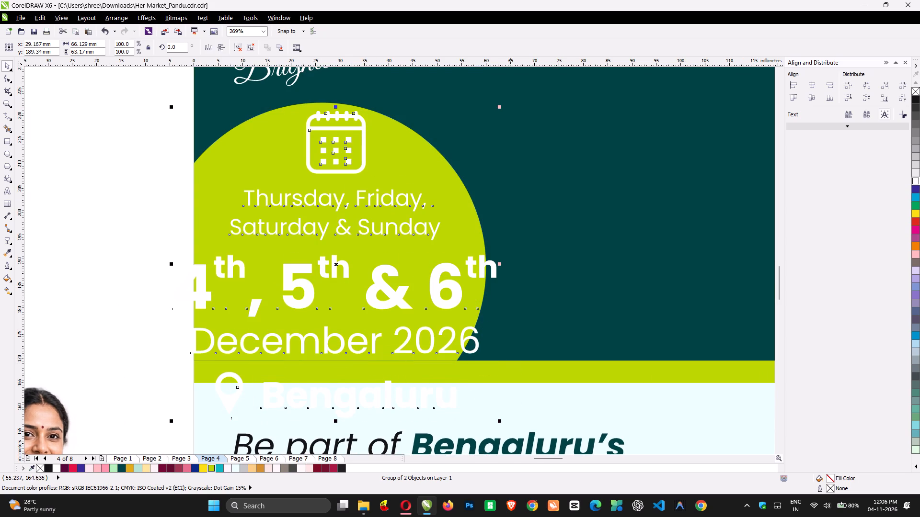
{"action": "left_click_drag", "start_coordinate": [501, 419], "coordinate": [414, 321]}
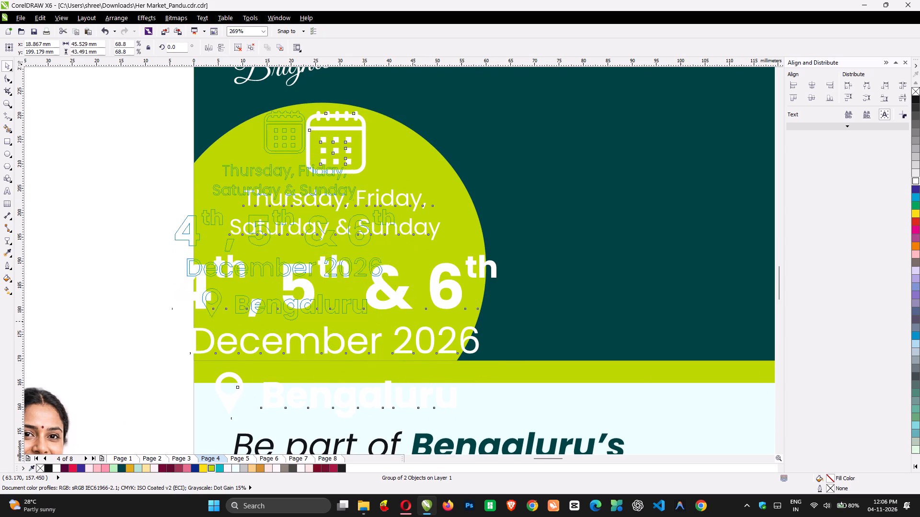
{"action": "left_click_drag", "start_coordinate": [414, 321], "coordinate": [413, 320]}
{"action": "left_click_drag", "start_coordinate": [362, 304], "coordinate": [415, 334]}
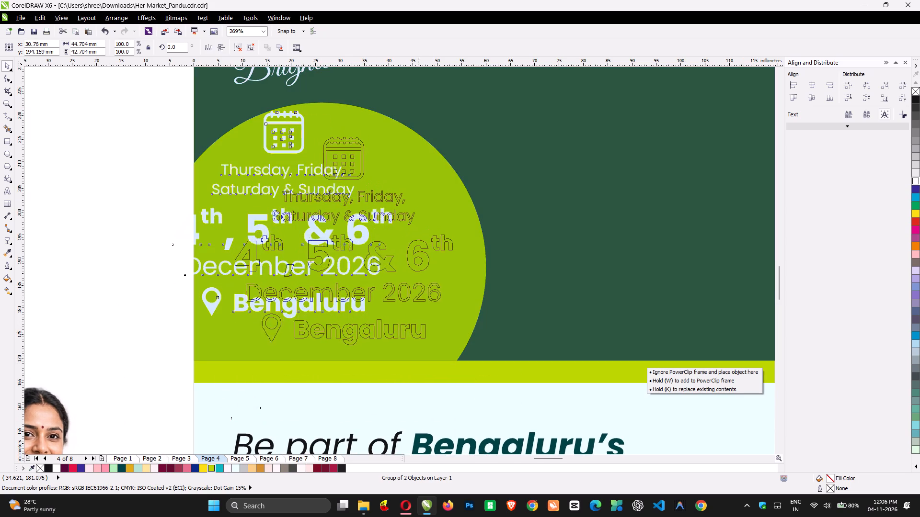
{"action": "left_click_drag", "start_coordinate": [415, 334], "coordinate": [400, 325]}
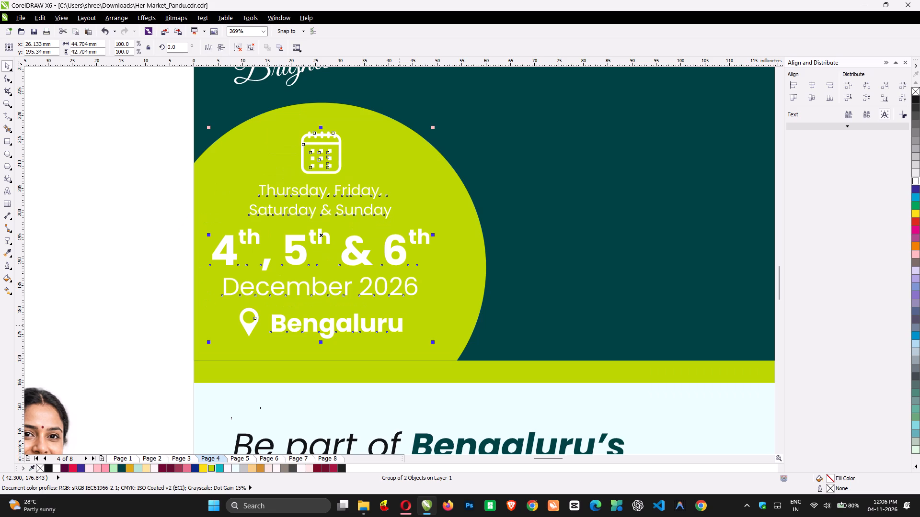
{"action": "left_click", "coordinate": [400, 325]}
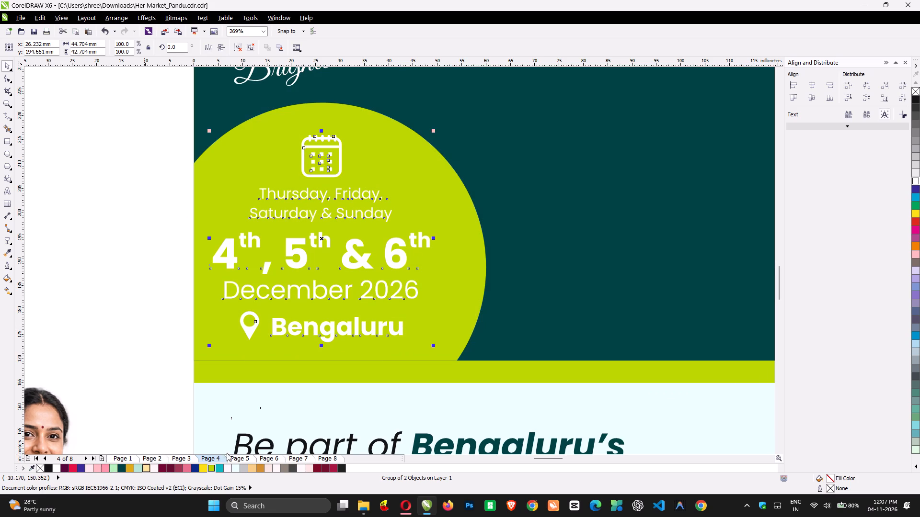
Fill the date and venue group with dark green #004245 and shift it to about X 28 mm, Y 195 mm.
{"action": "scroll", "coordinate": [288, 444], "scroll_direction": "right", "scroll_amount": 1}
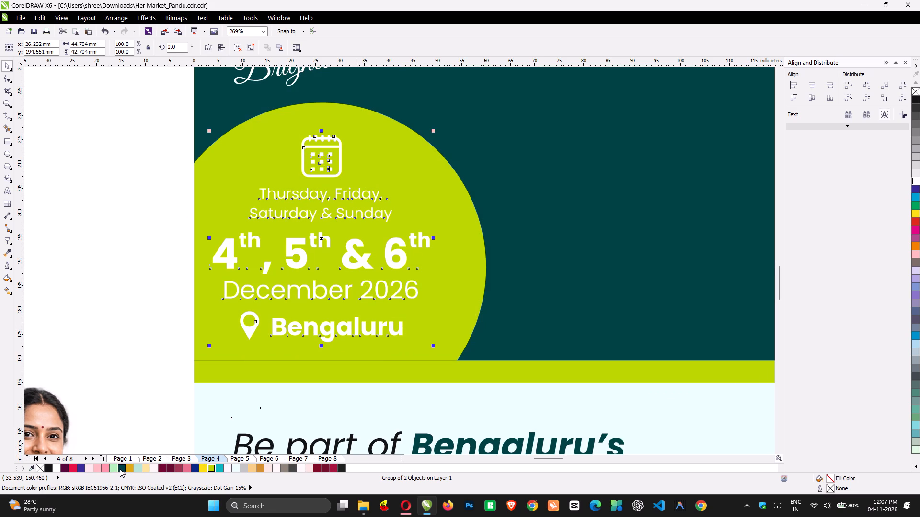
{"action": "left_click", "coordinate": [120, 468]}
{"action": "left_click_drag", "start_coordinate": [404, 257], "coordinate": [411, 255]}
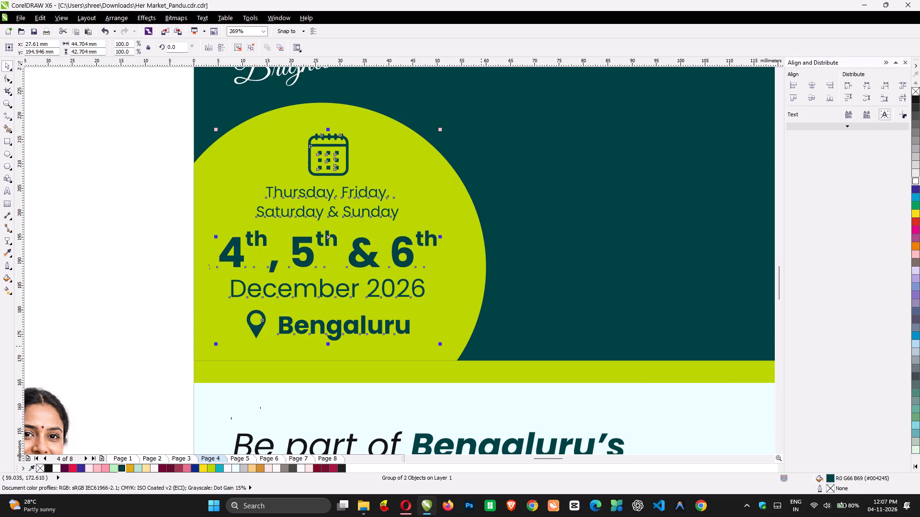
{"action": "left_click", "coordinate": [480, 373], "text": "alt"}
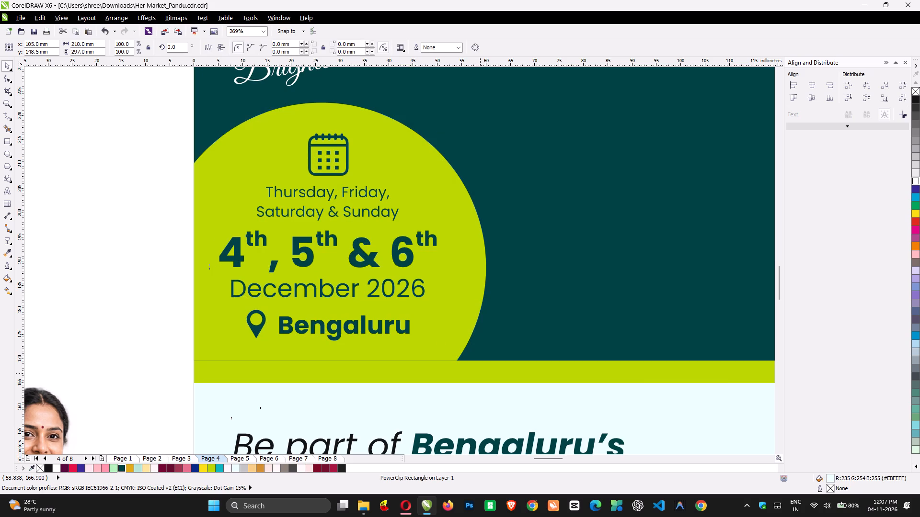
{"action": "left_click", "coordinate": [119, 311]}
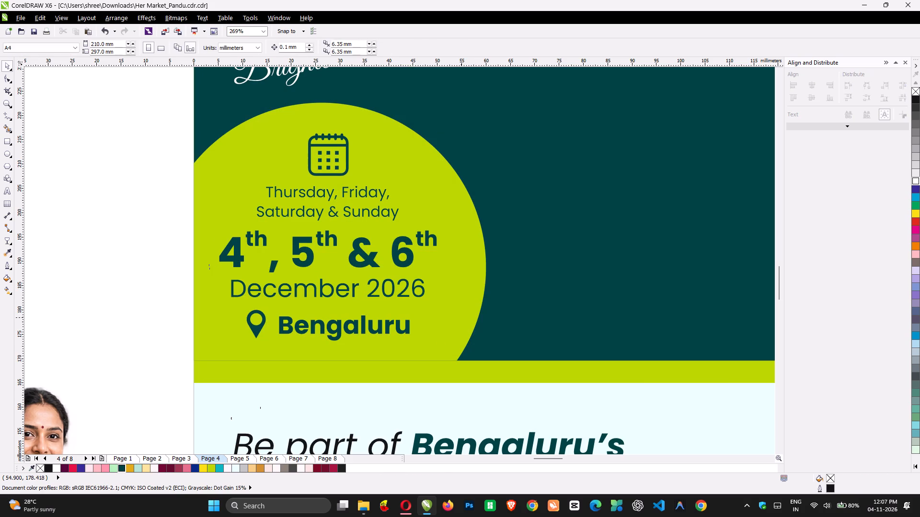
Duplicate the Chartreuse circle in place, shrink the copy about its centre to about 63.5 mm and fill it with dark green #004245.
{"action": "left_click", "coordinate": [461, 317], "text": "alt"}
{"action": "key", "text": "ctrl+c"}
{"action": "key", "text": "ctrl+v"}
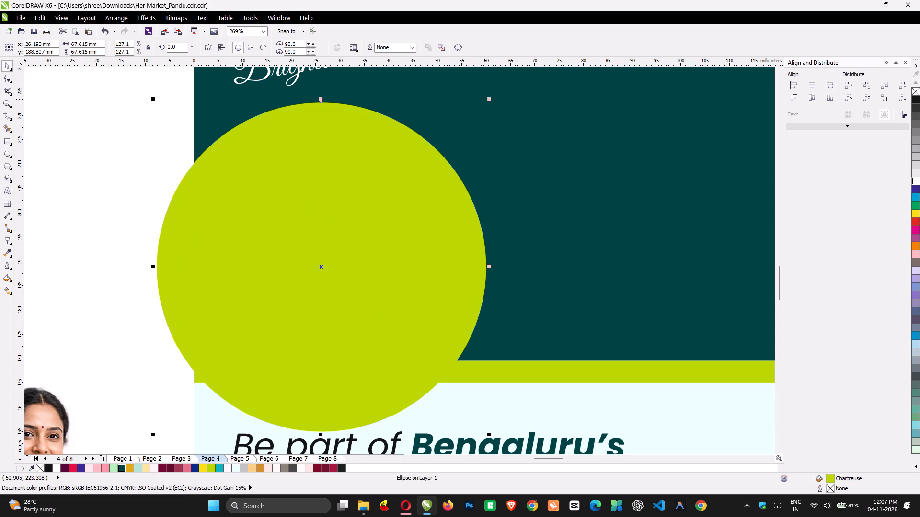
{"action": "left_click_drag", "start_coordinate": [490, 99], "coordinate": [485, 109]}
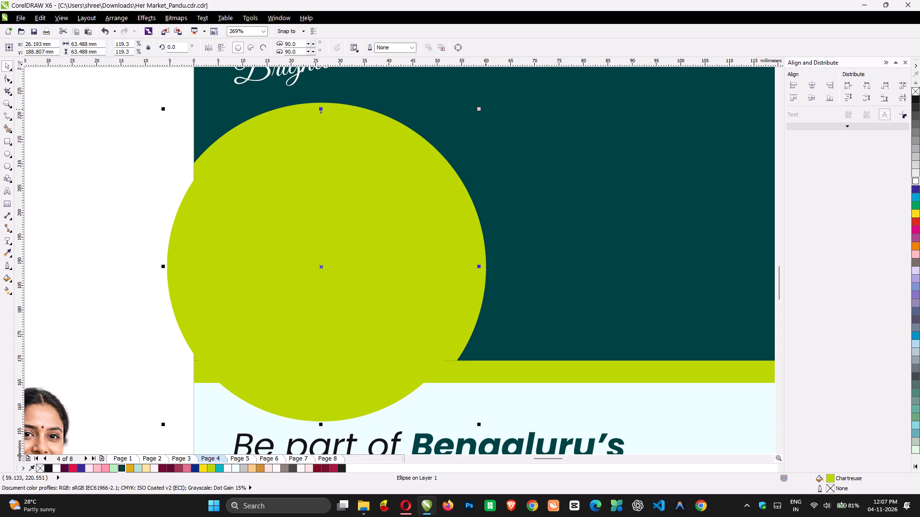
{"action": "left_click", "coordinate": [123, 467]}
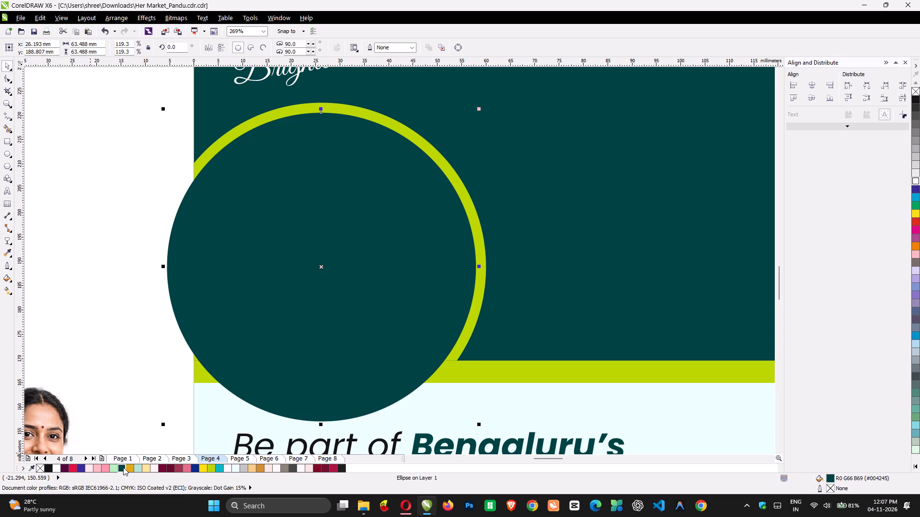
Send the dark green inner circle behind the date and venue group and PowerClip it inside the dark green header shape.
{"action": "key", "text": "ctrl+Page_Down"}
{"action": "key", "text": "ctrl+Page_Down"}
{"action": "key", "text": "ctrl+Page_Down"}
{"action": "key", "text": "ctrl+Page_Down"}
{"action": "key", "text": "ctrl+Page_Down"}
{"action": "key", "text": "ctrl+Page_Down"}
{"action": "right_click", "coordinate": [321, 241]}
{"action": "left_click", "coordinate": [198, 250]}
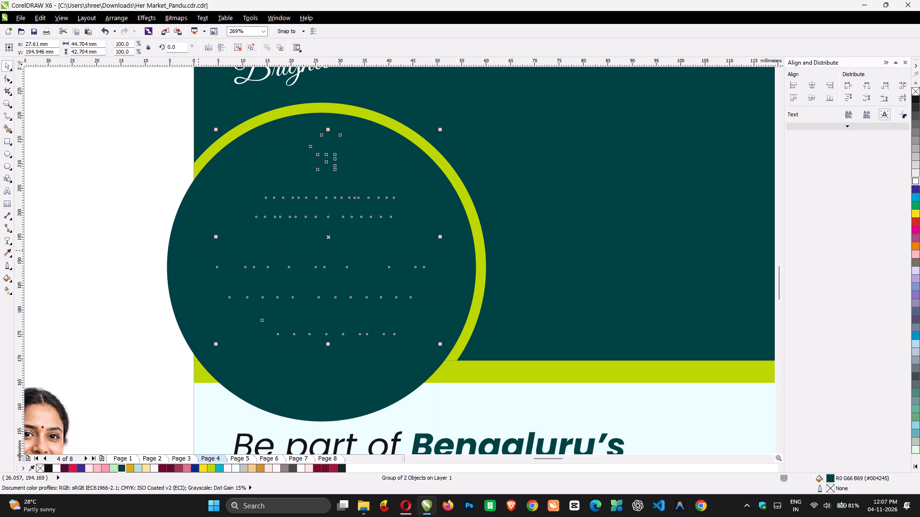
{"action": "right_click", "coordinate": [198, 250]}
{"action": "left_click", "coordinate": [229, 7]}
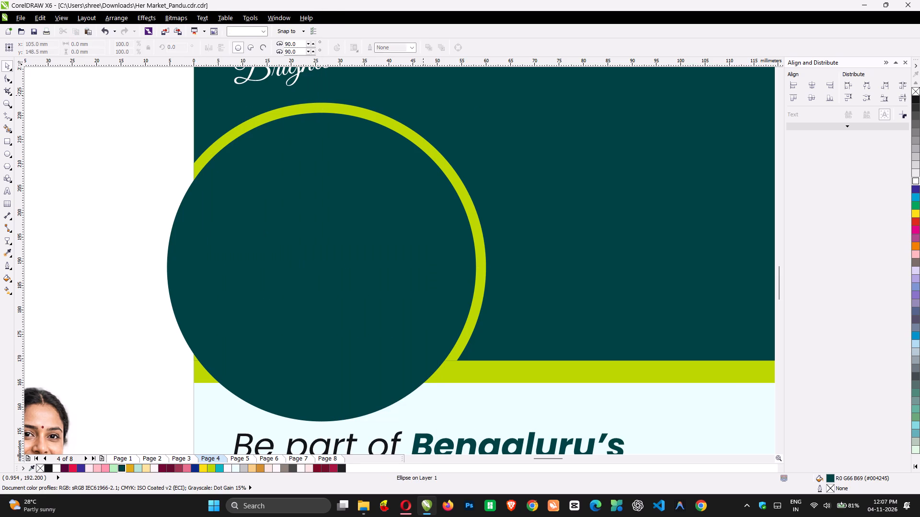
{"action": "left_click", "coordinate": [463, 115]}
{"action": "key", "text": "space"}
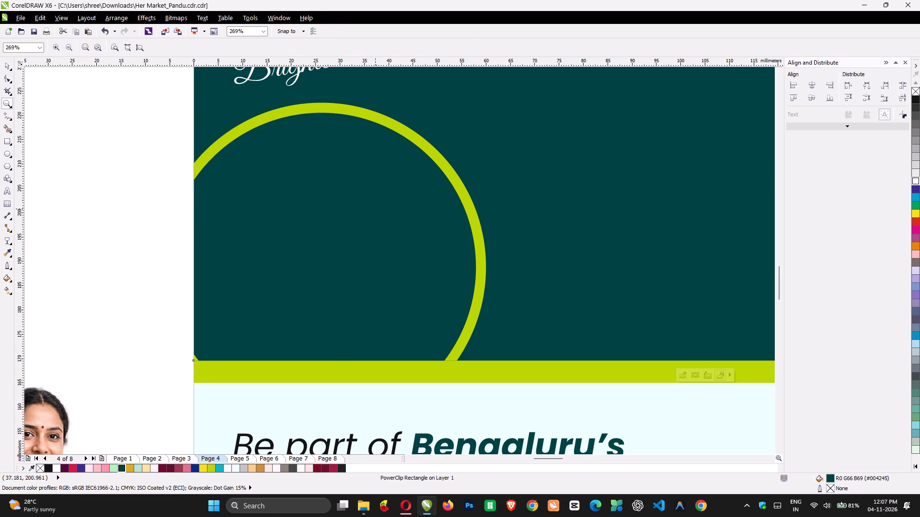
Fill the date and venue group inside the ringed circle with White.
{"action": "key", "text": "space"}
{"action": "left_click", "coordinate": [377, 211]}
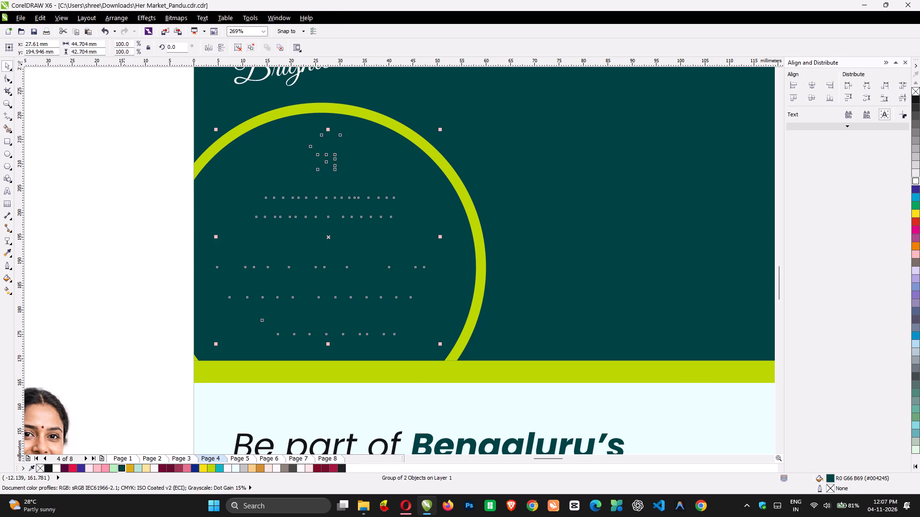
{"action": "left_click", "coordinate": [57, 467]}
{"action": "left_click", "coordinate": [103, 225]}
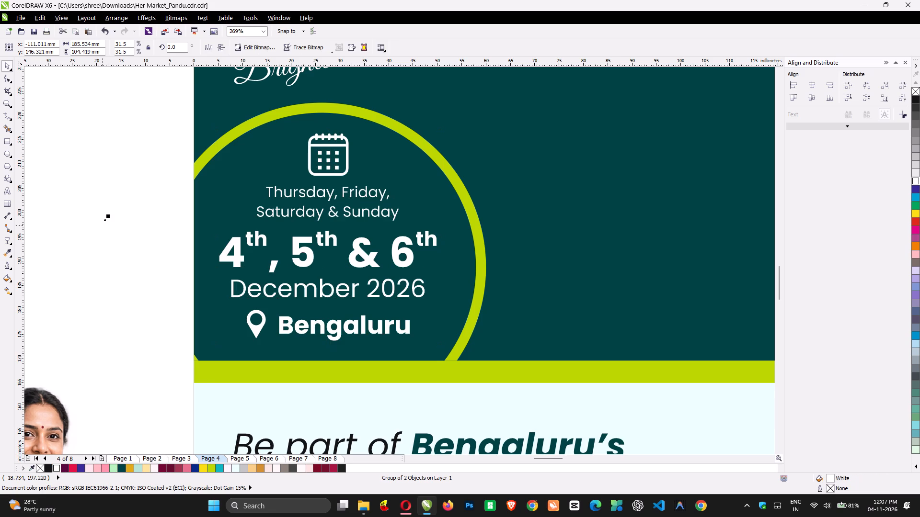
{"action": "key", "text": "F3"}
{"action": "scroll", "coordinate": [379, 272], "scroll_direction": "up", "scroll_amount": 1}
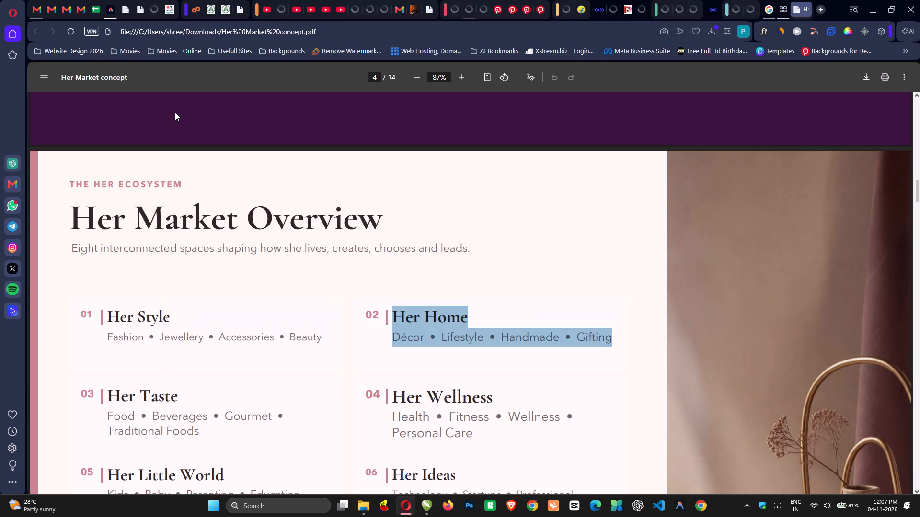
{"action": "left_click", "coordinate": [113, 12]}
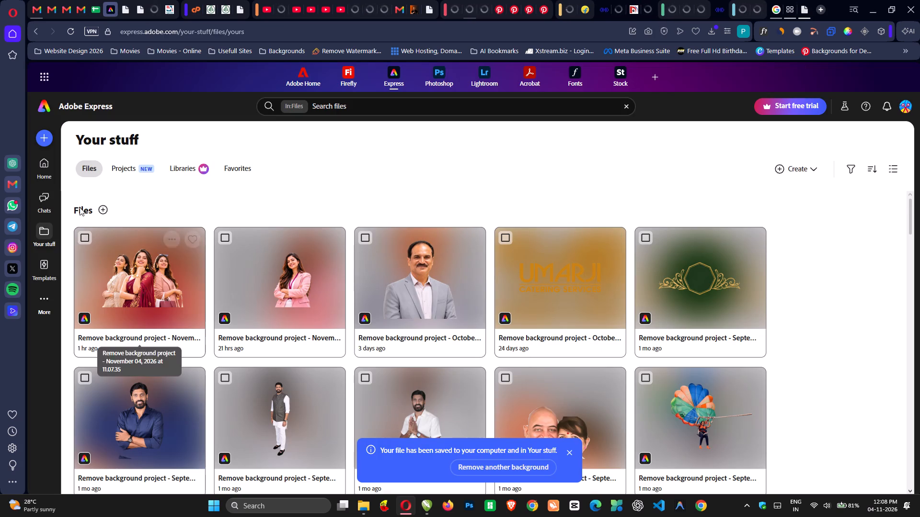
{"action": "left_click", "coordinate": [38, 157]}
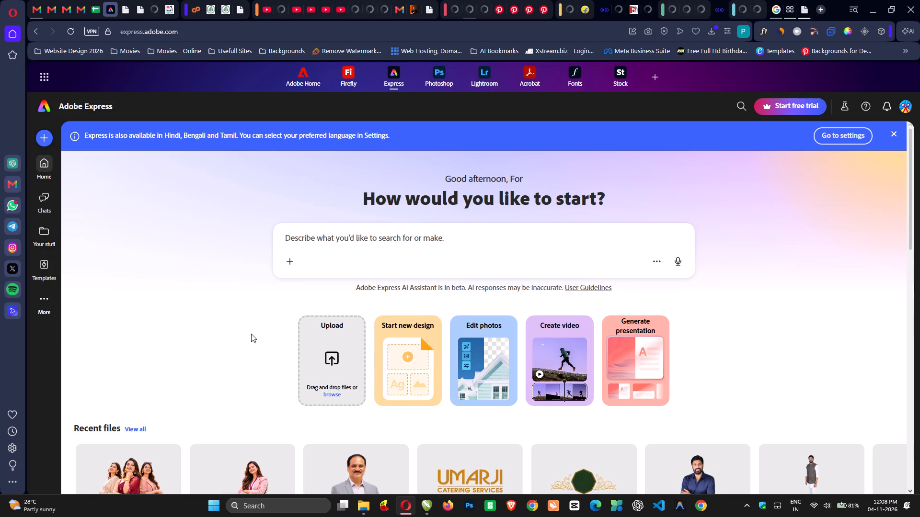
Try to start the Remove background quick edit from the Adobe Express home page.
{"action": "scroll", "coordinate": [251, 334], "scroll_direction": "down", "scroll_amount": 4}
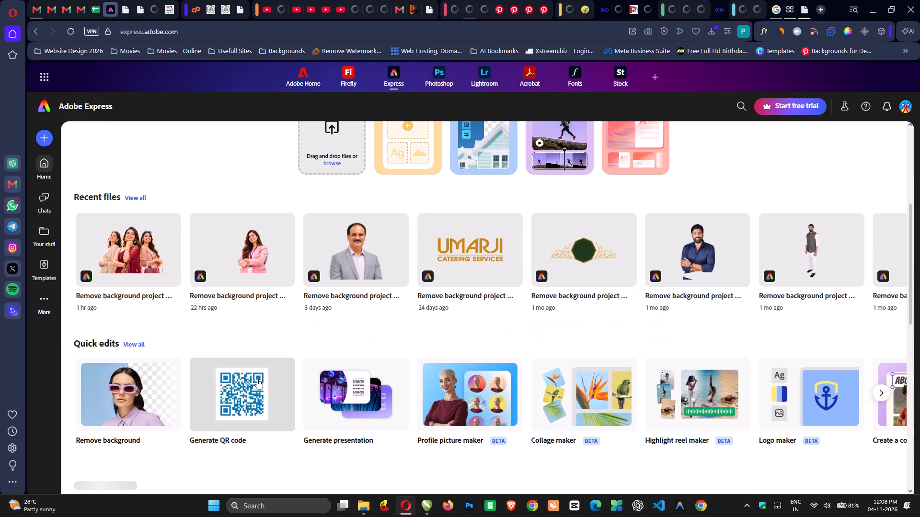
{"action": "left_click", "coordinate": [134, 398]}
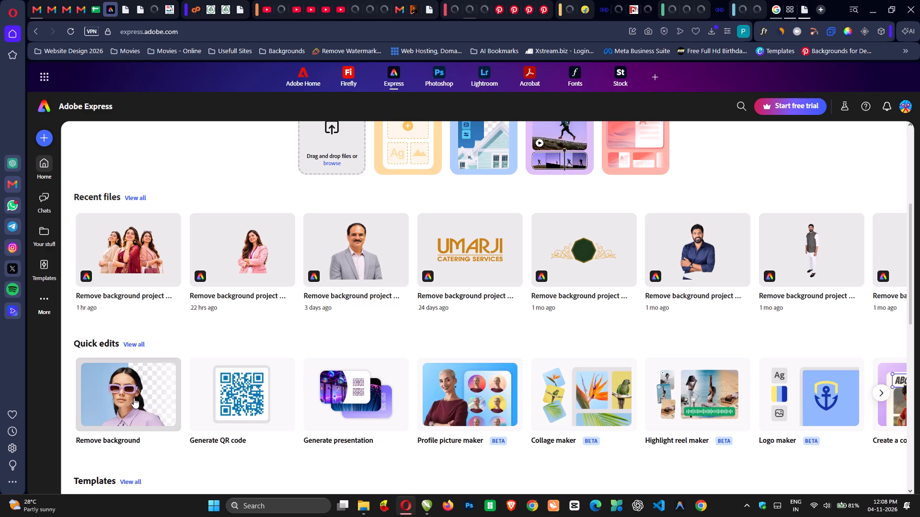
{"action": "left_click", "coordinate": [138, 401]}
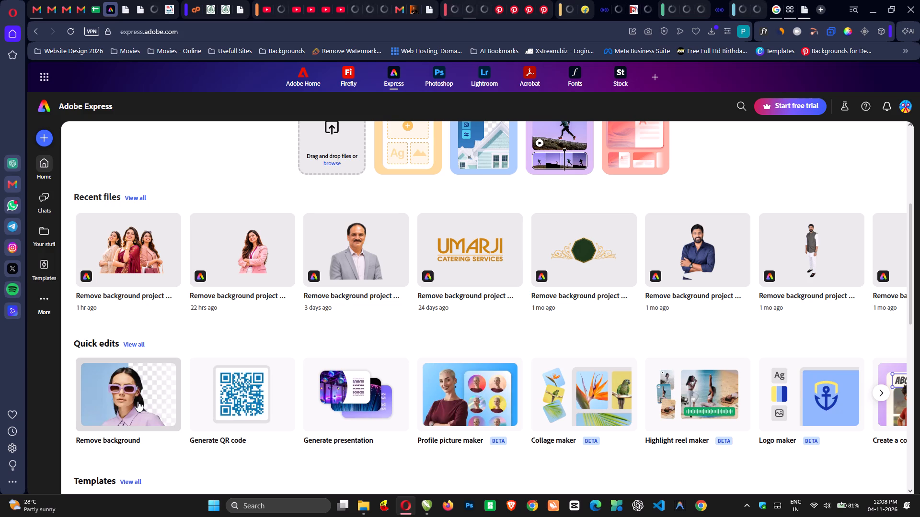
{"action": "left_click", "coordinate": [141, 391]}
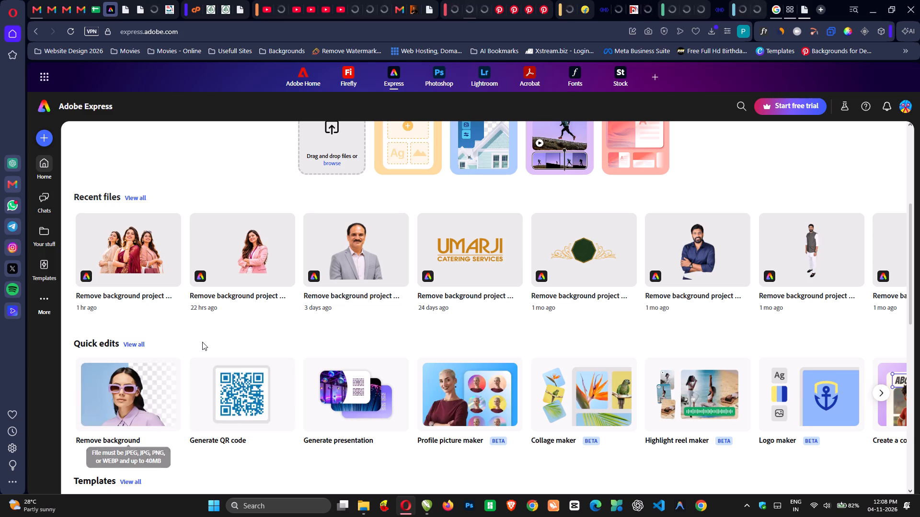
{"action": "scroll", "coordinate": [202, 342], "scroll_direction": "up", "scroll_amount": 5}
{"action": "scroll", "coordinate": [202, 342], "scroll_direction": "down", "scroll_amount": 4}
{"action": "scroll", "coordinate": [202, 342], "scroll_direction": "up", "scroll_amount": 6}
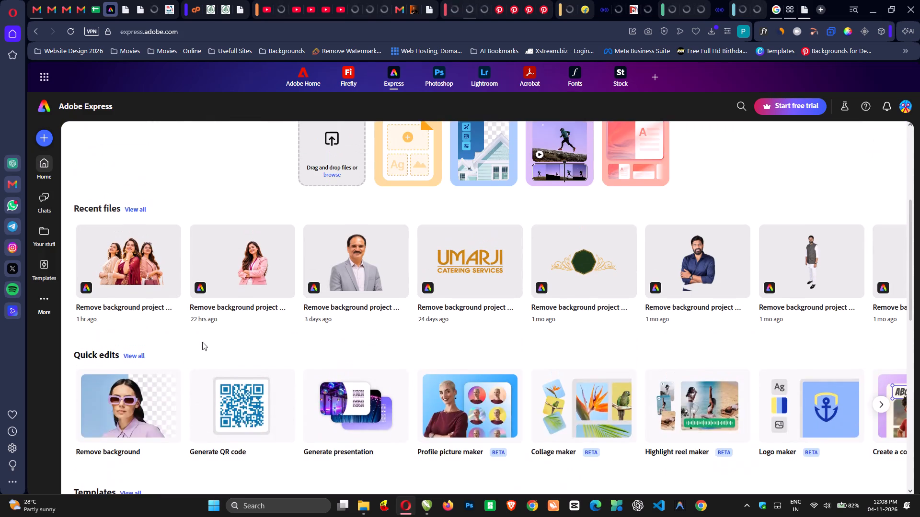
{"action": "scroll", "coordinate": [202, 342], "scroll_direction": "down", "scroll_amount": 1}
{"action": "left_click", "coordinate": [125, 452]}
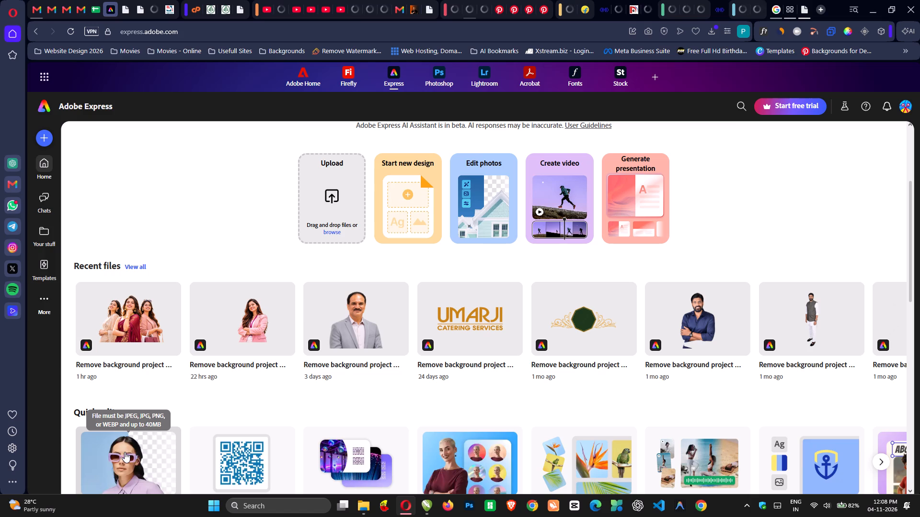
Switch to CorelDRAW and save the Her Market document.
{"action": "left_click", "coordinate": [428, 503]}
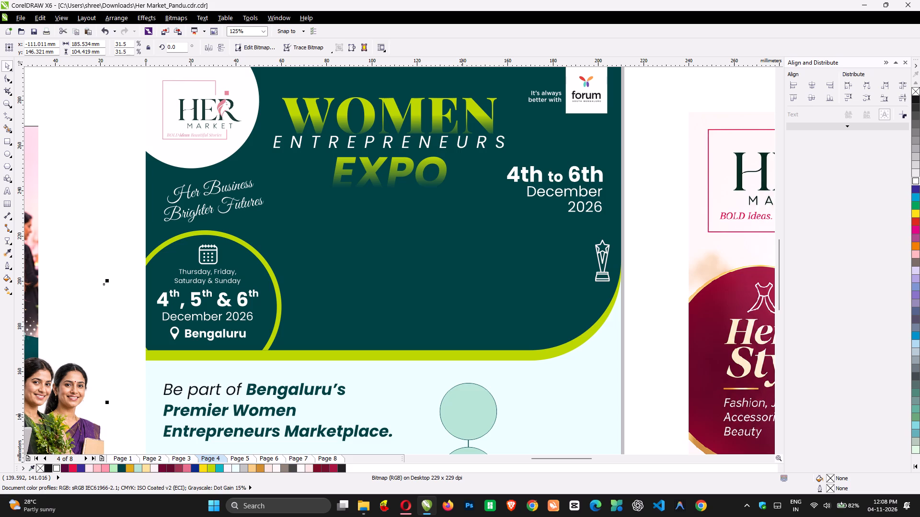
{"action": "key", "text": "ctrl+s"}
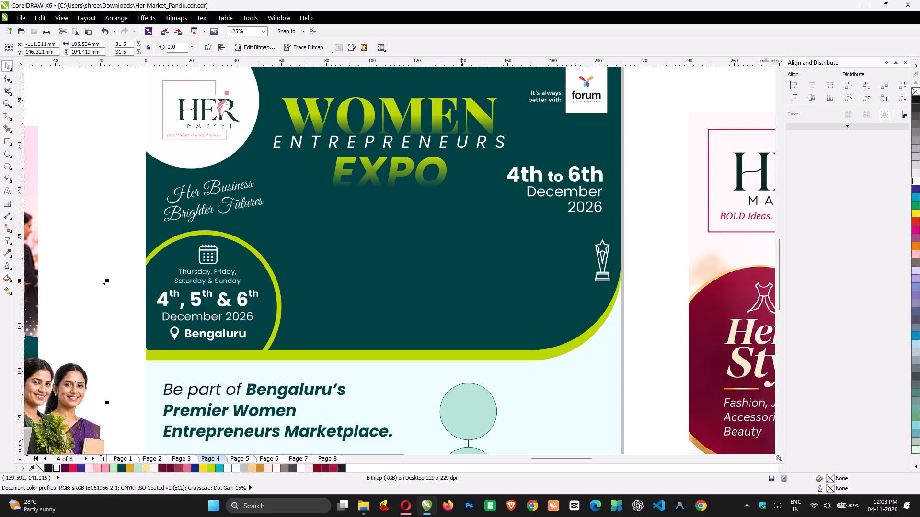
Delete the "4th to 6th December 2026" text group from the page 4 header.
{"action": "left_click", "coordinate": [564, 194]}
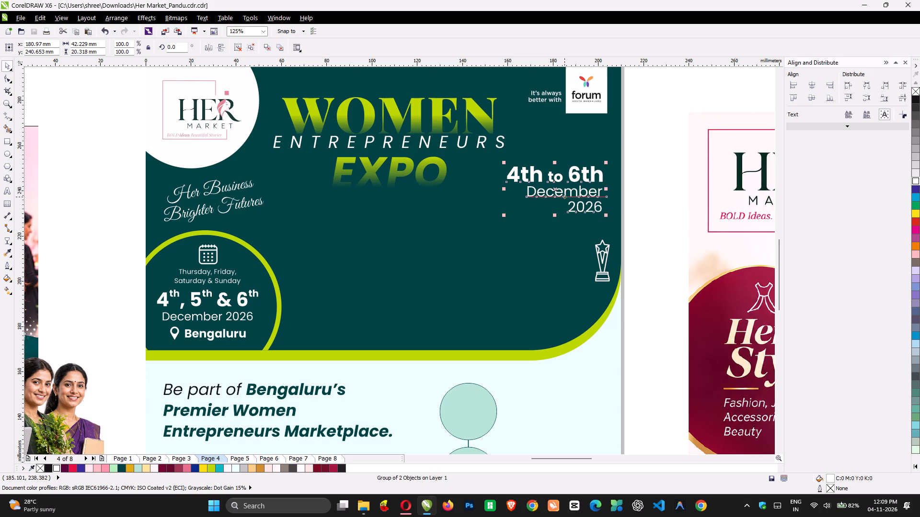
{"action": "key", "text": "Delete"}
Move the trophy icon inside the ringed circle beside the date, shrink it to about 5 × 14.3 mm and fill it with the ring's Chartreuse.
{"action": "left_click_drag", "start_coordinate": [601, 250], "coordinate": [395, 266]}
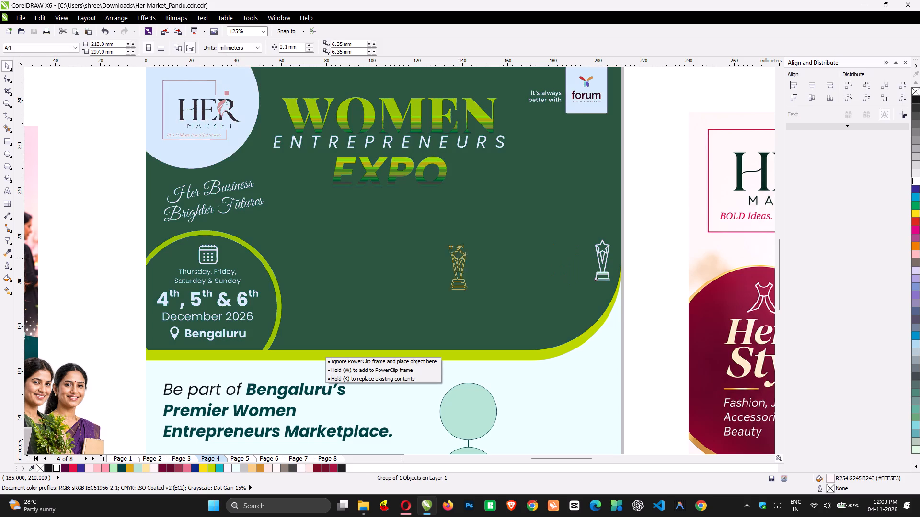
{"action": "left_click_drag", "start_coordinate": [395, 266], "coordinate": [266, 308]}
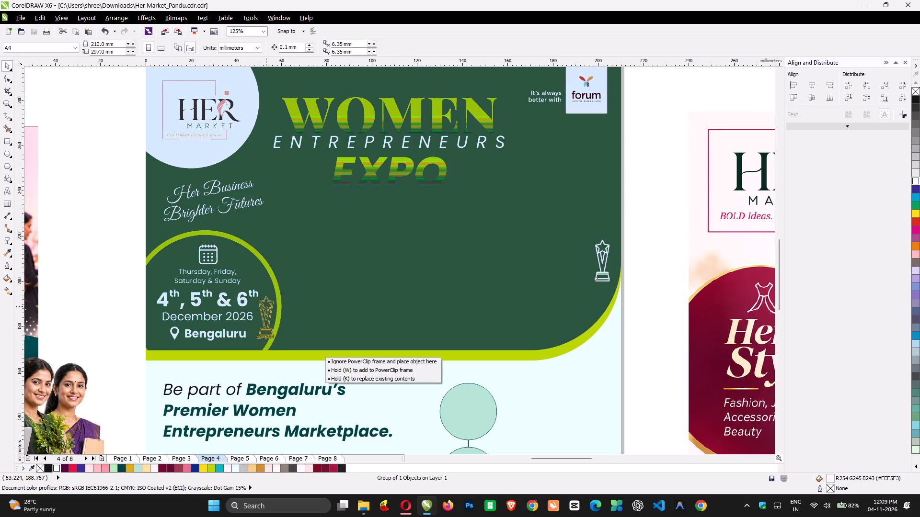
{"action": "left_click_drag", "start_coordinate": [266, 308], "coordinate": [266, 309]}
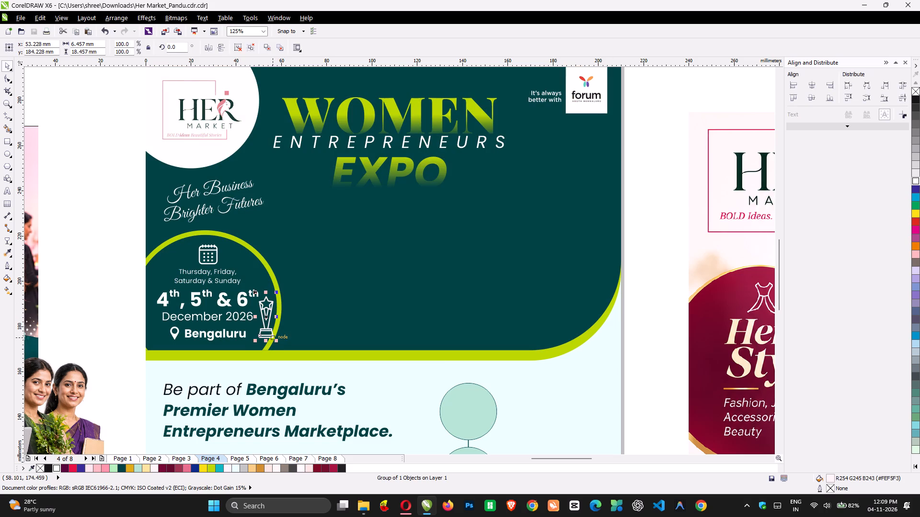
{"action": "left_click_drag", "start_coordinate": [277, 339], "coordinate": [273, 339]}
{"action": "key", "text": "shift+Down"}
{"action": "key", "text": "shift+Down"}
{"action": "key", "text": "shift+Down"}
{"action": "key", "text": "shift+Down"}
{"action": "key", "text": "shift+Down"}
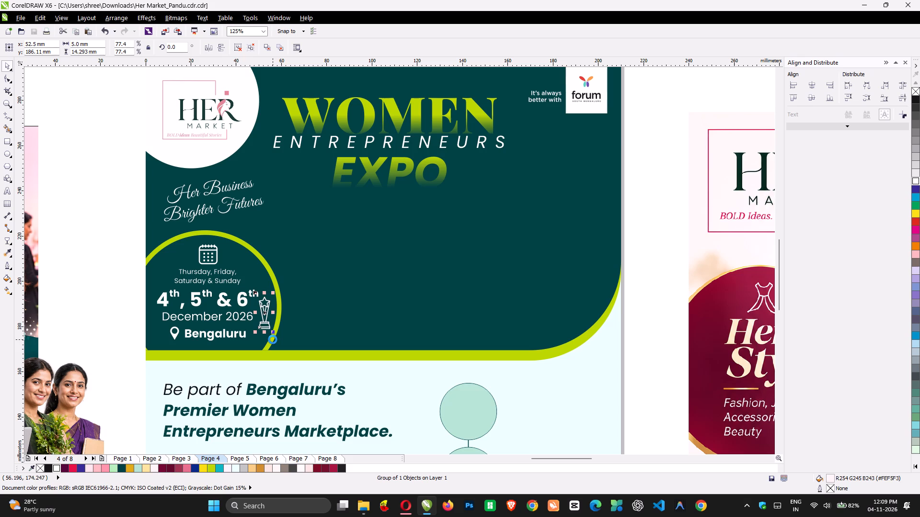
{"action": "left_click", "coordinate": [209, 469]}
{"action": "left_click", "coordinate": [126, 283]}
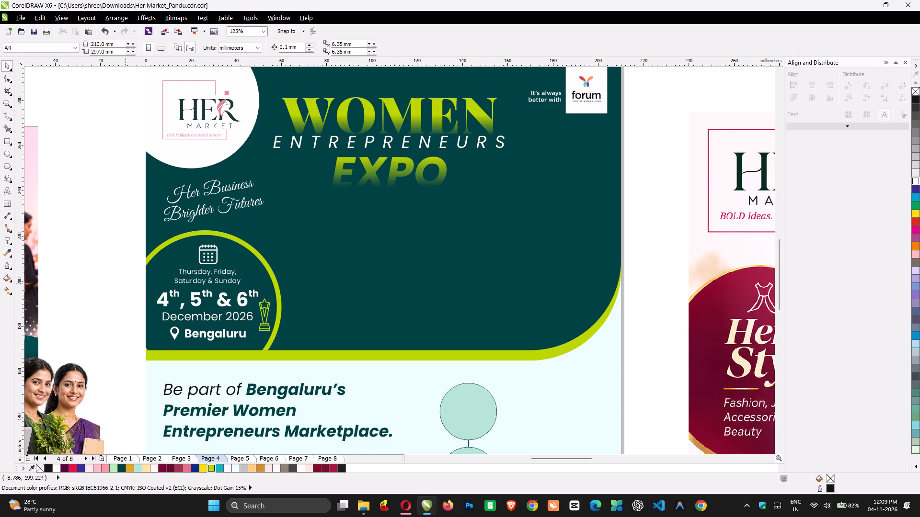
Switch back to Opera, reload Adobe Express, remove the background from the home decor women image and download the cutout.
{"action": "key", "text": "alt+Tab"}
{"action": "left_click", "coordinate": [145, 465]}
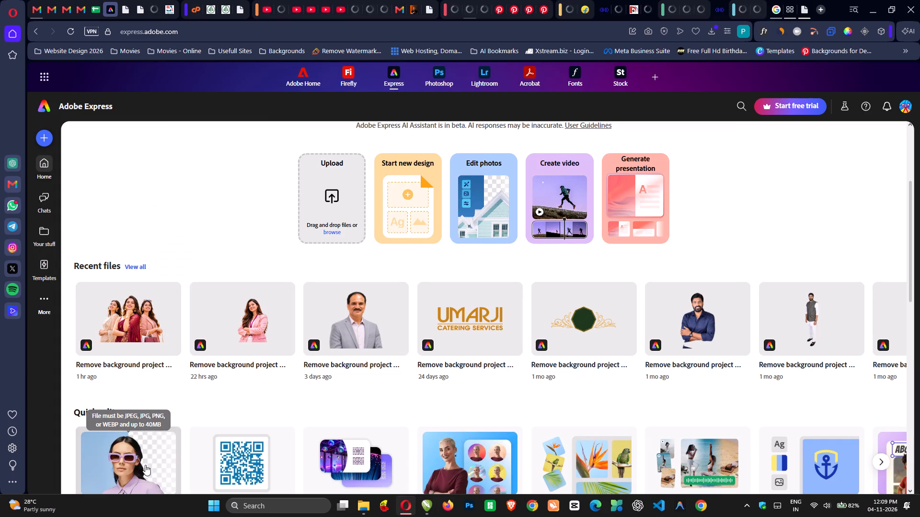
{"action": "left_click", "coordinate": [71, 34]}
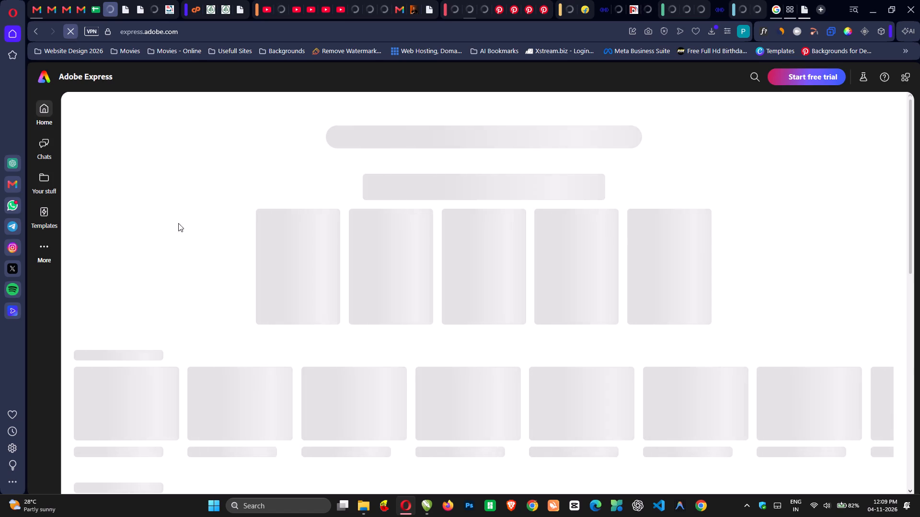
{"action": "scroll", "coordinate": [189, 263], "scroll_direction": "down", "scroll_amount": 1}
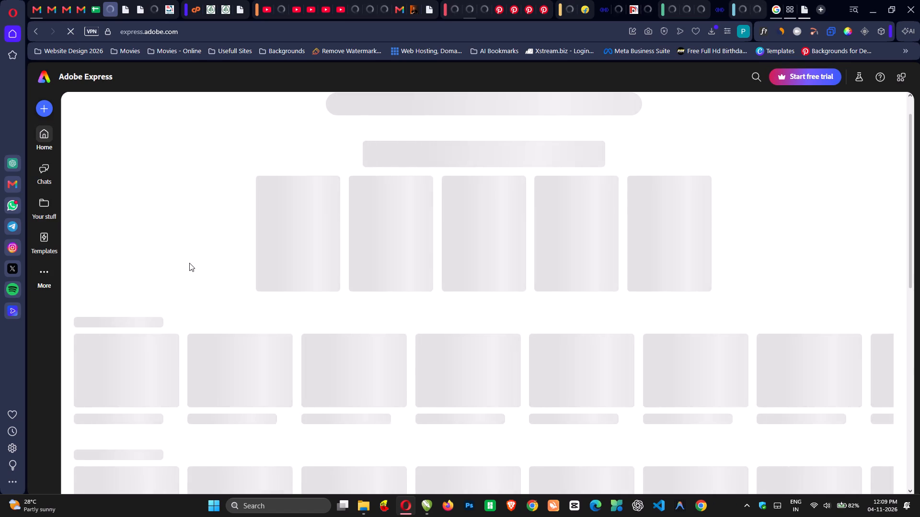
{"action": "scroll", "coordinate": [189, 263], "scroll_direction": "down", "scroll_amount": 2}
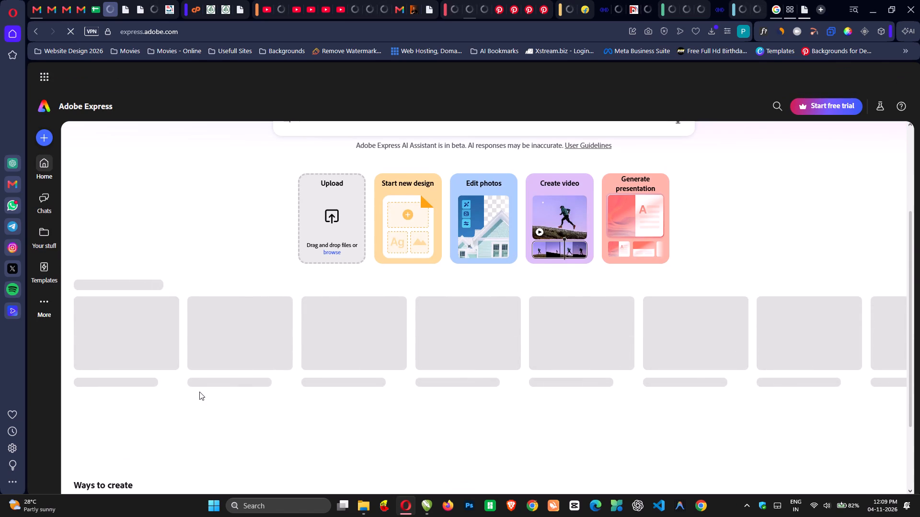
{"action": "scroll", "coordinate": [199, 392], "scroll_direction": "down", "scroll_amount": 2}
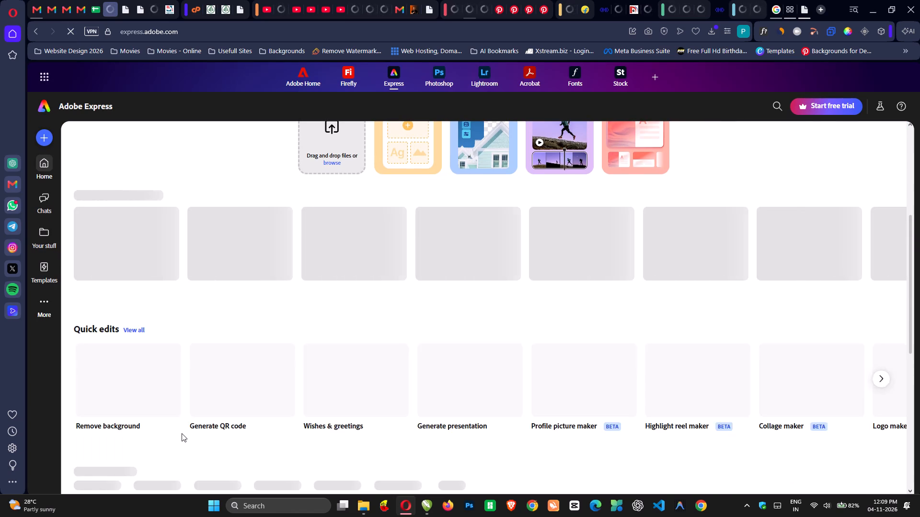
{"action": "left_click", "coordinate": [134, 371]}
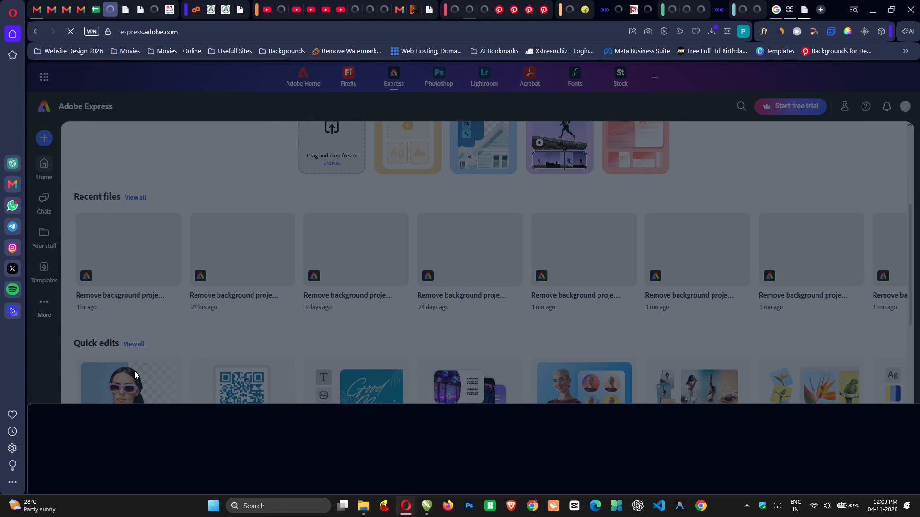
{"action": "left_click", "coordinate": [129, 453]}
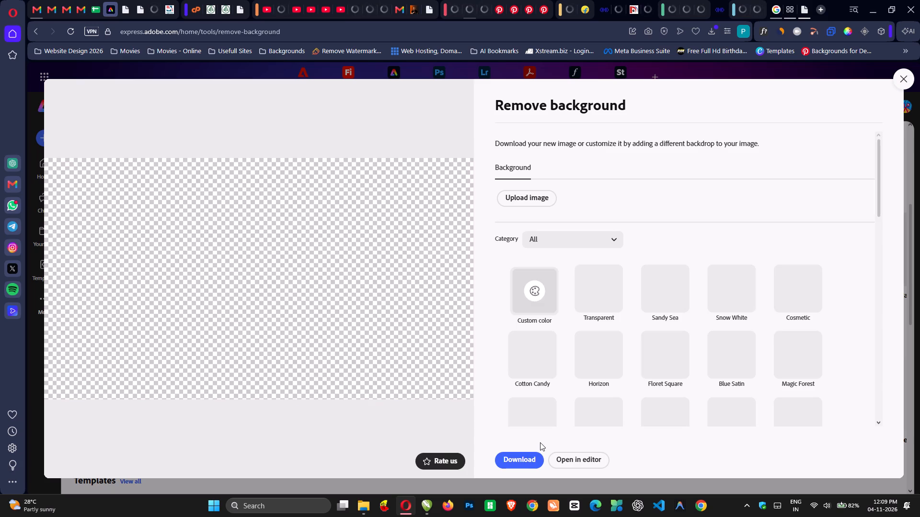
{"action": "left_click", "coordinate": [527, 458]}
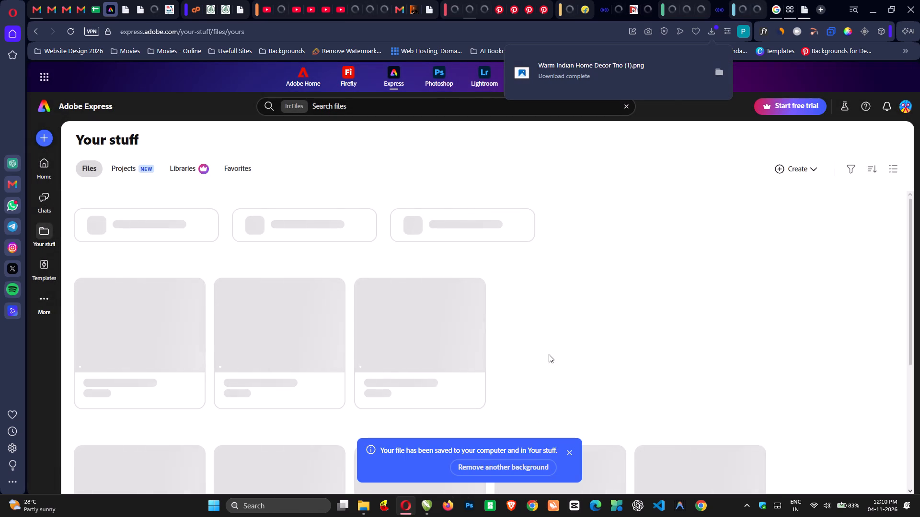
Place Warm Indian Home Decor Trio (1).png on page 4 in CorelDRAW, scaled to about 150 × 84 mm, along the header's lower edge beside the ringed circle.
{"action": "left_click_drag", "start_coordinate": [566, 76], "coordinate": [486, 205]}
{"action": "key", "text": "alt+Tab"}
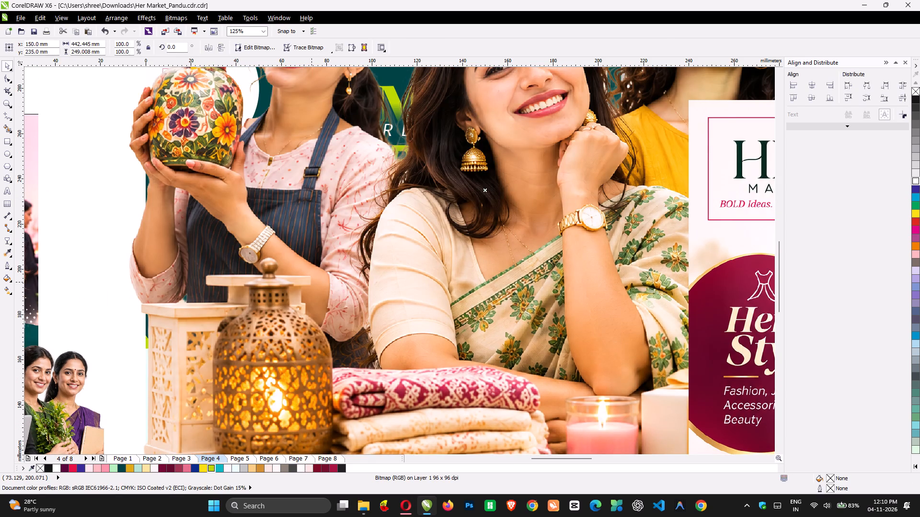
{"action": "scroll", "coordinate": [311, 282], "scroll_direction": "down", "scroll_amount": 3}
{"action": "scroll", "coordinate": [228, 268], "scroll_direction": "right", "scroll_amount": 3}
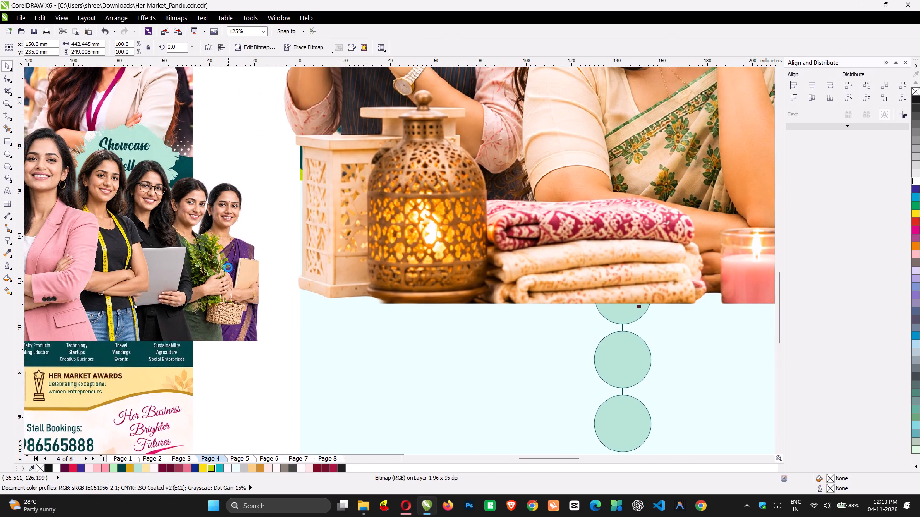
{"action": "left_click_drag", "start_coordinate": [136, 308], "coordinate": [398, 226]}
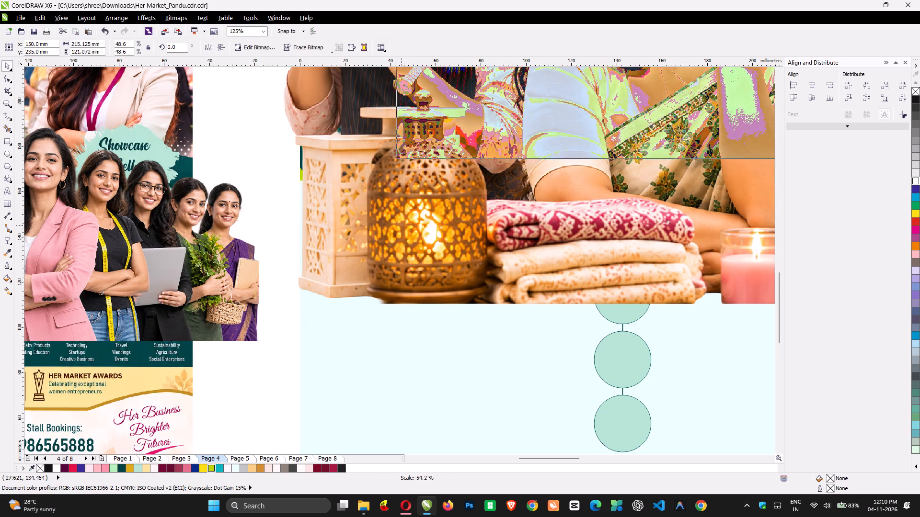
{"action": "left_click_drag", "start_coordinate": [398, 226], "coordinate": [402, 223]}
{"action": "scroll", "coordinate": [402, 223], "scroll_direction": "up", "scroll_amount": 3}
{"action": "scroll", "coordinate": [402, 223], "scroll_direction": "left", "scroll_amount": 3}
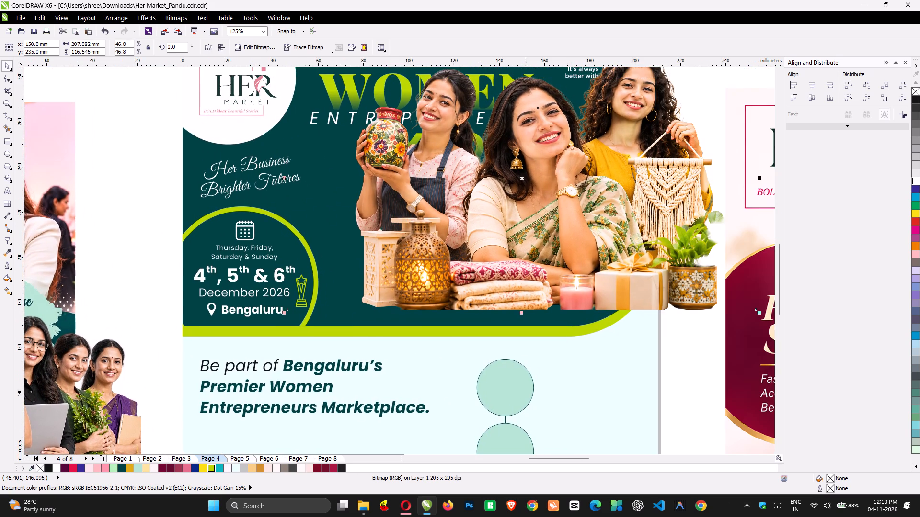
{"action": "left_click_drag", "start_coordinate": [548, 238], "coordinate": [518, 257]}
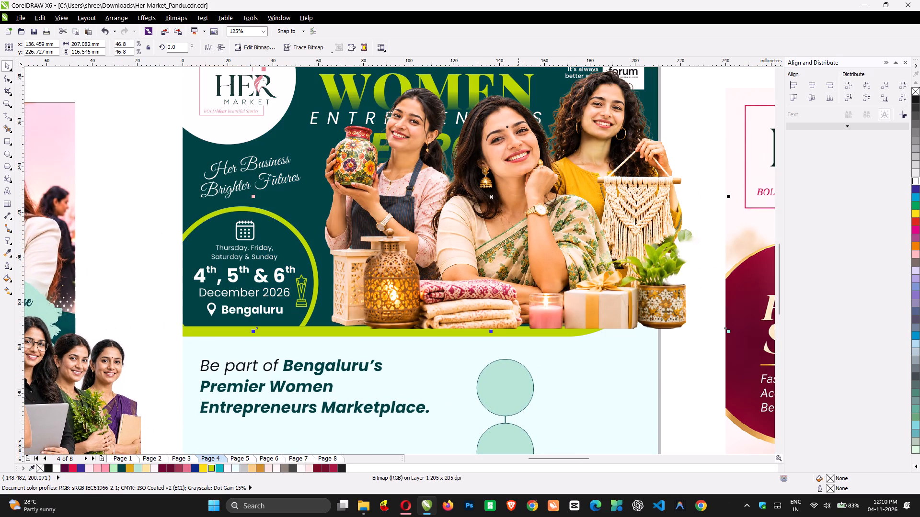
{"action": "scroll", "coordinate": [665, 250], "scroll_direction": "up", "scroll_amount": 1}
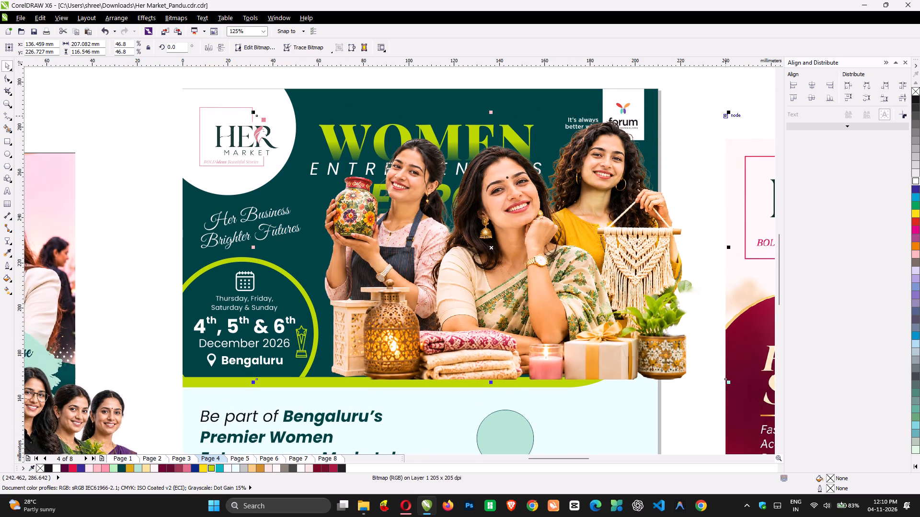
{"action": "left_click_drag", "start_coordinate": [731, 112], "coordinate": [701, 185]}
{"action": "left_click_drag", "start_coordinate": [534, 277], "coordinate": [575, 271]}
PowerClip the women cutout inside the dark green header shape.
{"action": "right_click", "coordinate": [575, 271]}
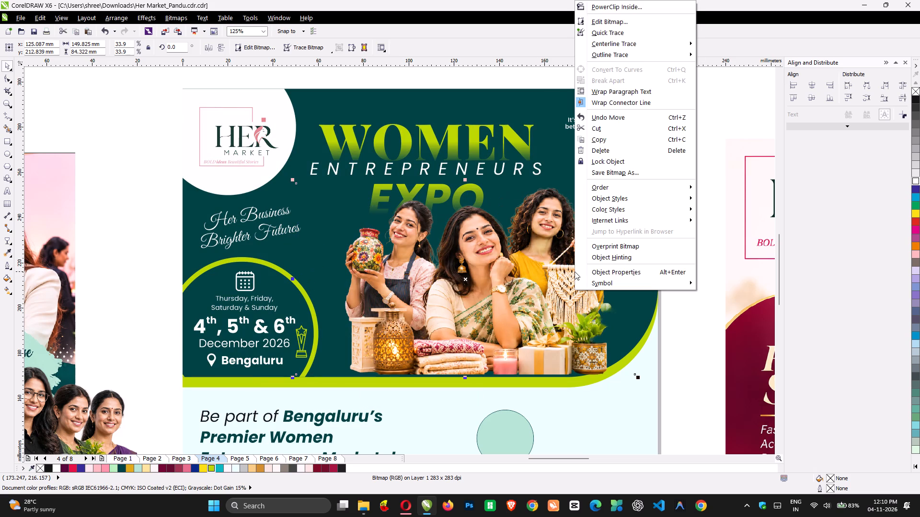
{"action": "left_click", "coordinate": [610, 8]}
{"action": "left_click", "coordinate": [491, 101]}
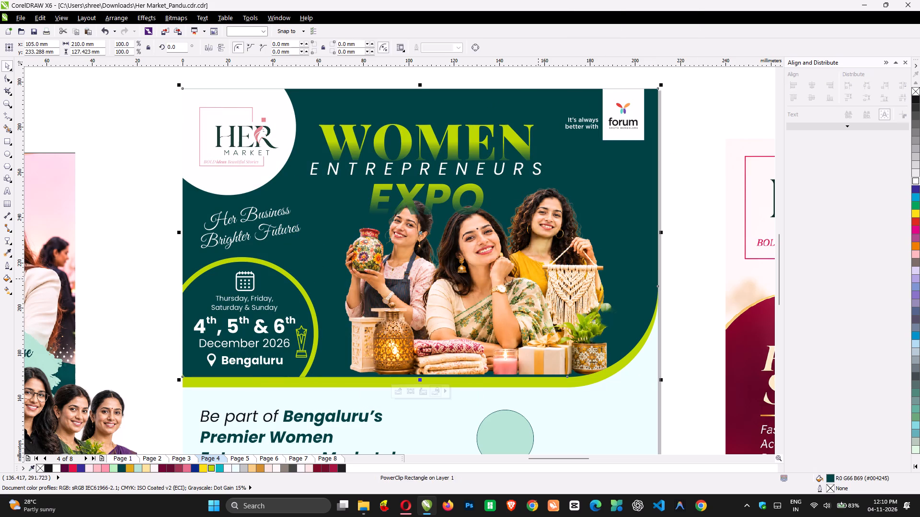
Send the women cutout to the back inside the header PowerClip, enlarge it to about 160 × 90 mm and lower it slightly.
{"action": "left_click", "coordinate": [538, 280], "text": "alt"}
{"action": "key", "text": "shift+Page_Down"}
{"action": "left_click_drag", "start_coordinate": [538, 280], "coordinate": [538, 289]}
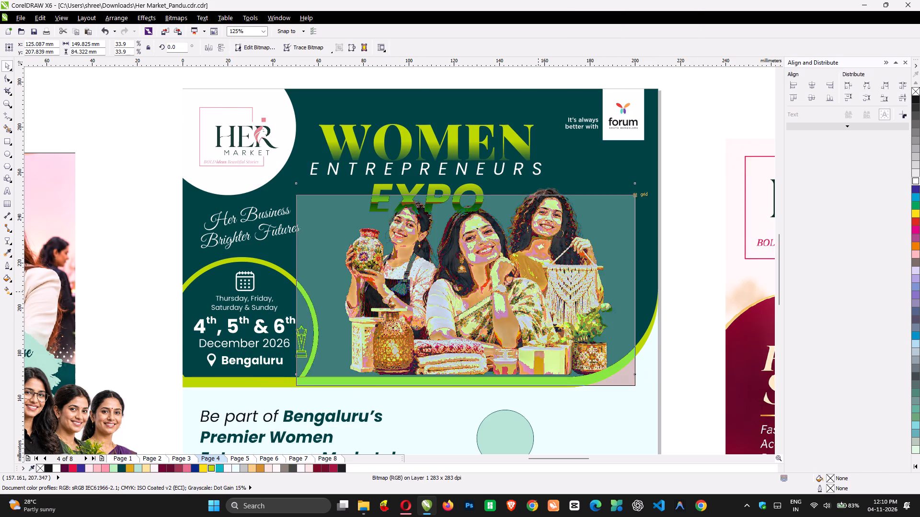
{"action": "left_click_drag", "start_coordinate": [538, 289], "coordinate": [538, 291]}
{"action": "left_click_drag", "start_coordinate": [538, 291], "coordinate": [546, 296]}
{"action": "left_click_drag", "start_coordinate": [546, 296], "coordinate": [551, 292]}
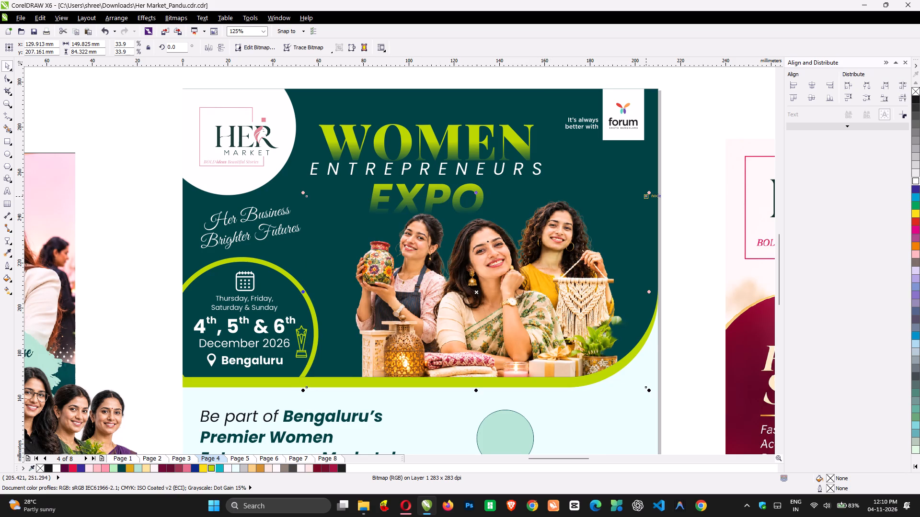
{"action": "left_click_drag", "start_coordinate": [647, 192], "coordinate": [661, 178]}
{"action": "left_click", "coordinate": [532, 290]}
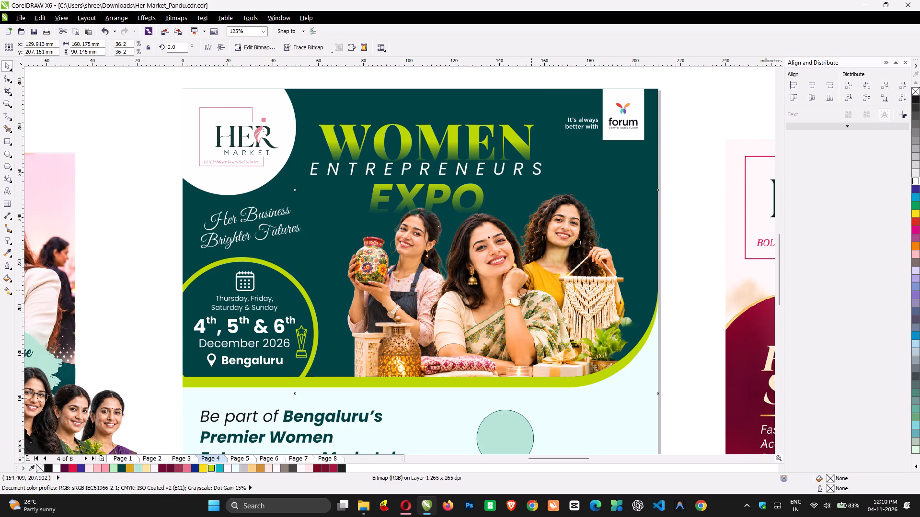
{"action": "left_click_drag", "start_coordinate": [531, 293], "coordinate": [532, 290]}
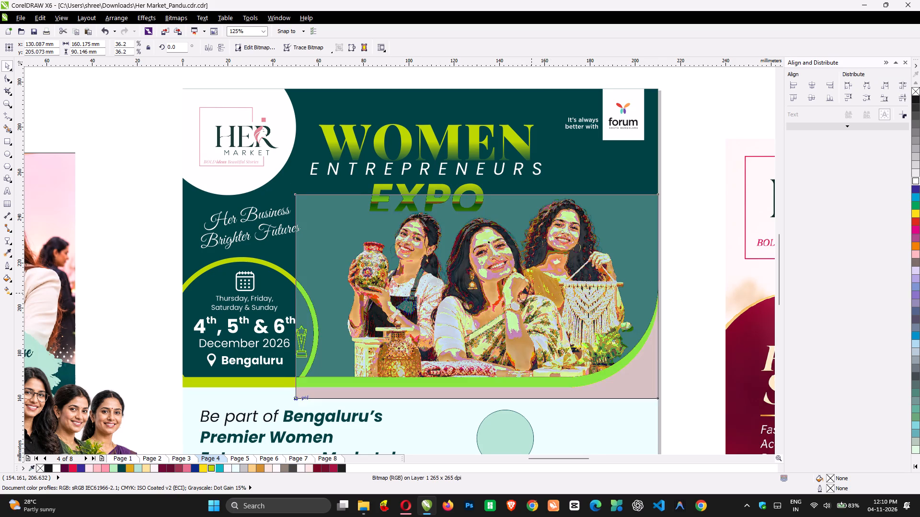
{"action": "left_click_drag", "start_coordinate": [532, 290], "coordinate": [534, 288]}
{"action": "left_click", "coordinate": [719, 368]}
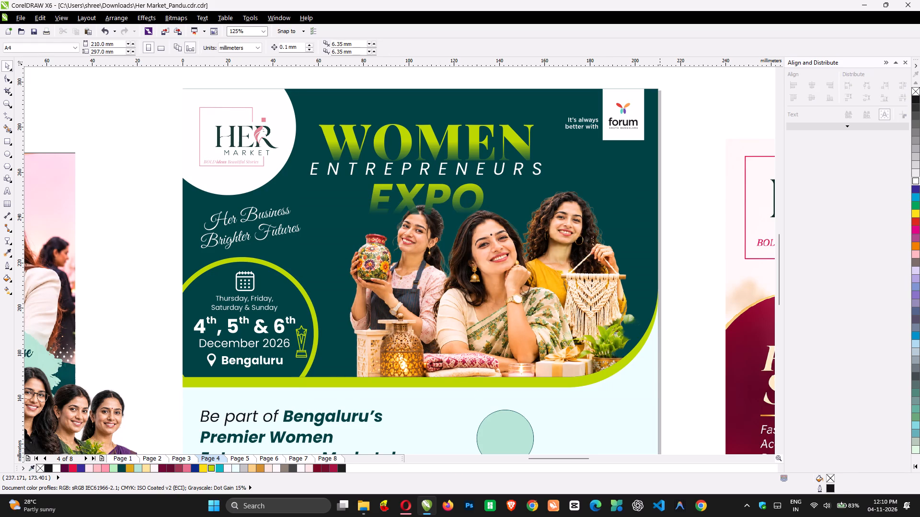
Shift the women cutout sideways inside the header, away from the date circle, until the plant meets the curved corner.
{"action": "left_click", "coordinate": [606, 329], "text": "alt"}
{"action": "left_click_drag", "start_coordinate": [606, 329], "coordinate": [627, 328]}
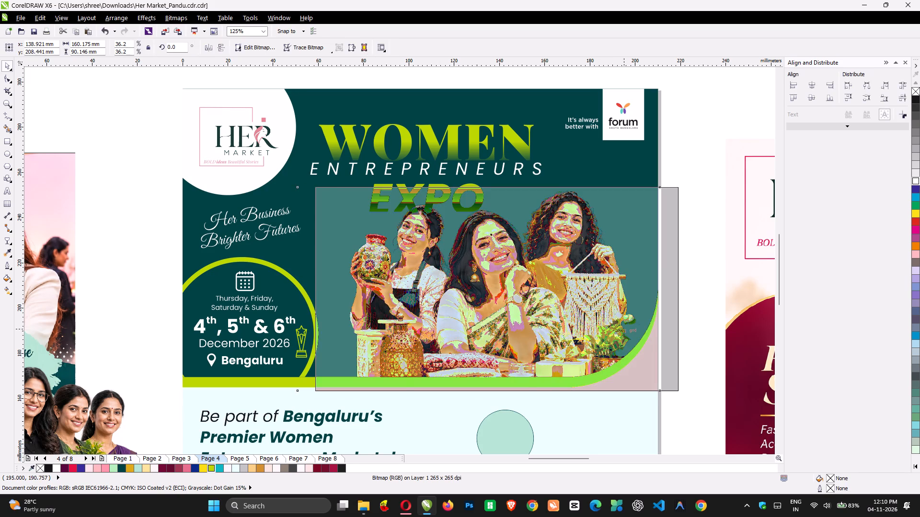
{"action": "left_click_drag", "start_coordinate": [627, 328], "coordinate": [629, 328]}
{"action": "left_click_drag", "start_coordinate": [629, 328], "coordinate": [630, 328]}
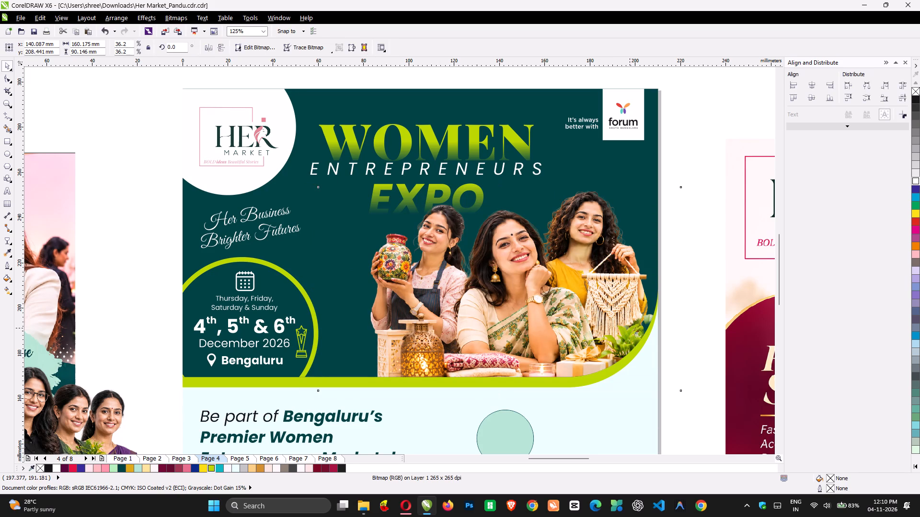
{"action": "left_click_drag", "start_coordinate": [630, 328], "coordinate": [633, 328]}
{"action": "left_click", "coordinate": [690, 408]}
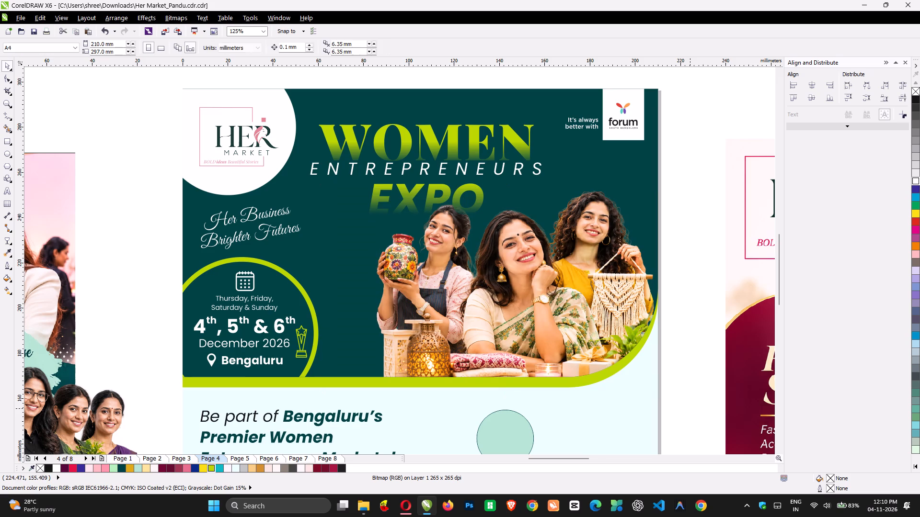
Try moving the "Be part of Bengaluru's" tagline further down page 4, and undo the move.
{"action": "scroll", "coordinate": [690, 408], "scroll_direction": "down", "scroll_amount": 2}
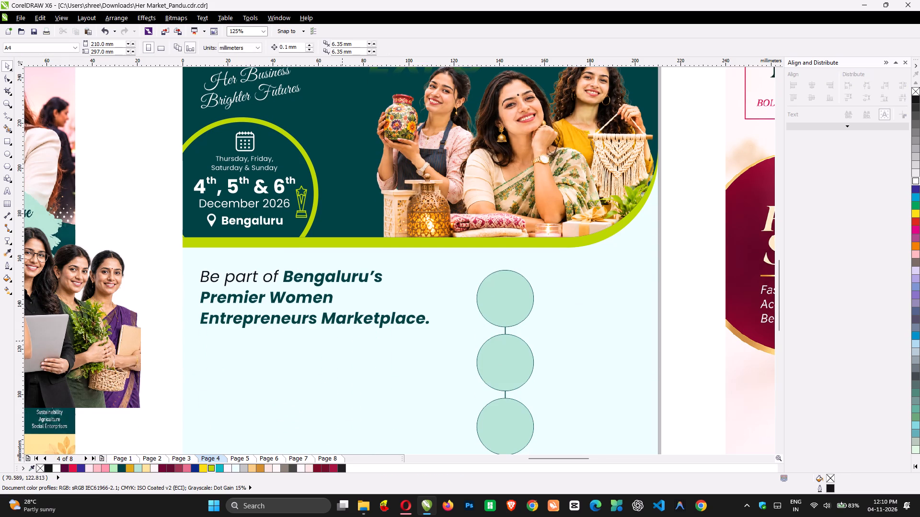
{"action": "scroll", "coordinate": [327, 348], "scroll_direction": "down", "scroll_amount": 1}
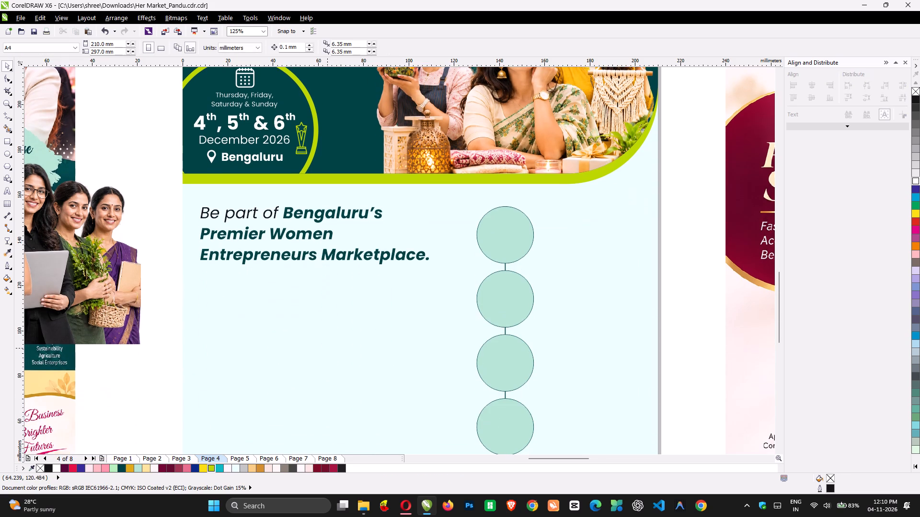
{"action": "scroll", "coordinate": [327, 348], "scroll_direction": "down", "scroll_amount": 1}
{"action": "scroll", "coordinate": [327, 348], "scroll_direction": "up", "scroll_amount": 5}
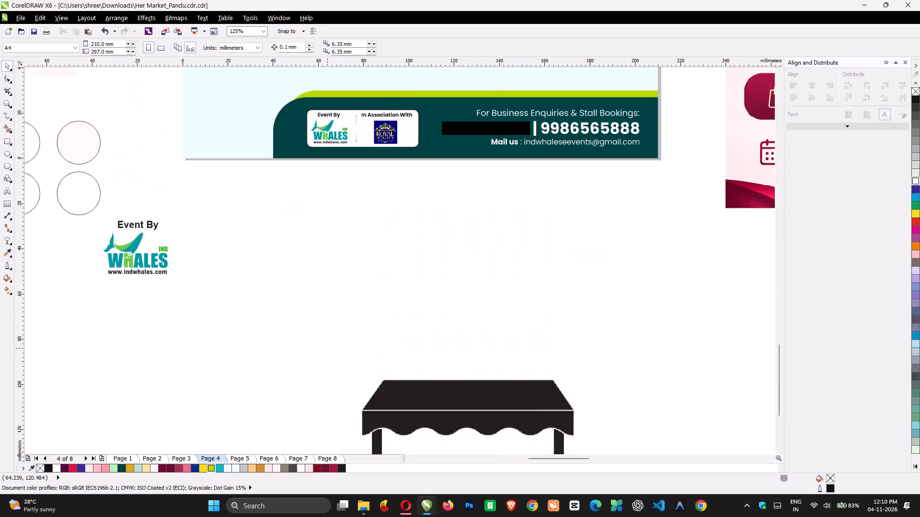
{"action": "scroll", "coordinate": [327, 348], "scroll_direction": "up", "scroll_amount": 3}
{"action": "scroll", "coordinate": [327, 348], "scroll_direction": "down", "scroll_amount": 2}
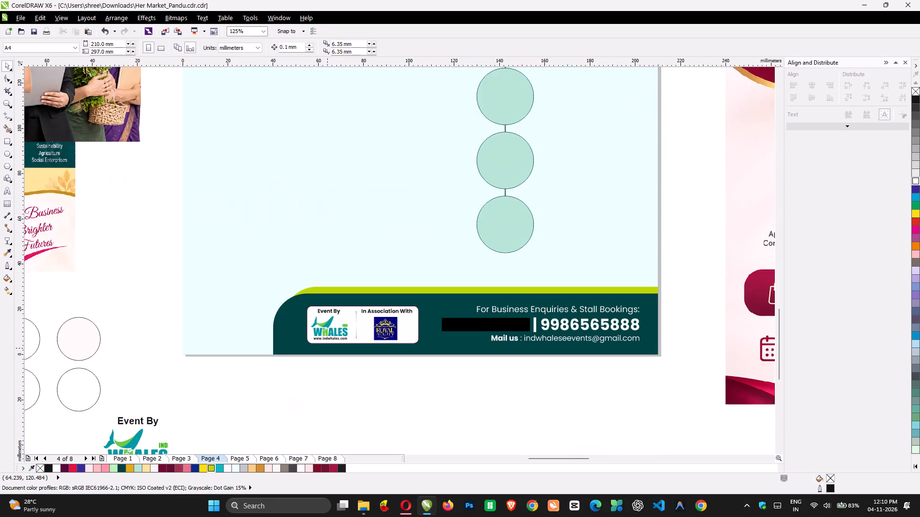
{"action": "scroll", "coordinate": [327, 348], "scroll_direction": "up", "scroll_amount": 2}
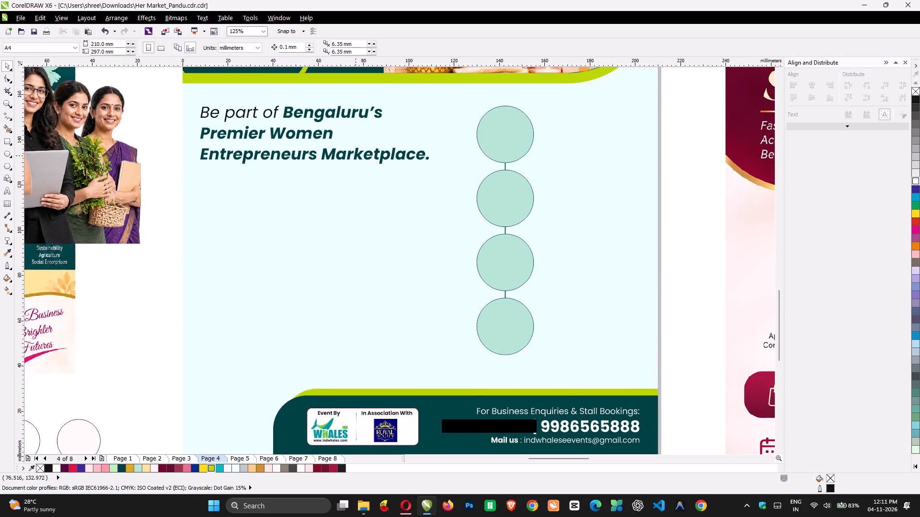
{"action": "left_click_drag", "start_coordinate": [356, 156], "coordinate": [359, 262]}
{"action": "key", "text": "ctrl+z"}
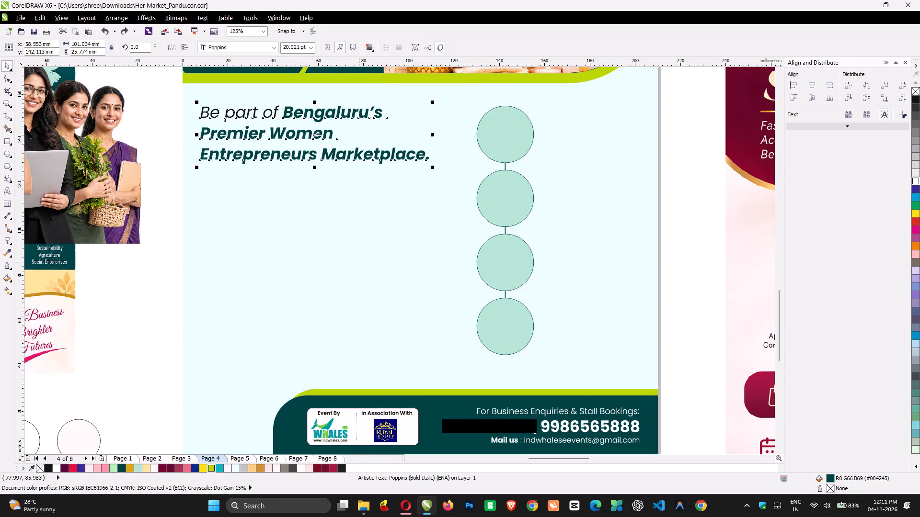
Copy the "Her Style" heading and its description text from page 8 and paste them onto page 4.
{"action": "key", "text": "Page_Down"}
{"action": "key", "text": "Page_Up"}
{"action": "key", "text": "Page_Up"}
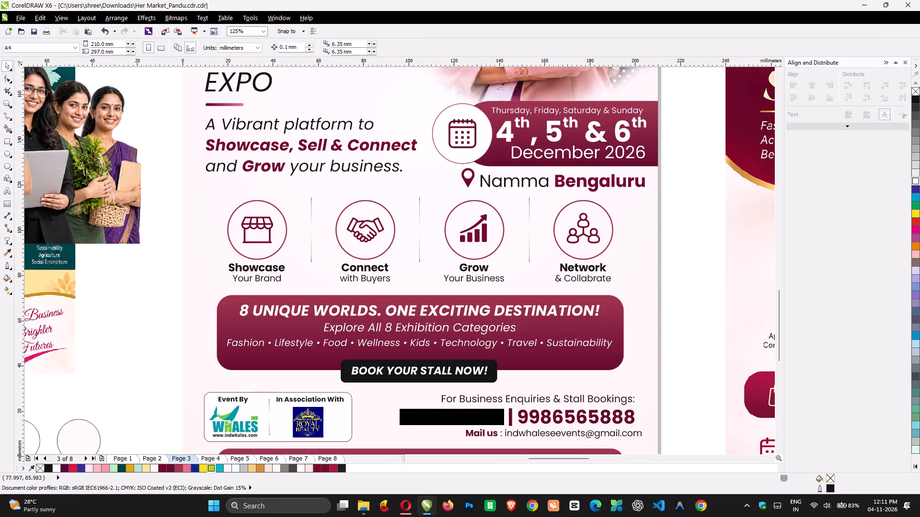
{"action": "key", "text": "Page_Down"}
{"action": "key", "text": "Page_Down"}
{"action": "key", "text": "Page_Down"}
{"action": "key", "text": "Page_Down"}
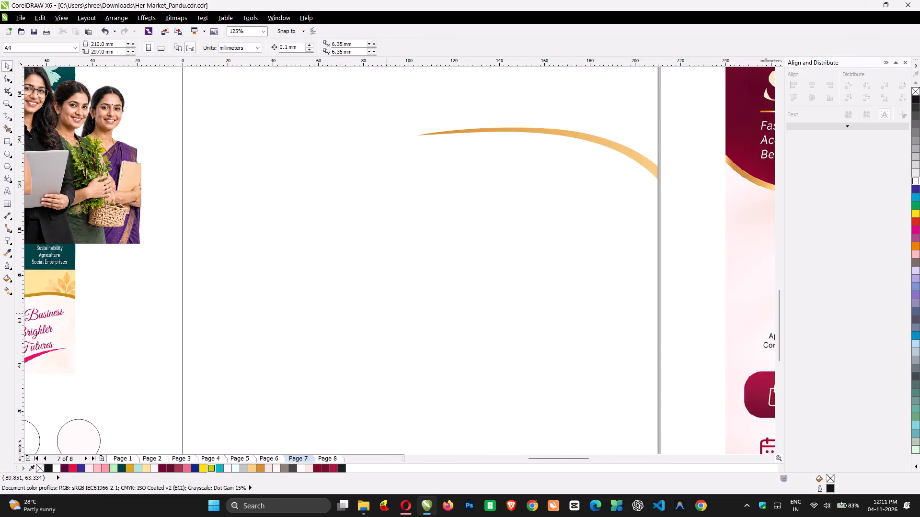
{"action": "key", "text": "Page_Down"}
{"action": "left_click_drag", "start_coordinate": [163, 146], "coordinate": [607, 254]}
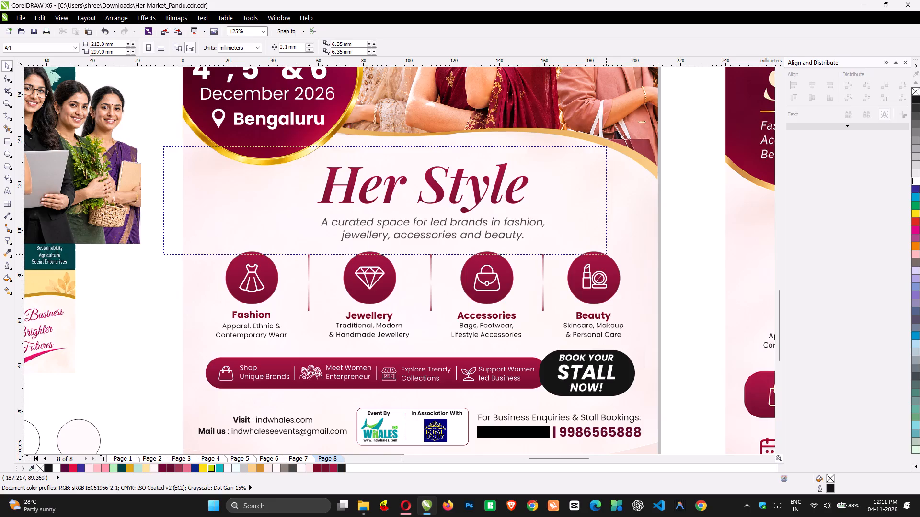
{"action": "left_click_drag", "start_coordinate": [607, 254], "coordinate": [607, 253]}
{"action": "key", "text": "ctrl+c"}
{"action": "key", "text": "Page_Up"}
{"action": "key", "text": "Page_Up"}
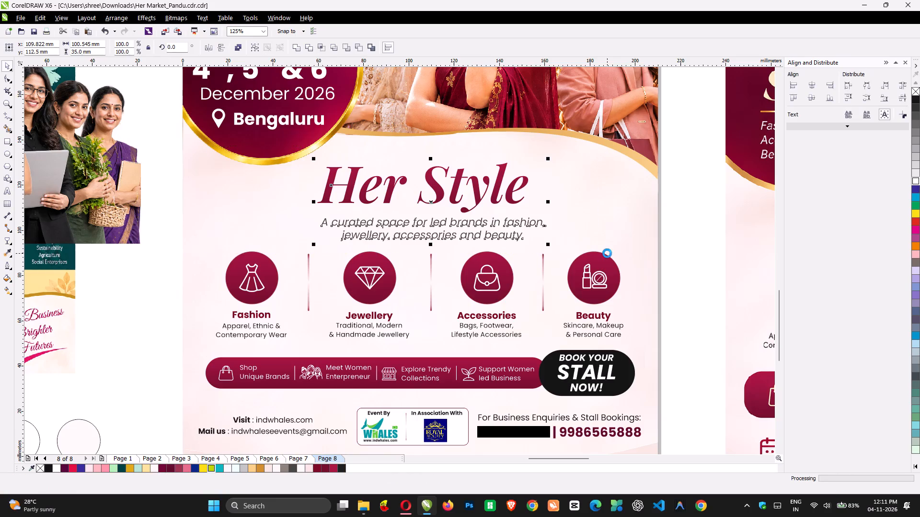
{"action": "key", "text": "Page_Up"}
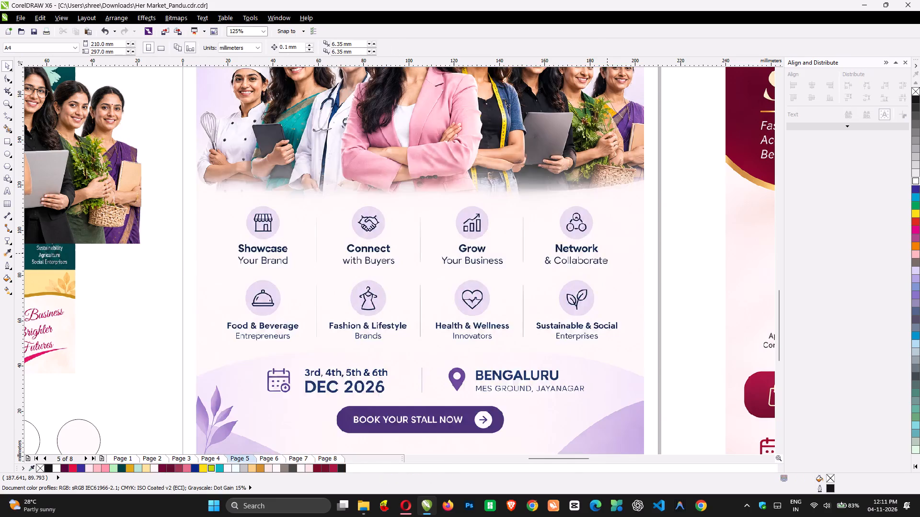
{"action": "key", "text": "Page_Up"}
{"action": "key", "text": "ctrl+v"}
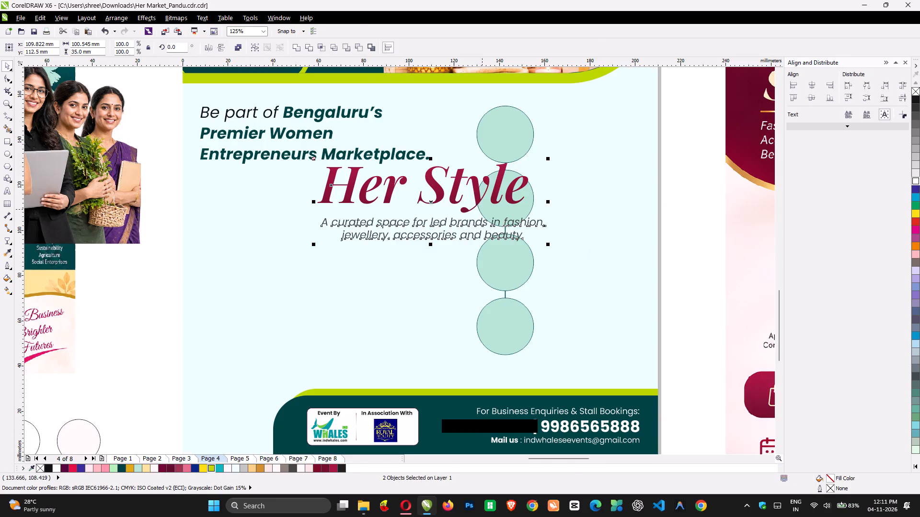
Place the pasted "Her Style" heading and description below the tagline, with their left edges aligned.
{"action": "left_click_drag", "start_coordinate": [478, 204], "coordinate": [360, 225]}
{"action": "key", "text": "l"}
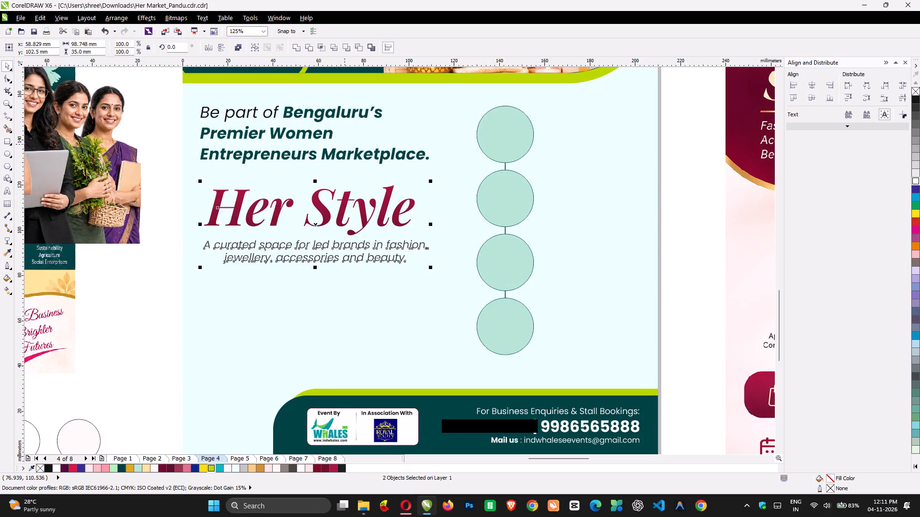
Move the chain of four green circles down about 10 mm.
{"action": "left_click", "coordinate": [336, 153]}
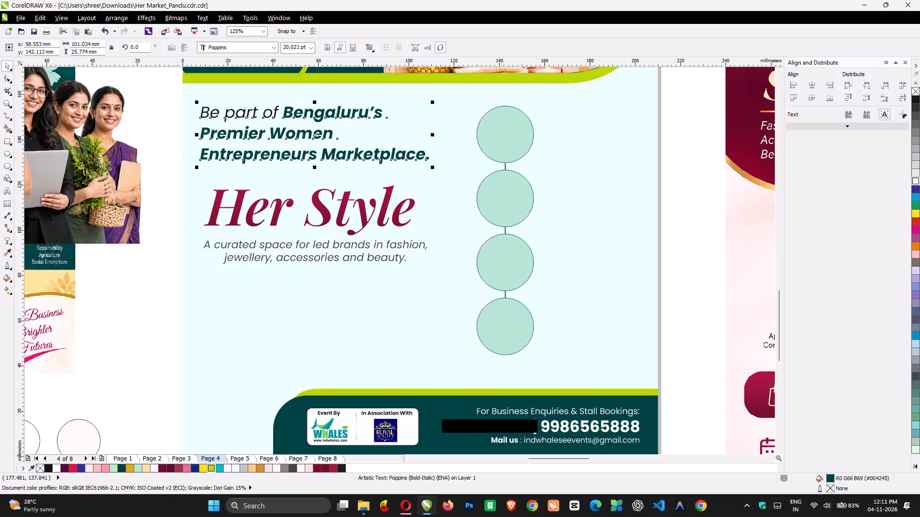
{"action": "left_click_drag", "start_coordinate": [510, 133], "coordinate": [511, 157]}
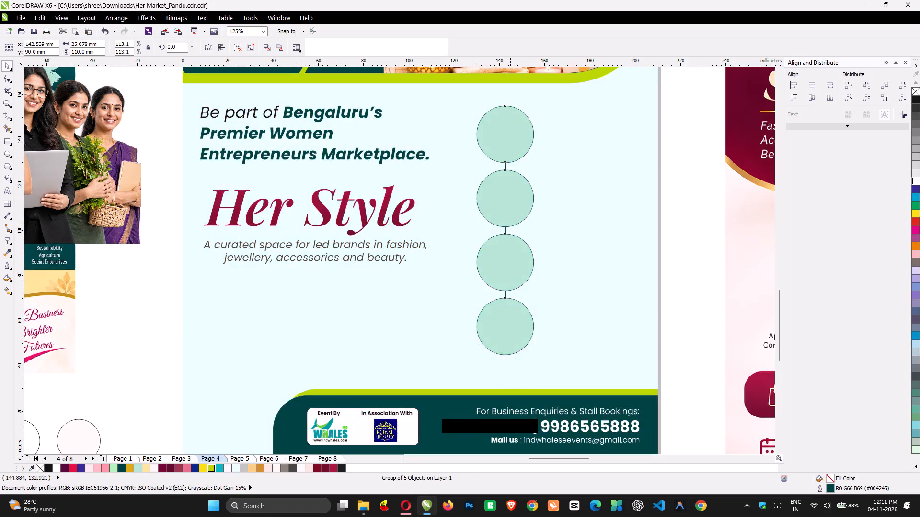
Move the tagline clear of the heading, join "Premier Women" to its first line and center-align the text.
{"action": "scroll", "coordinate": [511, 157], "scroll_direction": "up", "scroll_amount": 2}
{"action": "left_click_drag", "start_coordinate": [279, 302], "coordinate": [409, 284]}
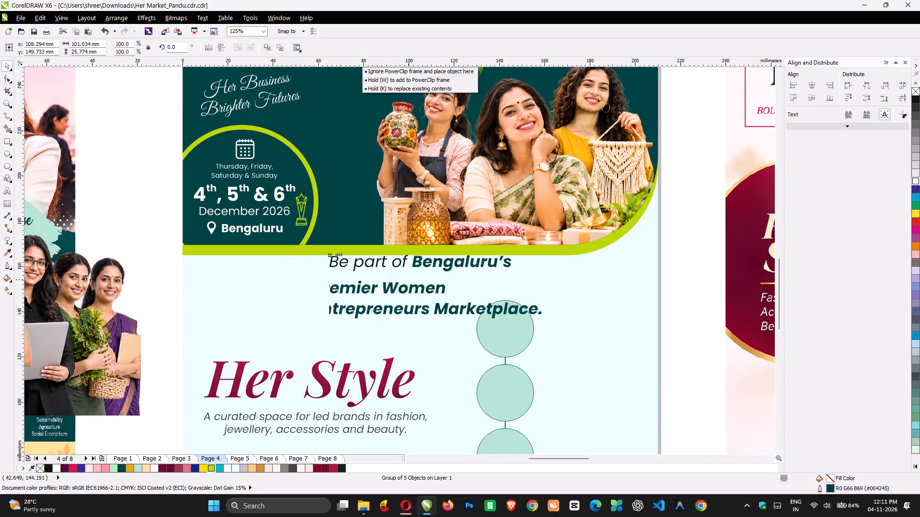
{"action": "left_click_drag", "start_coordinate": [409, 284], "coordinate": [393, 293]}
{"action": "double_click", "coordinate": [393, 293]}
{"action": "key", "text": "ctrl+Left"}
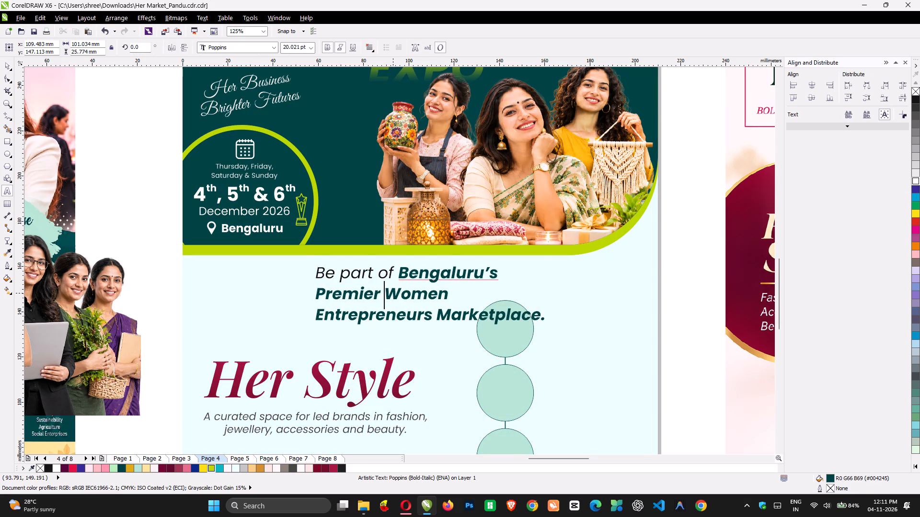
{"action": "key", "text": "ctrl+Left"}
{"action": "key", "text": "BackSpace"}
{"action": "key", "text": "ctrl+a"}
{"action": "key", "text": "ctrl+e"}
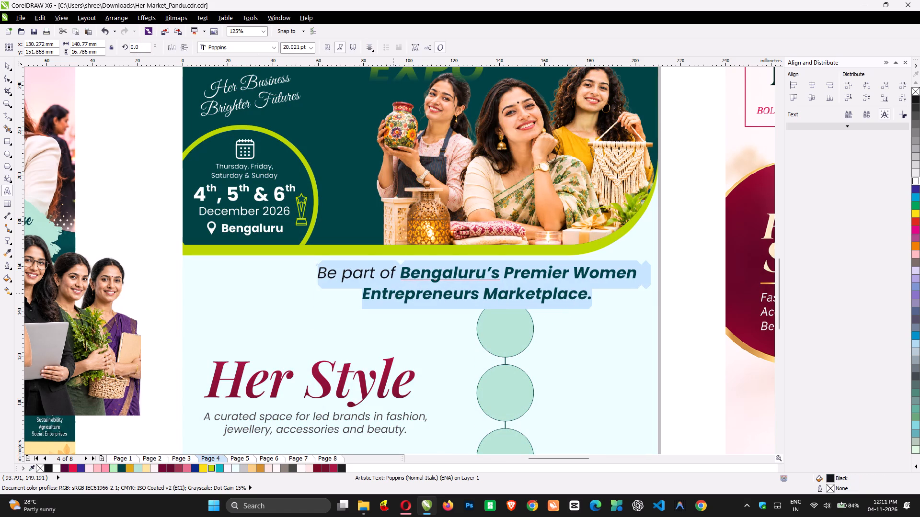
Center the two-line tagline horizontally on the page background below the header and shrink it below 18 pt.
{"action": "left_click", "coordinate": [6, 62]}
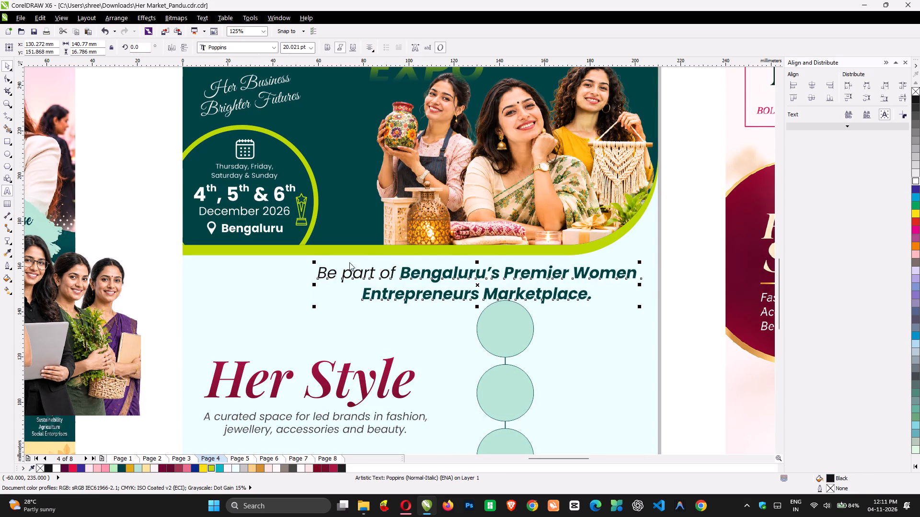
{"action": "left_click", "coordinate": [599, 370], "text": "shift"}
{"action": "key", "text": "c"}
{"action": "left_click", "coordinate": [599, 370], "text": "shift"}
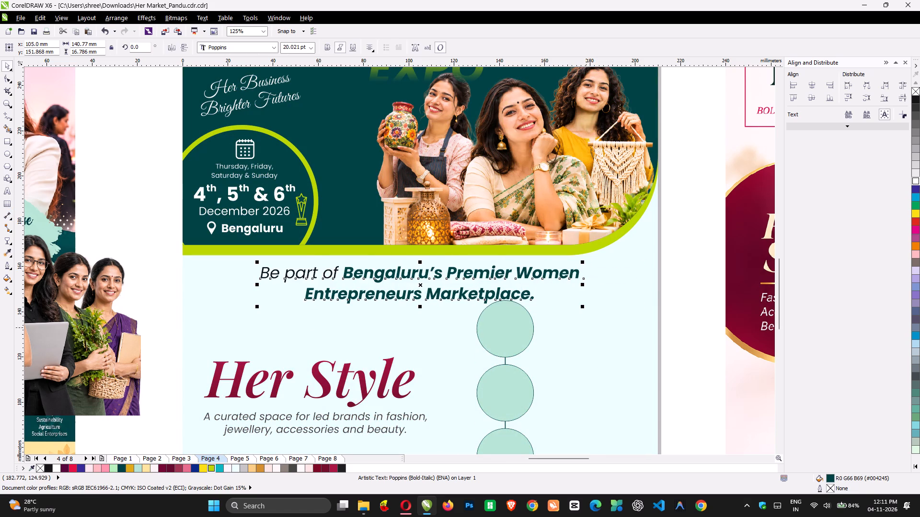
{"action": "left_click_drag", "start_coordinate": [585, 307], "coordinate": [569, 311]}
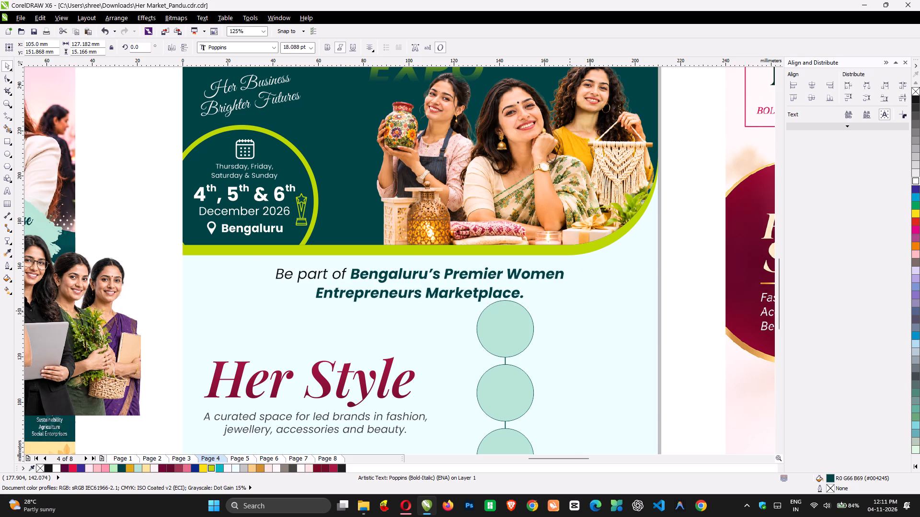
{"action": "left_click_drag", "start_coordinate": [569, 311], "coordinate": [562, 313]}
{"action": "left_click", "coordinate": [591, 340], "text": "shift"}
{"action": "key", "text": "c"}
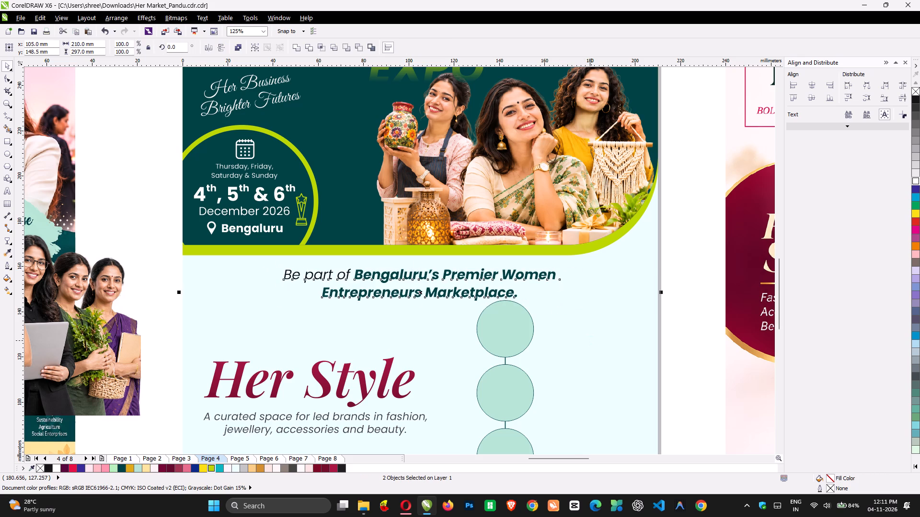
Shrink the chain of four circles to about 24 × 105 mm and move it closer to the "Her Style" heading.
{"action": "scroll", "coordinate": [591, 340], "scroll_direction": "up", "scroll_amount": 1}
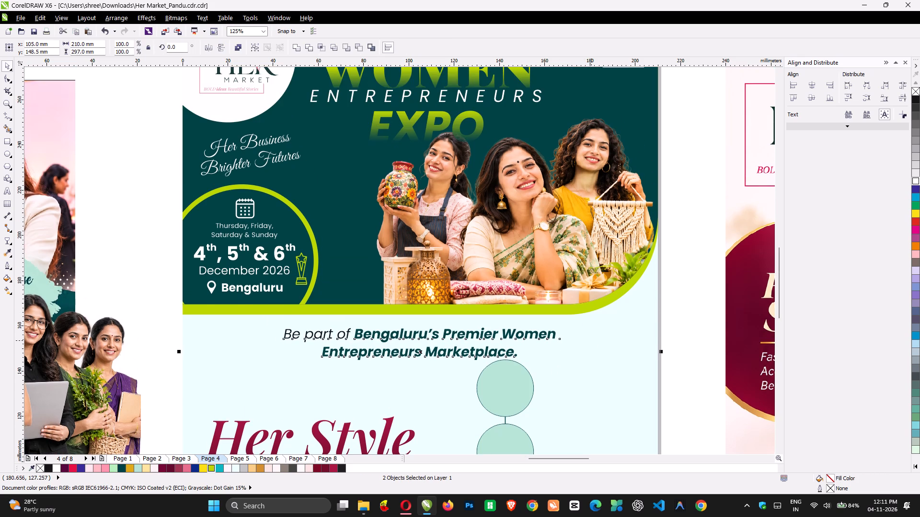
{"action": "scroll", "coordinate": [591, 340], "scroll_direction": "down", "scroll_amount": 1}
{"action": "scroll", "coordinate": [612, 280], "scroll_direction": "down", "scroll_amount": 1}
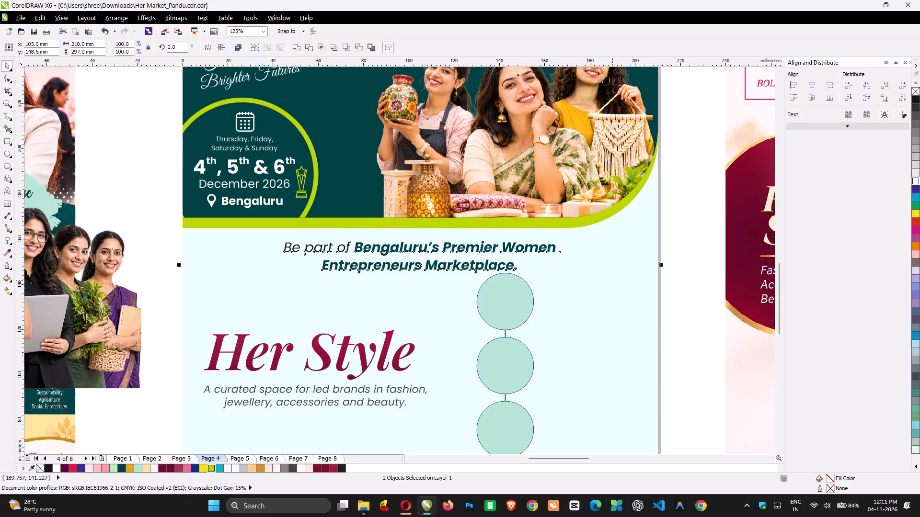
{"action": "scroll", "coordinate": [612, 280], "scroll_direction": "down", "scroll_amount": 1}
{"action": "left_click", "coordinate": [706, 326]}
{"action": "left_click", "coordinate": [515, 171]}
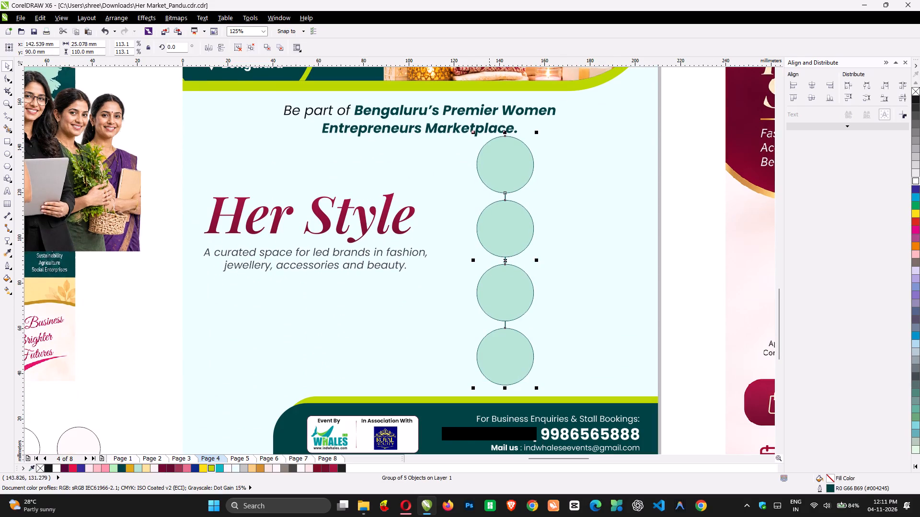
{"action": "left_click_drag", "start_coordinate": [473, 134], "coordinate": [476, 140]}
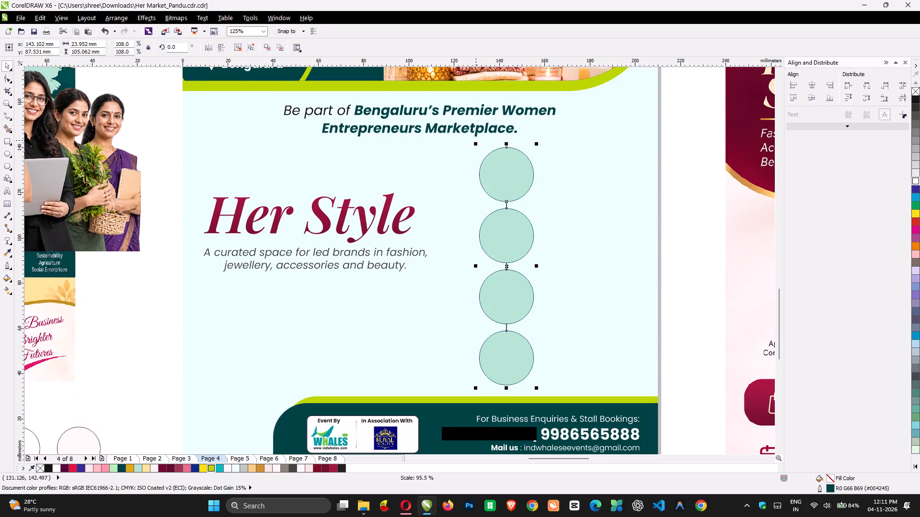
{"action": "left_click_drag", "start_coordinate": [515, 183], "coordinate": [477, 187]}
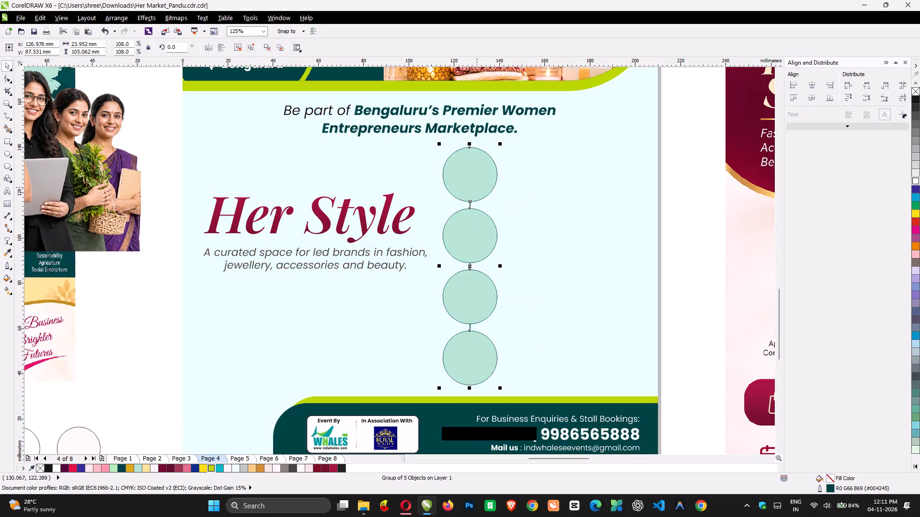
Move the "Her Style" heading and its description up about 12 mm and left-align the description text.
{"action": "left_click_drag", "start_coordinate": [364, 232], "coordinate": [363, 200]}
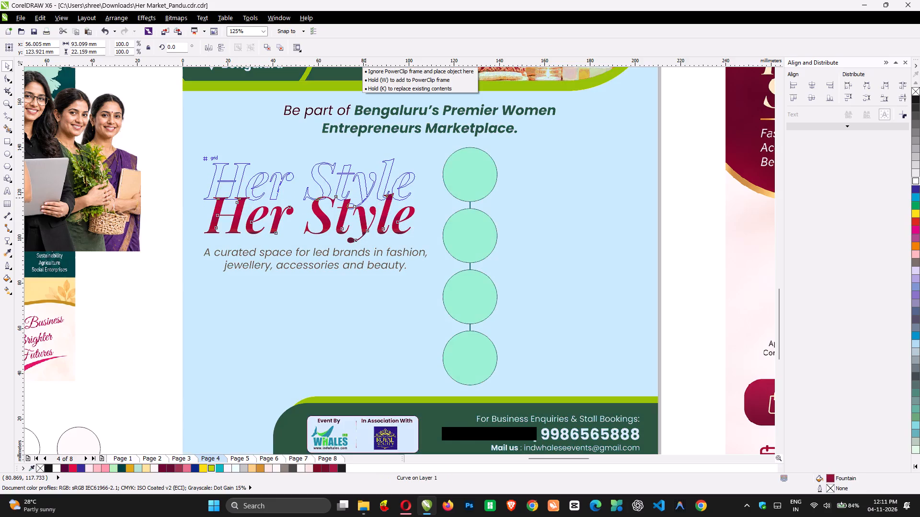
{"action": "left_click_drag", "start_coordinate": [363, 200], "coordinate": [363, 203]}
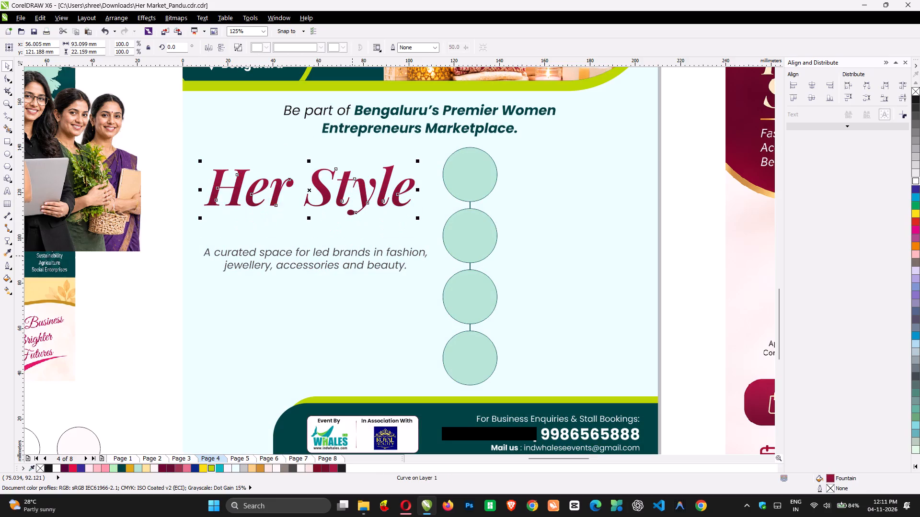
{"action": "left_click_drag", "start_coordinate": [352, 256], "coordinate": [349, 228]}
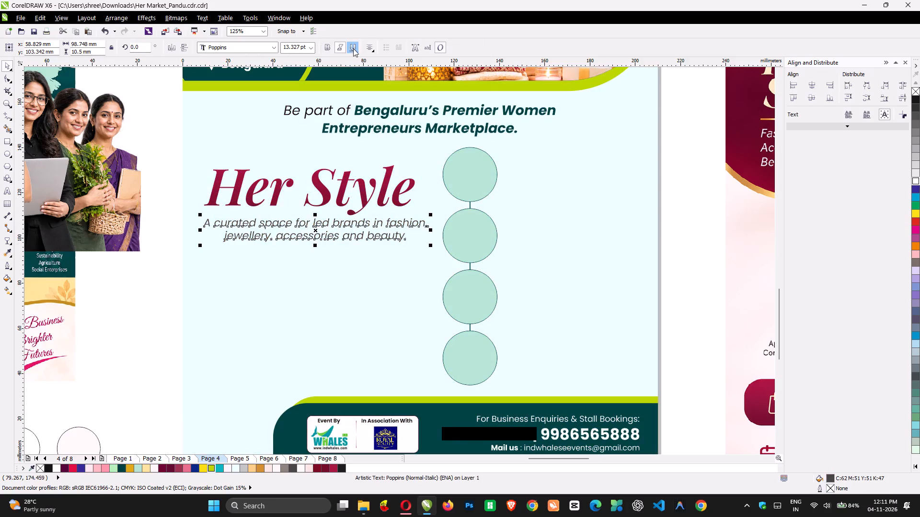
{"action": "left_click", "coordinate": [364, 50]}
{"action": "left_click", "coordinate": [374, 70]}
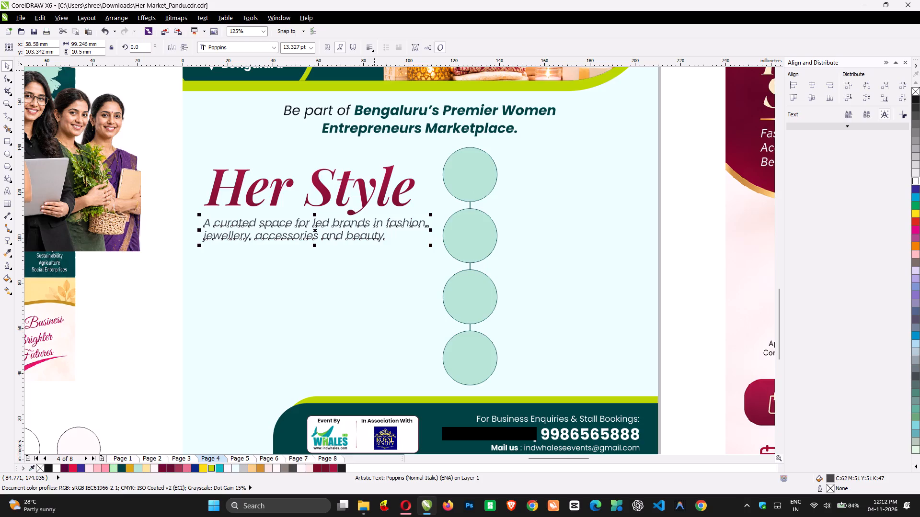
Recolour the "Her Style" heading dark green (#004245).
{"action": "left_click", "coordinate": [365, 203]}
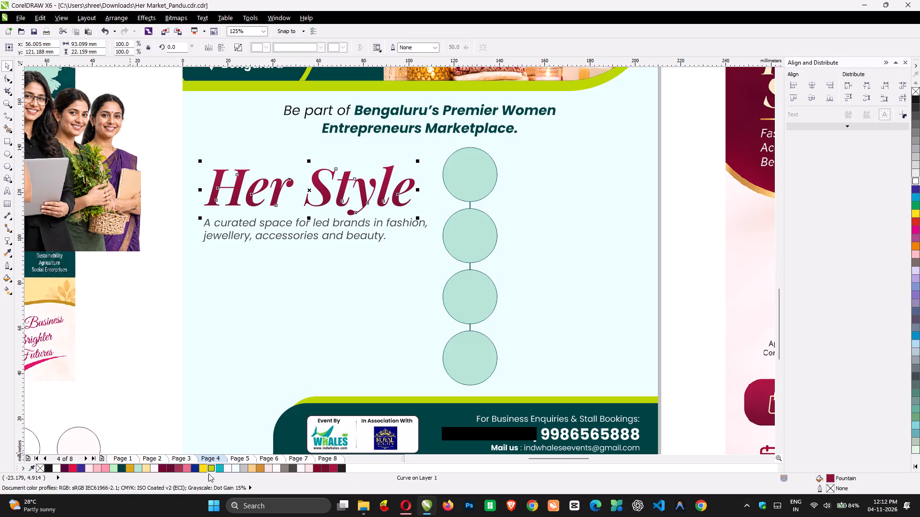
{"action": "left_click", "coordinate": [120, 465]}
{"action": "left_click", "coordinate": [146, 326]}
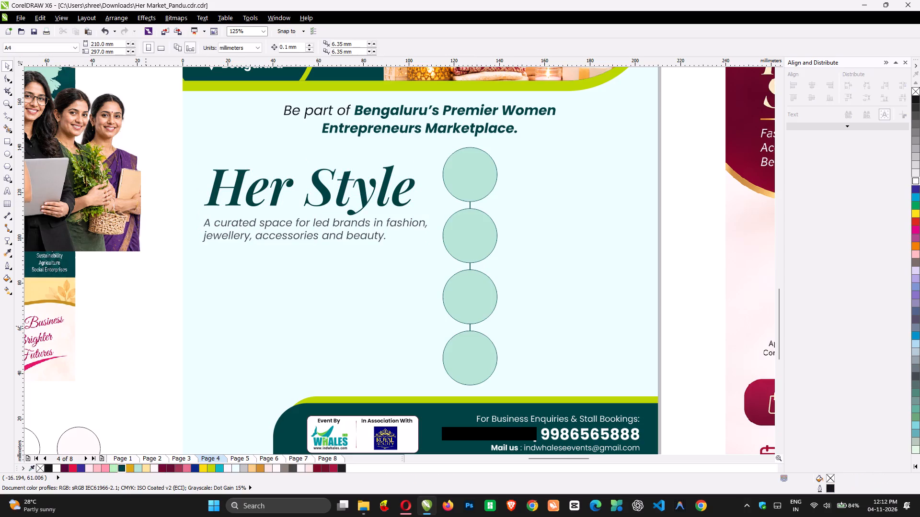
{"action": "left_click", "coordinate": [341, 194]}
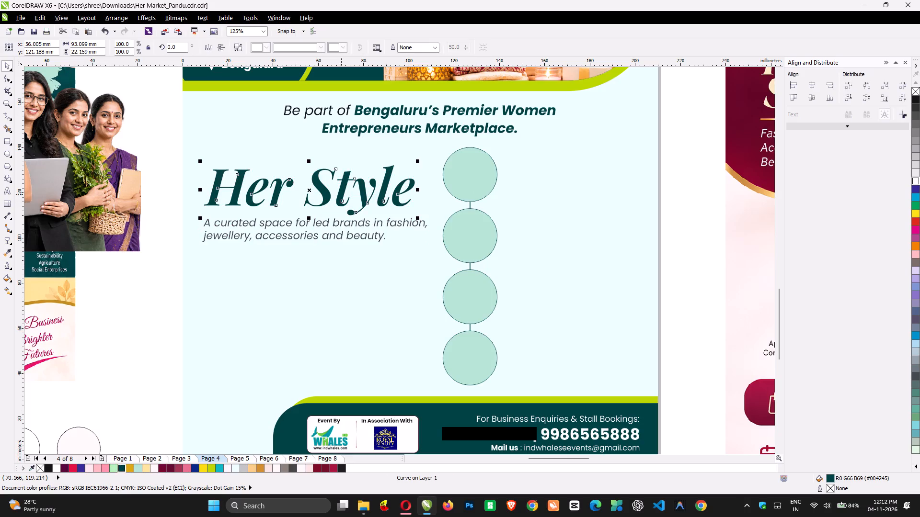
Copy the "WOMEN" title from page 3 to page 4, place it above the "Her Style" heading and make it italic.
{"action": "key", "text": "Page_Up"}
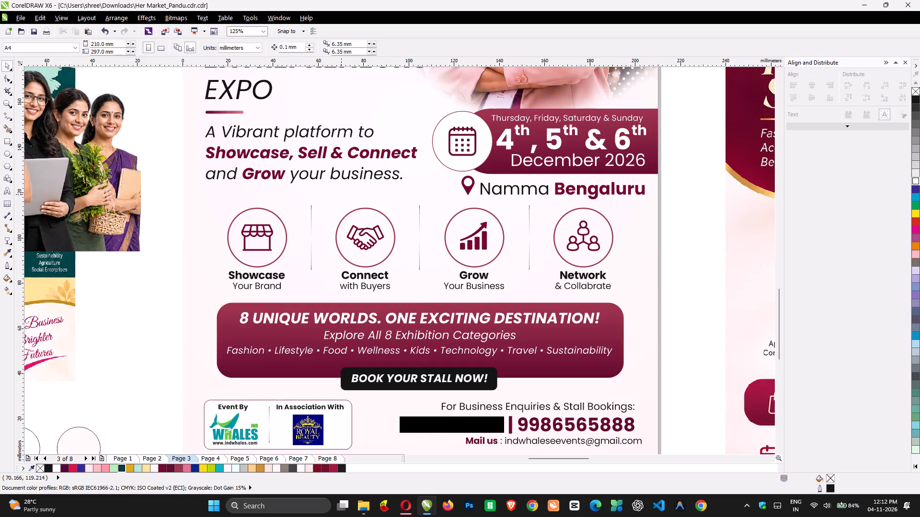
{"action": "scroll", "coordinate": [341, 194], "scroll_direction": "up", "scroll_amount": 3}
{"action": "left_click", "coordinate": [293, 135], "text": "ctrl"}
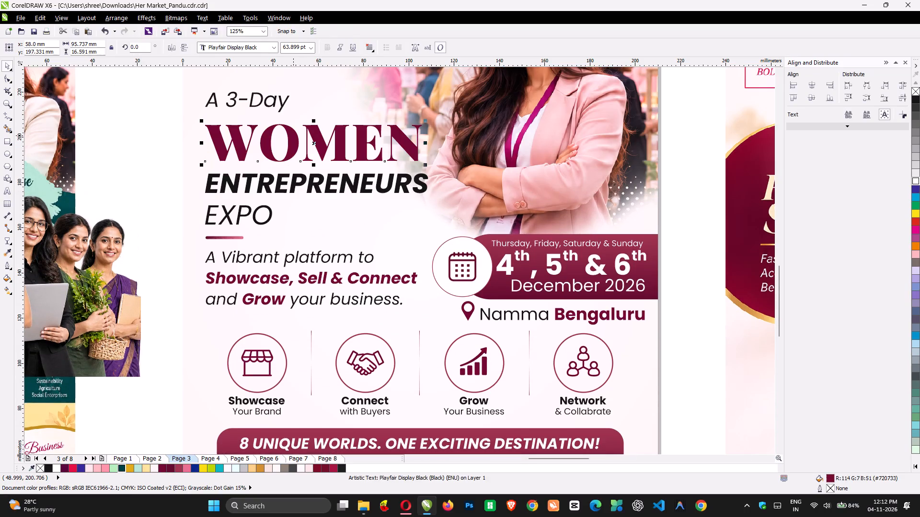
{"action": "key", "text": "ctrl+c"}
{"action": "key", "text": "Page_Down"}
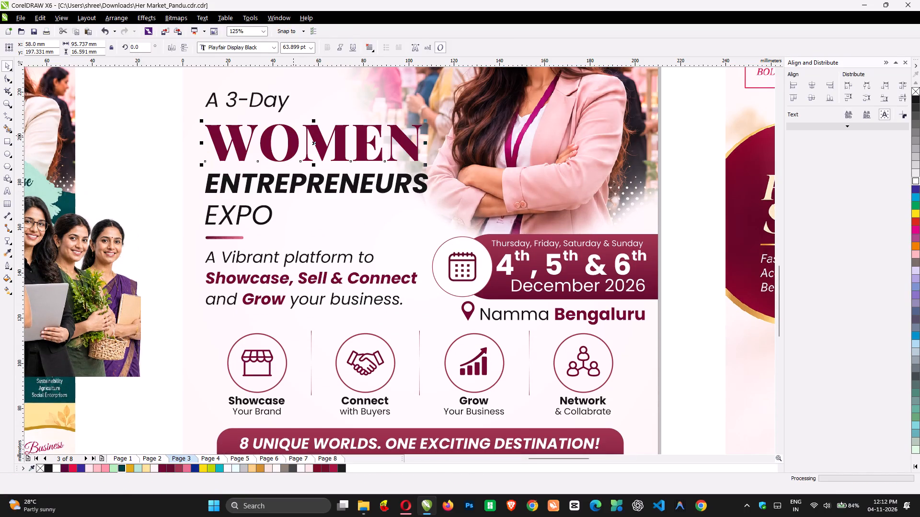
{"action": "key", "text": "ctrl+v"}
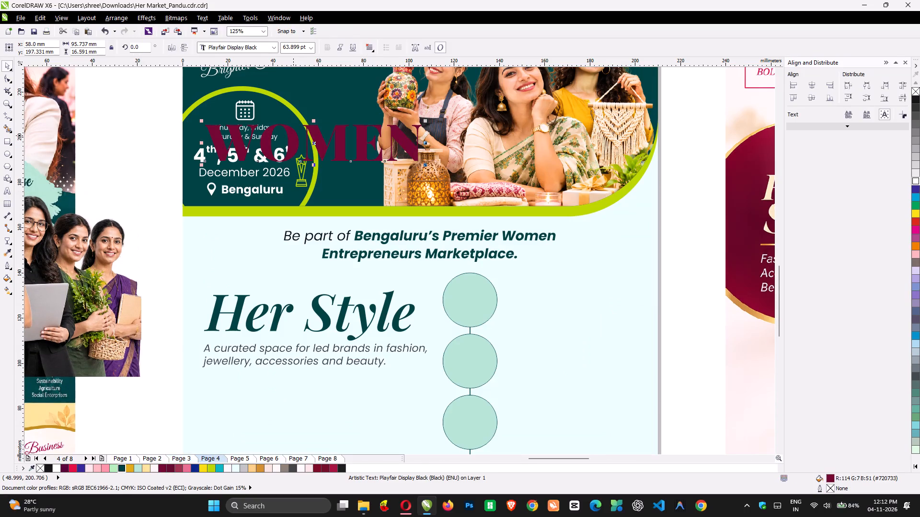
{"action": "left_click_drag", "start_coordinate": [293, 135], "coordinate": [293, 247]}
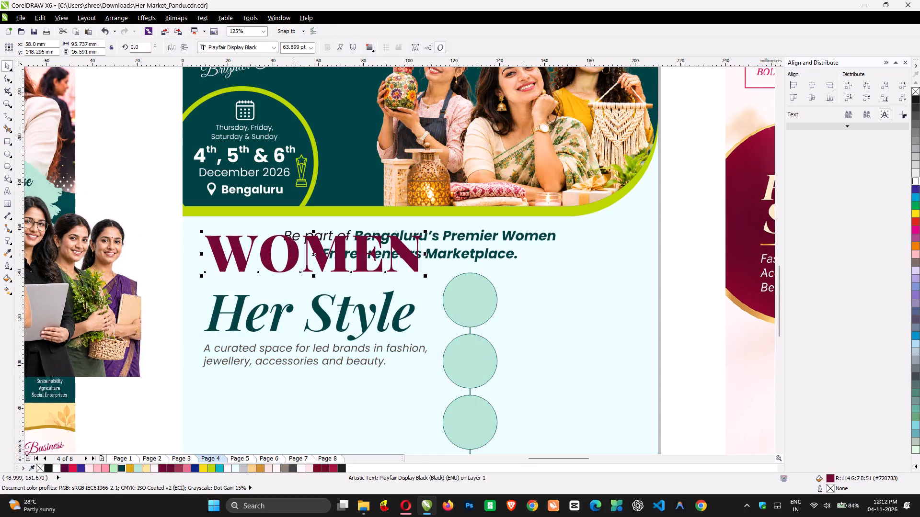
{"action": "left_click", "coordinate": [339, 47]}
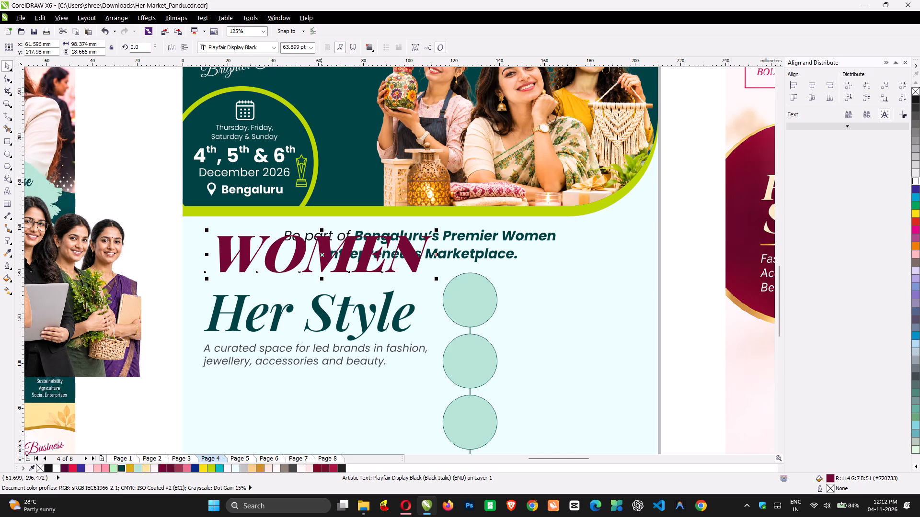
Replace the pasted "WOMEN" text with "Her Home" and set its font to Playfair Display Medium Italic.
{"action": "key", "text": "F8"}
{"action": "key", "text": "ctrl+a"}
{"action": "key", "text": "alt+Tab"}
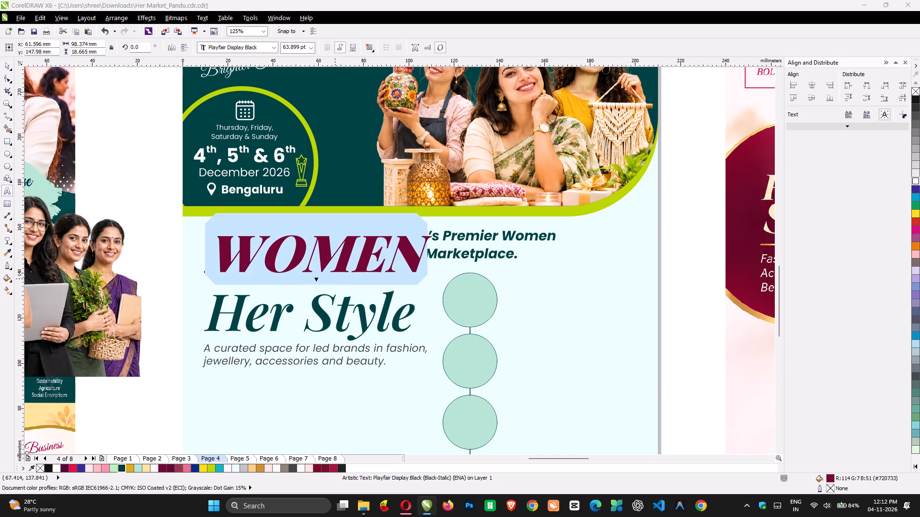
{"action": "left_click", "coordinate": [12, 168]}
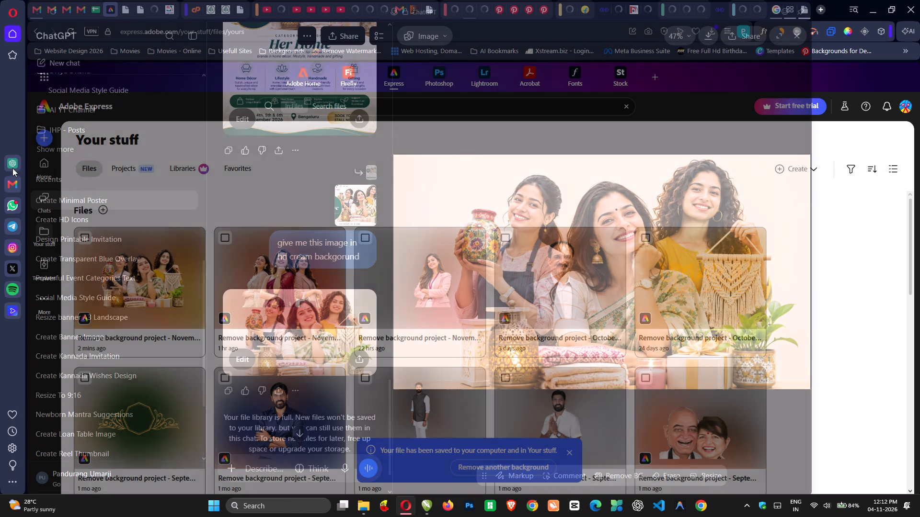
{"action": "scroll", "coordinate": [339, 194], "scroll_direction": "up", "scroll_amount": 1}
{"action": "key", "text": "alt+Tab"}
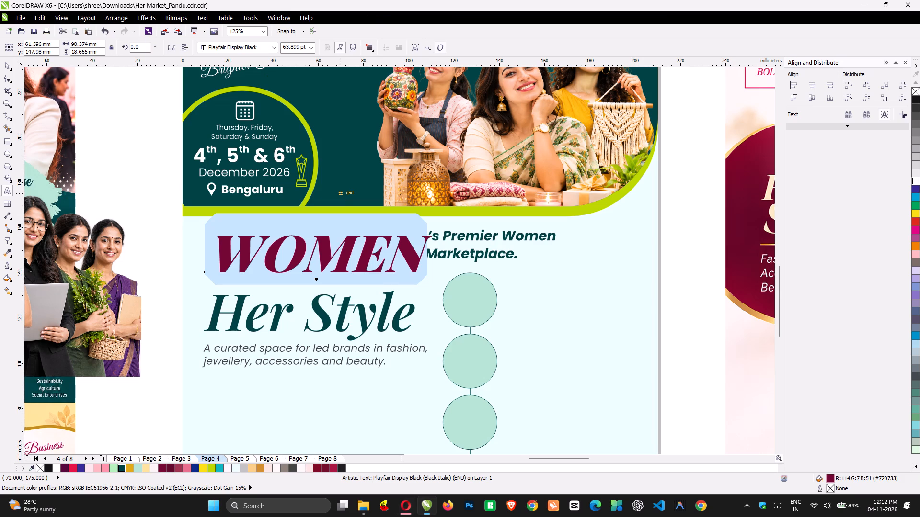
{"action": "type", "text": "Her Home"}
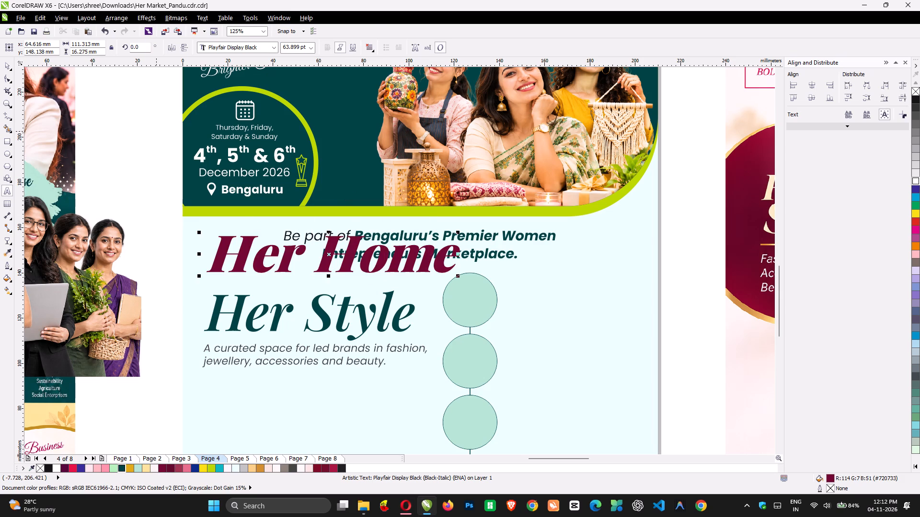
{"action": "key", "text": "ctrl+a"}
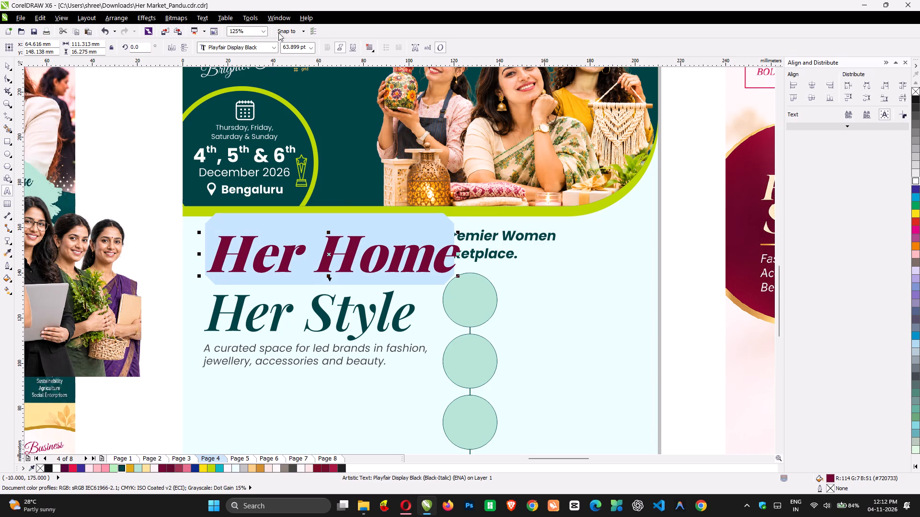
{"action": "left_click", "coordinate": [254, 46]}
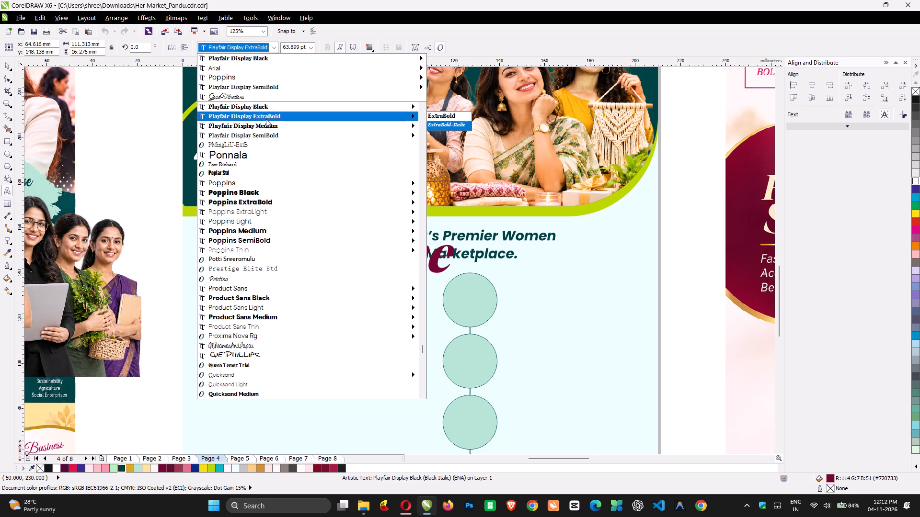
{"action": "left_click", "coordinate": [266, 124]}
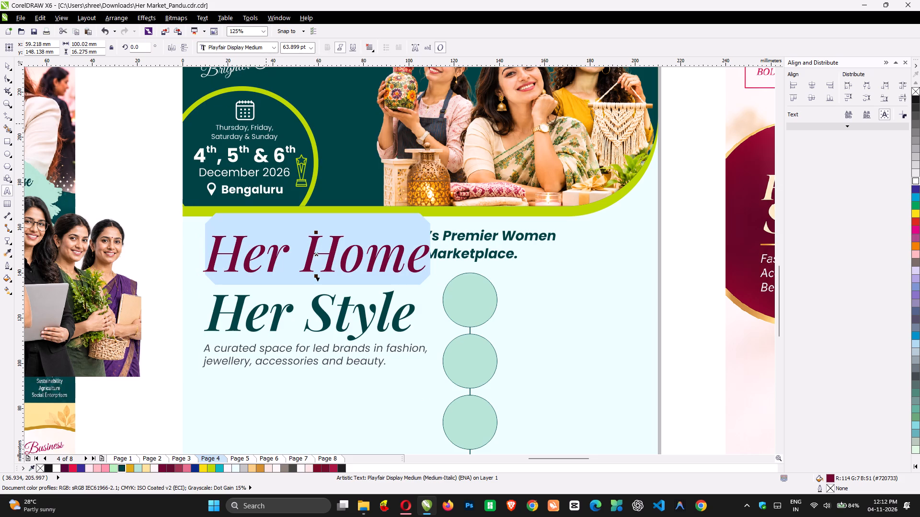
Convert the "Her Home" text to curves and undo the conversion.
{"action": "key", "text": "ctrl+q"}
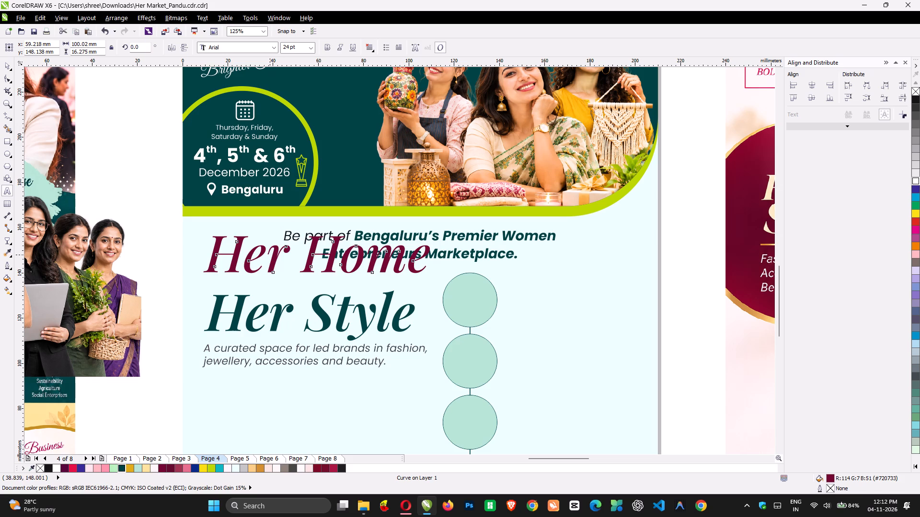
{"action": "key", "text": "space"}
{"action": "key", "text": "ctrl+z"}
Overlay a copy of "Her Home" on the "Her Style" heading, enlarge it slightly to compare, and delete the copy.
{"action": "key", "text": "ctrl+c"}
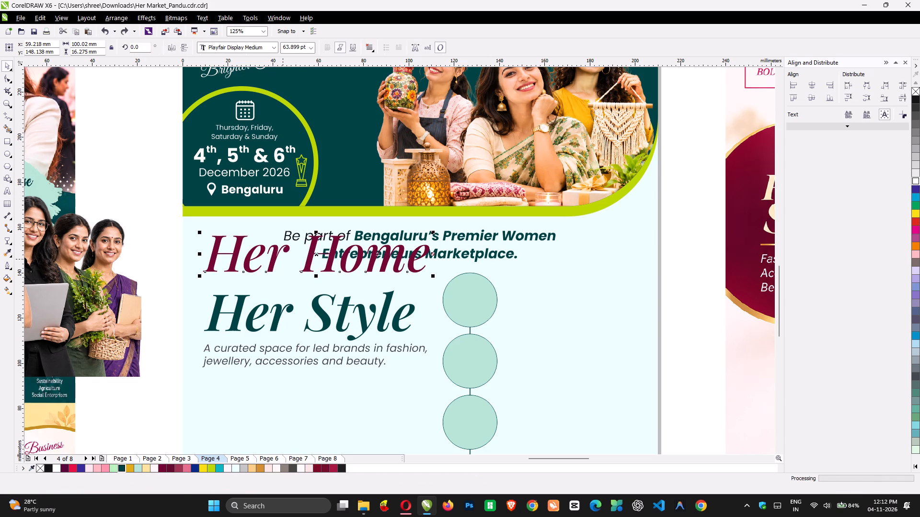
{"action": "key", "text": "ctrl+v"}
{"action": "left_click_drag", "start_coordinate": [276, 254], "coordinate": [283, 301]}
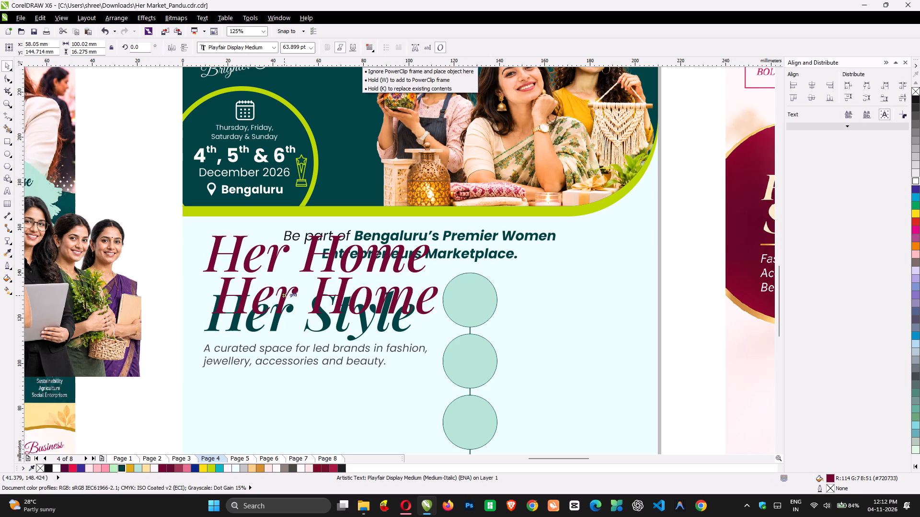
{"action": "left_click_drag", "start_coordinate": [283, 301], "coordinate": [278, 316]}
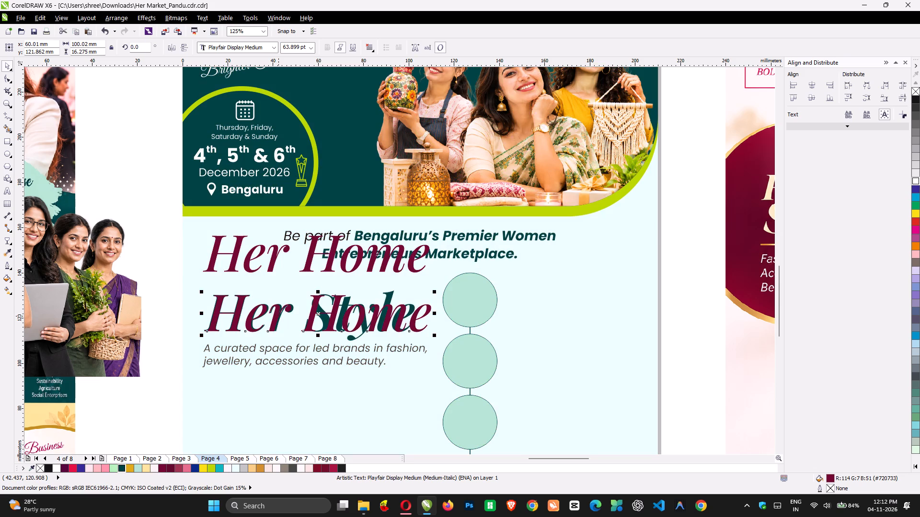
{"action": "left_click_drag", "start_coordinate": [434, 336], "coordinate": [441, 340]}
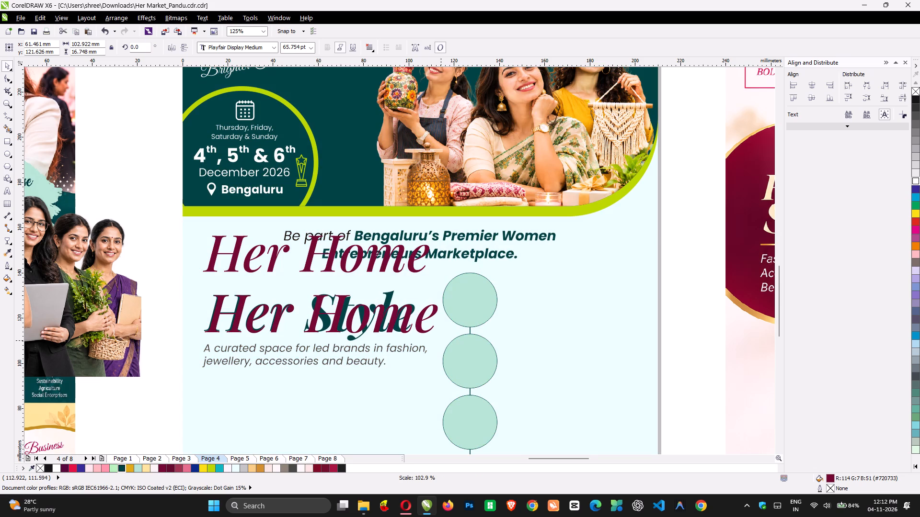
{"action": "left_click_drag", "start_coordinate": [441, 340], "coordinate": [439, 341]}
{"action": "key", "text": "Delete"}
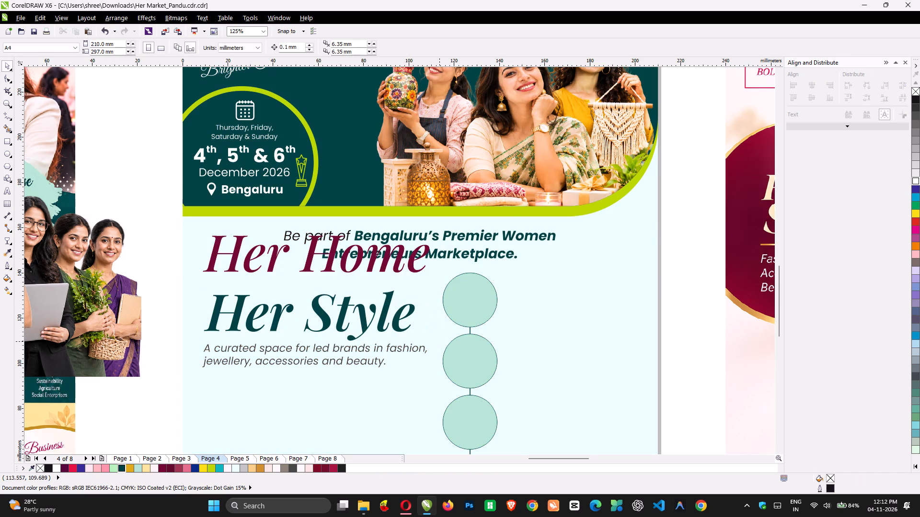
Delete the "Her Style" heading, move "Her Home" into its place above the description and fill it dark green (#004245).
{"action": "left_click", "coordinate": [384, 323]}
{"action": "key", "text": "Delete"}
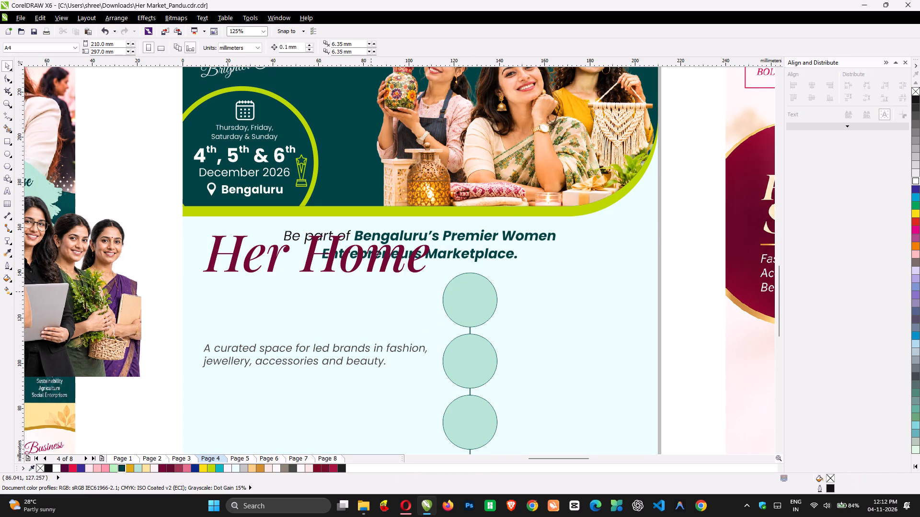
{"action": "left_click_drag", "start_coordinate": [357, 267], "coordinate": [359, 310]}
{"action": "left_click", "coordinate": [120, 469]}
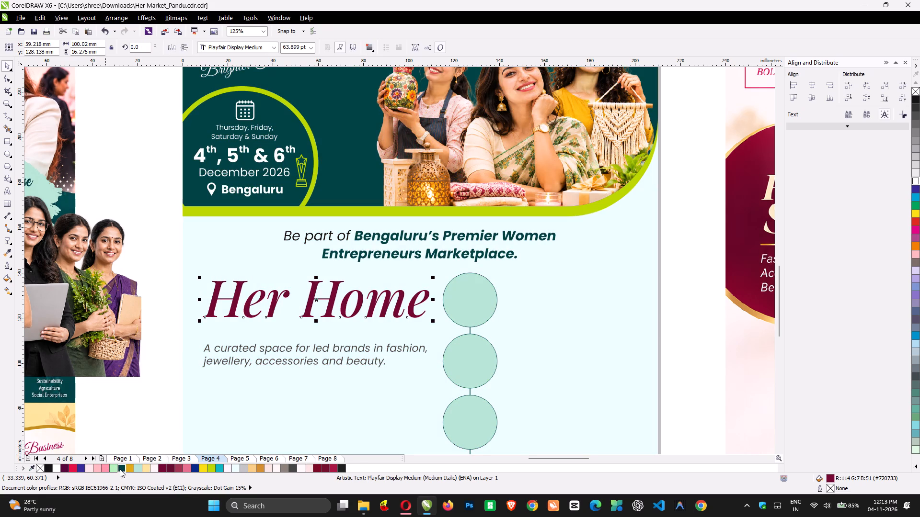
{"action": "left_click", "coordinate": [238, 347], "text": "shift"}
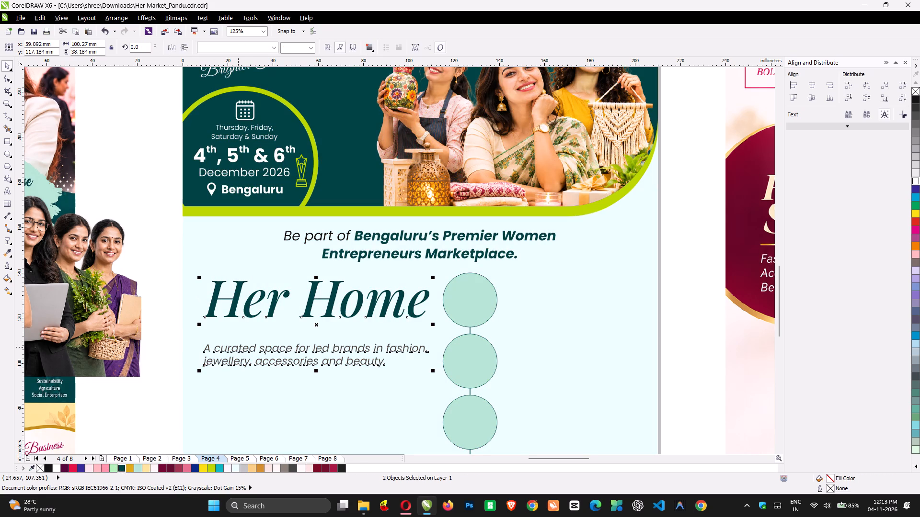
{"action": "key", "text": "l"}
{"action": "left_click", "coordinate": [238, 347], "text": "shift"}
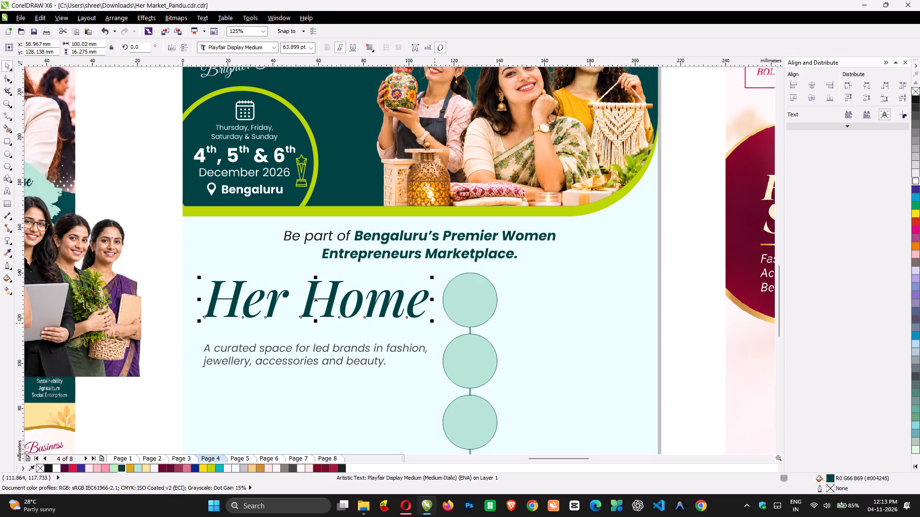
{"action": "left_click_drag", "start_coordinate": [432, 323], "coordinate": [425, 329]}
{"action": "left_click_drag", "start_coordinate": [379, 348], "coordinate": [381, 332]}
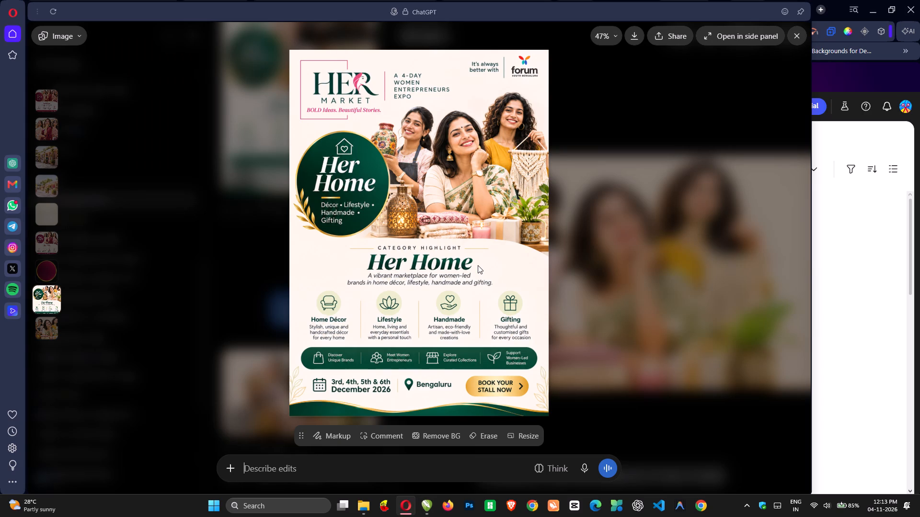
{"action": "key", "text": "ctrl+y"}
{"action": "key", "text": "alt+Tab"}
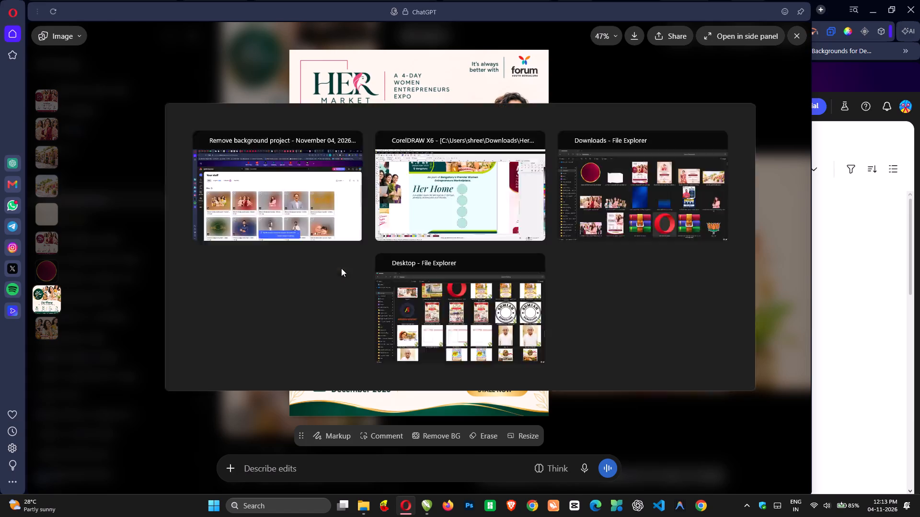
Replace the description under the Her Home heading with new text starting "A vibrant", checking the wording against the ChatGPT poster.
{"action": "key", "text": "F8"}
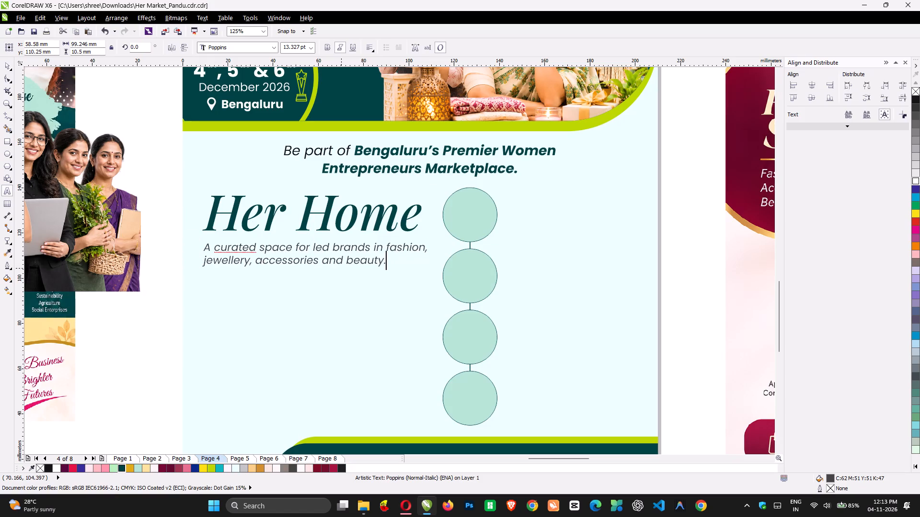
{"action": "key", "text": "ctrl+a"}
{"action": "type", "text": "A V"}
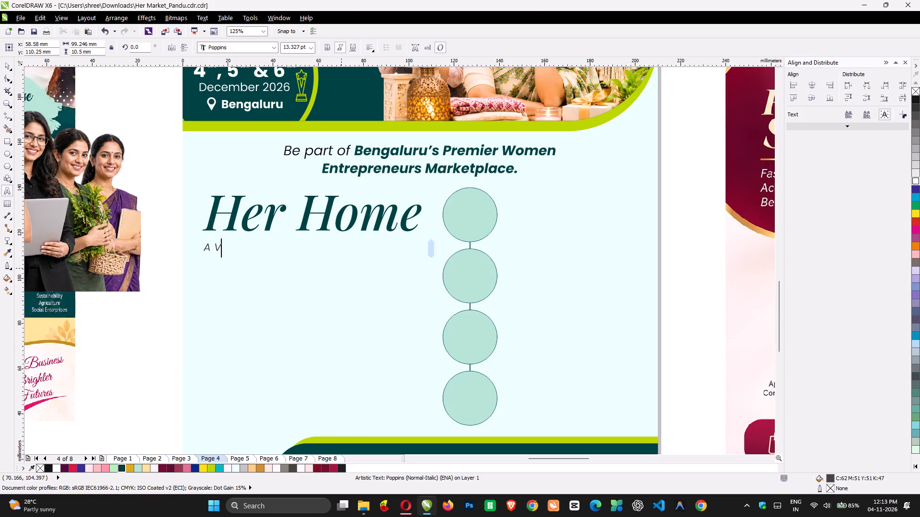
{"action": "key", "text": "BackSpace"}
{"action": "type", "text": "vibrant"}
{"action": "key", "text": "space"}
{"action": "key", "text": "alt+Tab"}
{"action": "key", "text": "alt+Tab"}
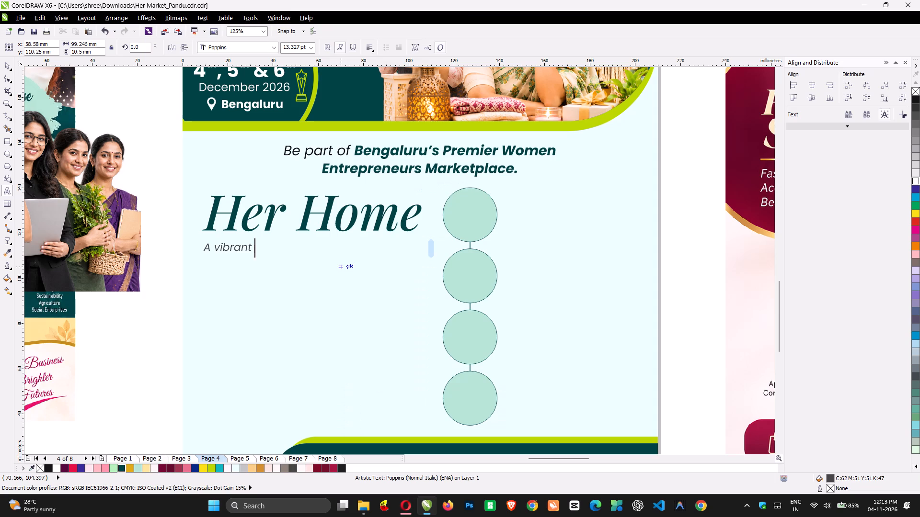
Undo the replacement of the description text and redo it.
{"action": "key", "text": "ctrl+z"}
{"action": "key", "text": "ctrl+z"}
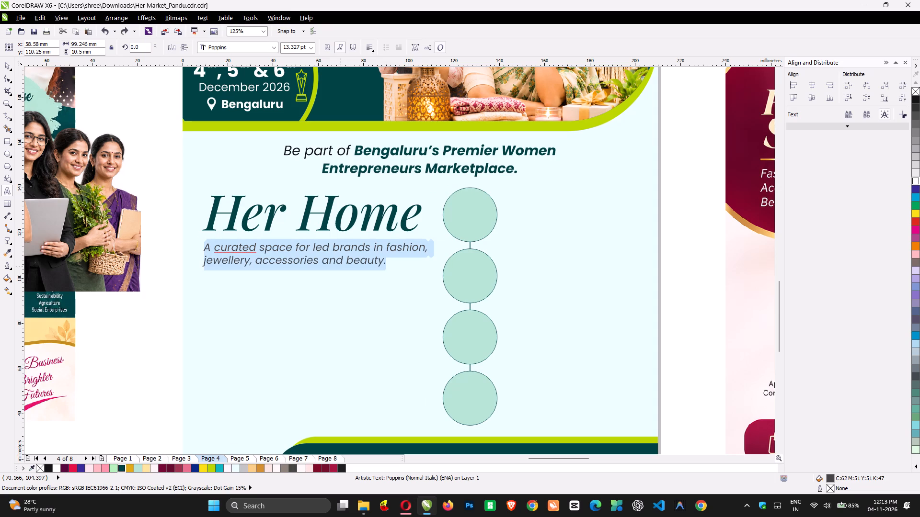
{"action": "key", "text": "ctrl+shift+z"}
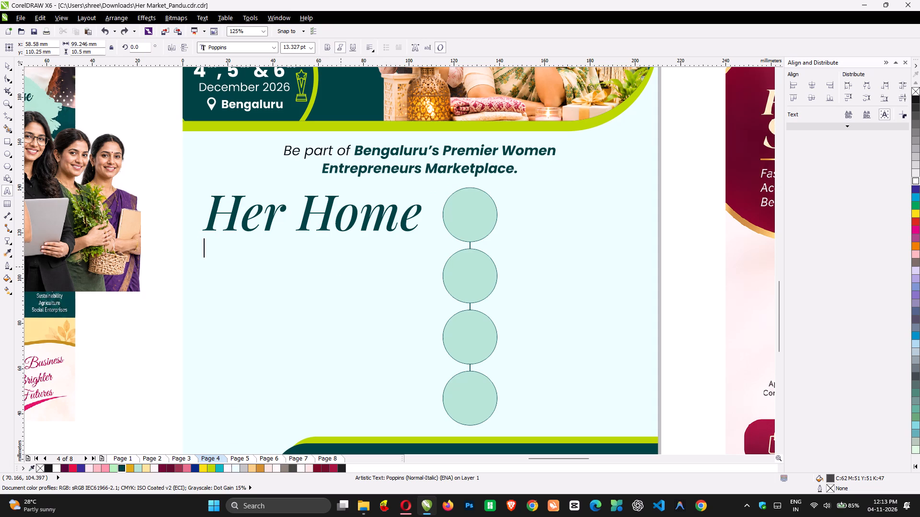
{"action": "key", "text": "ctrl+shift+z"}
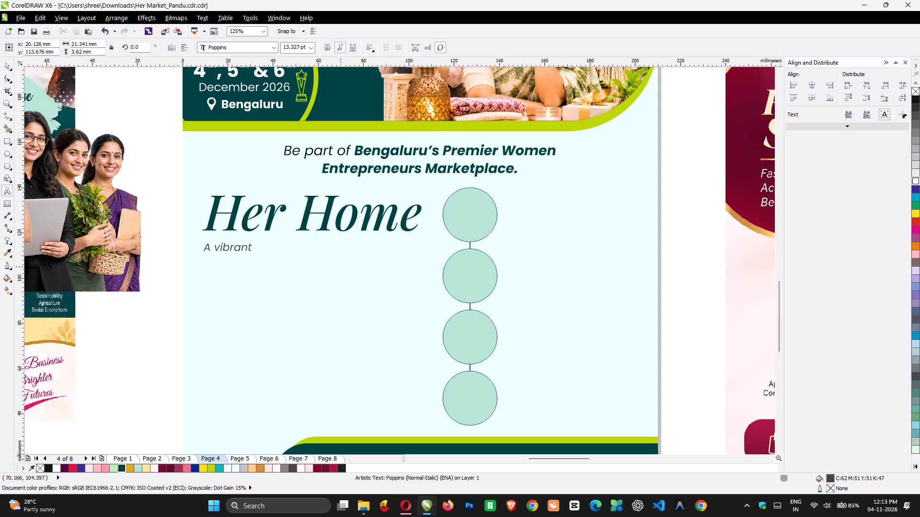
Continue the description's first line with "Marketplace for women-led", following the ChatGPT poster, and start a second line.
{"action": "type", "text": "Marje"}
{"action": "key", "text": "BackSpace"}
{"action": "key", "text": "BackSpace"}
{"action": "type", "text": "ket"}
{"action": "key", "text": "space"}
{"action": "key", "text": "BackSpace"}
{"action": "type", "text": "place"}
{"action": "key", "text": "space"}
{"action": "key", "text": "alt+Tab"}
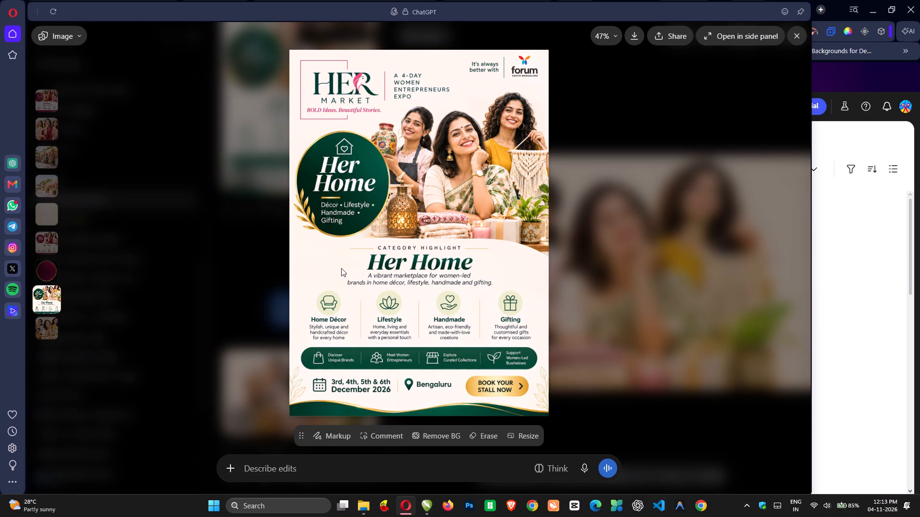
{"action": "key", "text": "alt+Tab"}
{"action": "type", "text": "for women-led"}
{"action": "key", "text": "Return"}
Enter "brands in Home Decor, Lifestyle," on the description's second line, checking the wording against the ChatGPT poster.
{"action": "key", "text": "alt+Tab"}
{"action": "key", "text": "alt+Tab"}
{"action": "type", "text": "brands in"}
{"action": "key", "text": "space"}
{"action": "key", "text": "alt+Tab"}
{"action": "key", "text": "alt+Tab"}
{"action": "type", "text": "Home Decor,"}
{"action": "key", "text": "space"}
{"action": "key", "text": "alt+Tab"}
{"action": "key", "text": "alt+Tab"}
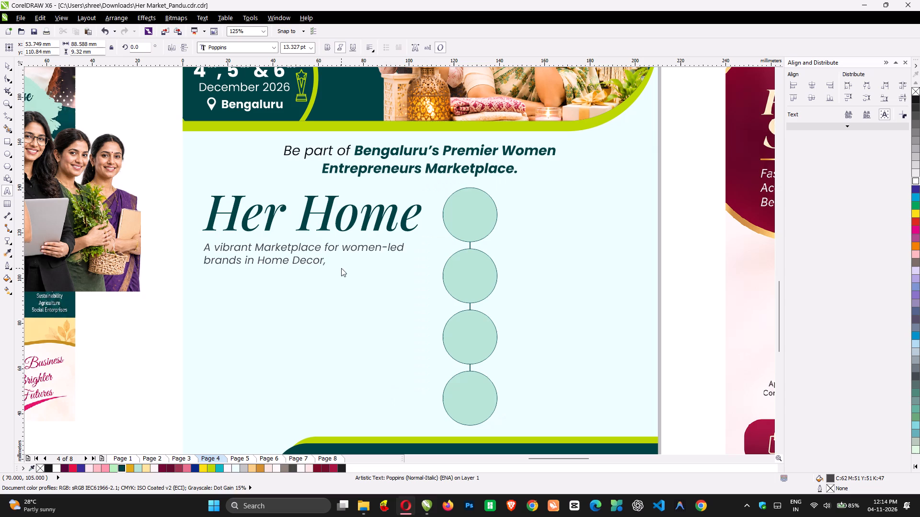
{"action": "type", "text": "Lifestyle,"}
{"action": "key", "text": "space"}
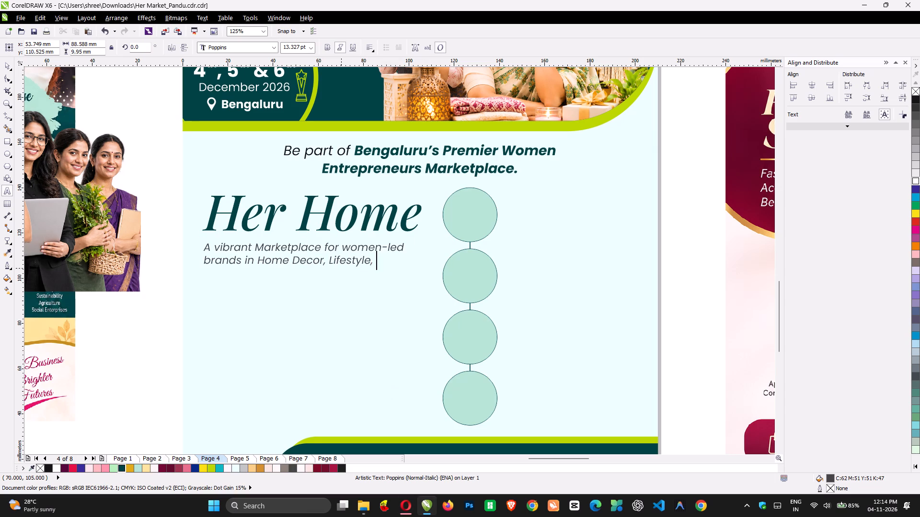
Add "handmade" from the ChatGPT poster to the description and break the line between "hand" and "made", leaving no empty line below.
{"action": "key", "text": "alt+Tab"}
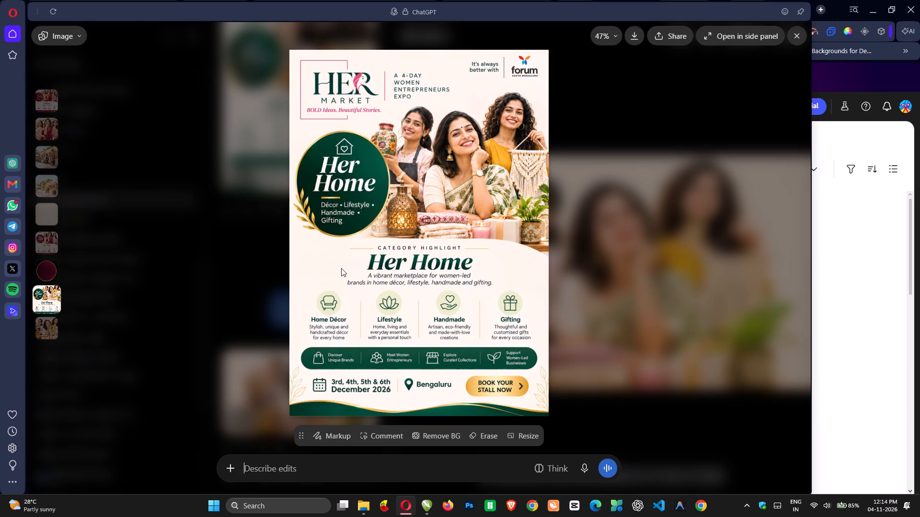
{"action": "key", "text": "alt+Tab"}
{"action": "type", "text": "handma"}
{"action": "type", "text": "de"}
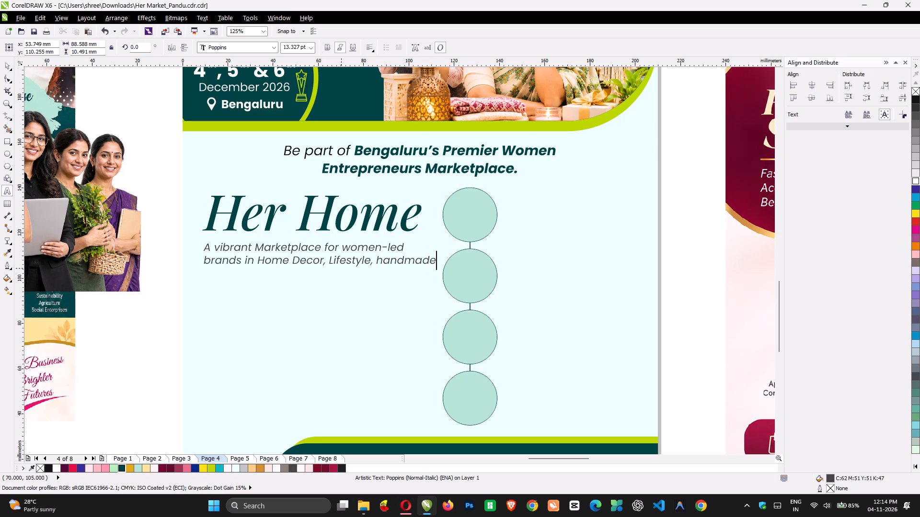
{"action": "key", "text": "Return"}
{"action": "key", "text": "Left"}
{"action": "key", "text": "ctrl+Left"}
{"action": "key", "text": "Right"}
{"action": "key", "text": "Right"}
{"action": "key", "text": "Right"}
{"action": "key", "text": "Right"}
{"action": "key", "text": "Return"}
{"action": "key", "text": "ctrl+Right"}
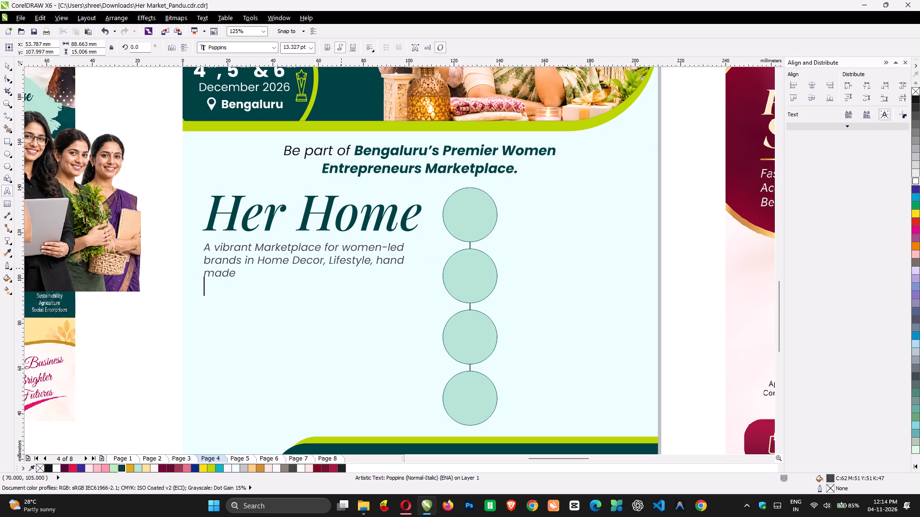
{"action": "key", "text": "BackSpace"}
Finish the description's third line with "products & Gifiting." and compare the wording with the ChatGPT poster.
{"action": "key", "text": "space"}
{"action": "type", "text": "products, &"}
{"action": "key", "text": "BackSpace"}
{"action": "key", "text": "BackSpace"}
{"action": "key", "text": "BackSpace"}
{"action": "key", "text": "space"}
{"action": "type", "text": "& Gifitings."}
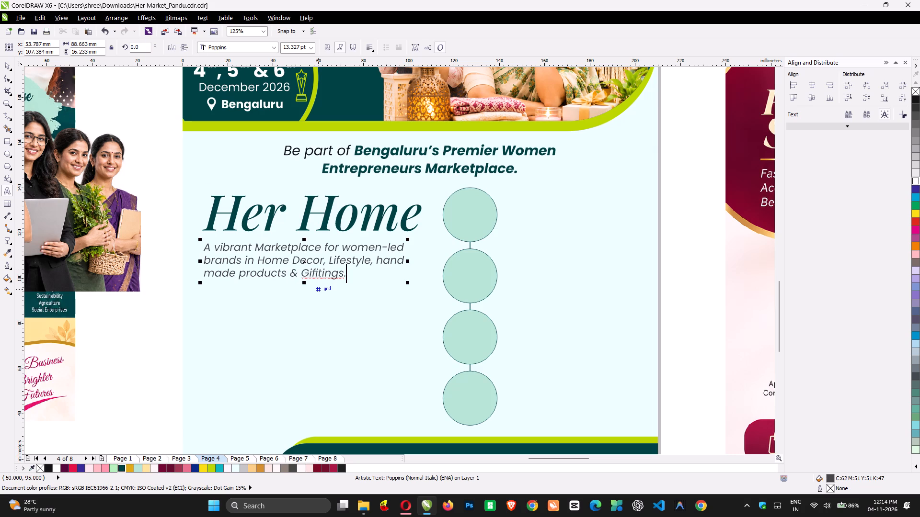
{"action": "key", "text": "Left"}
{"action": "key", "text": "BackSpace"}
{"action": "key", "text": "alt+Tab"}
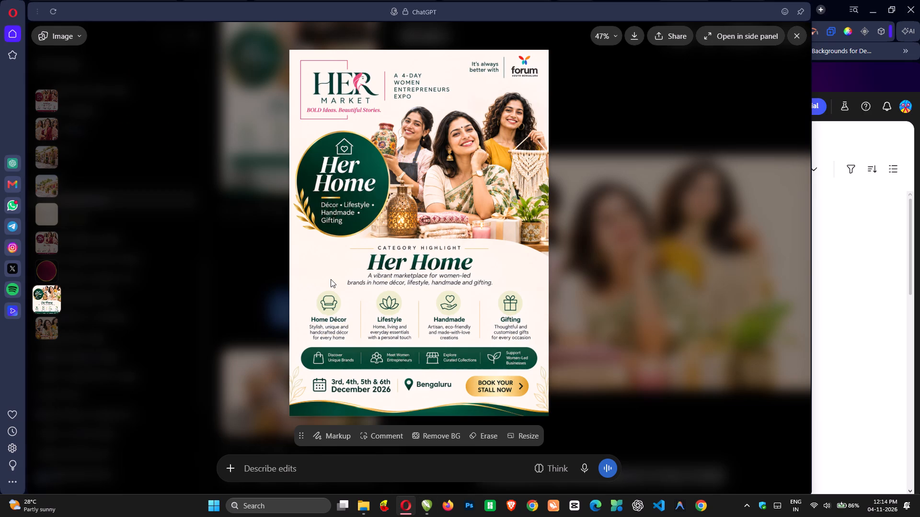
{"action": "key", "text": "alt+Tab"}
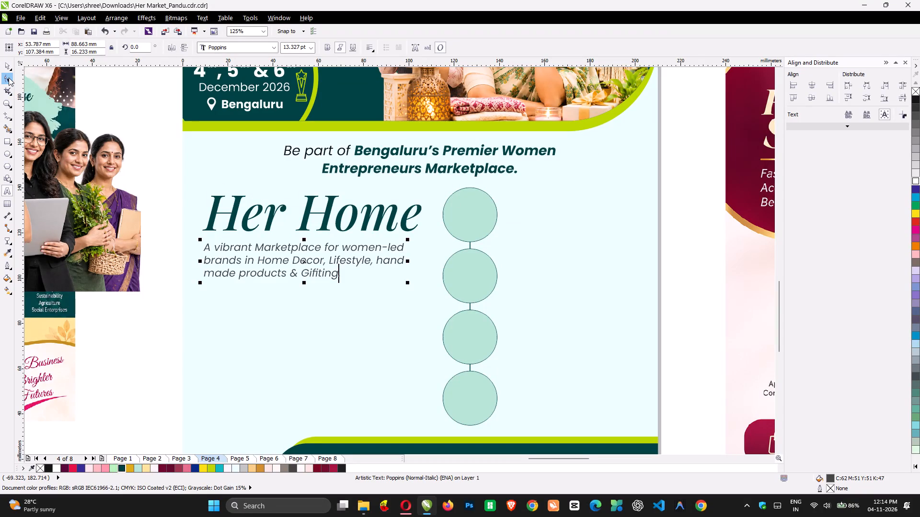
Slightly increase the line spacing of the three-line description using the Shape tool.
{"action": "left_click", "coordinate": [9, 77]}
{"action": "left_click", "coordinate": [199, 284]}
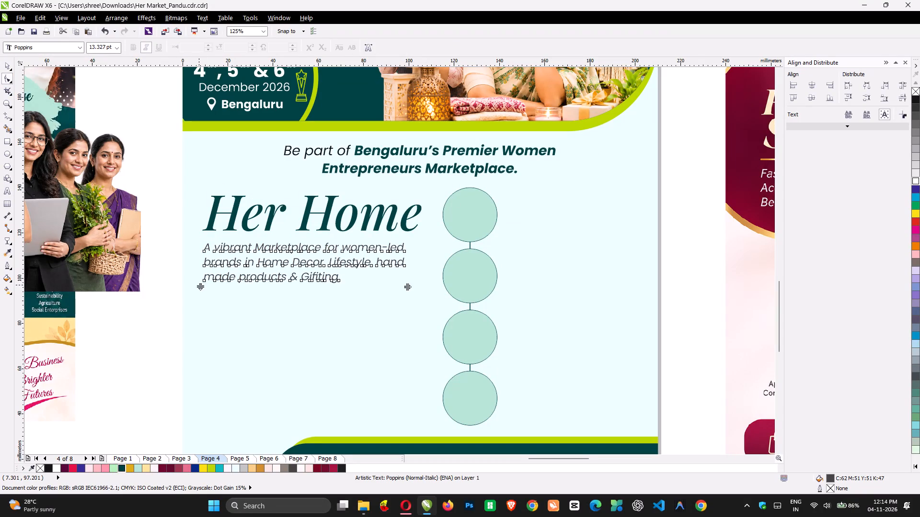
{"action": "key", "text": "space"}
Left-align the description with the "Her Home" heading and deselect both.
{"action": "left_click", "coordinate": [302, 230], "text": "shift"}
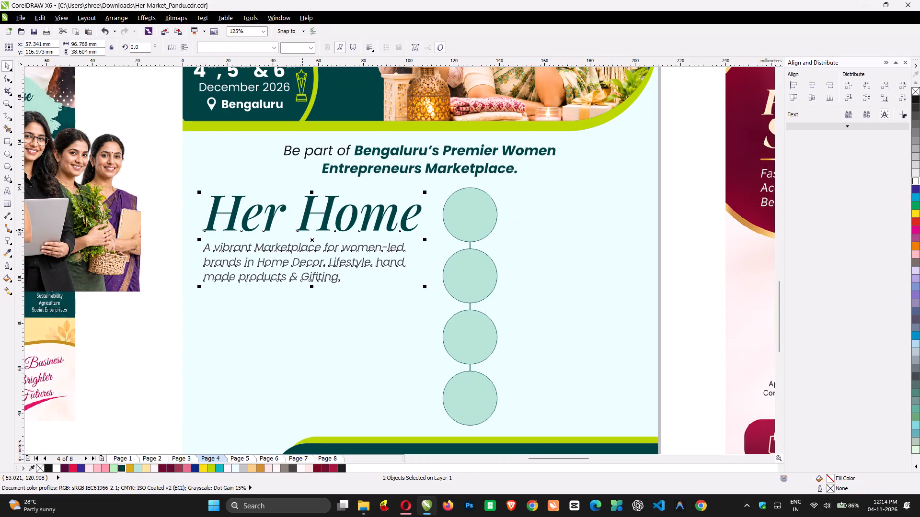
{"action": "key", "text": "l"}
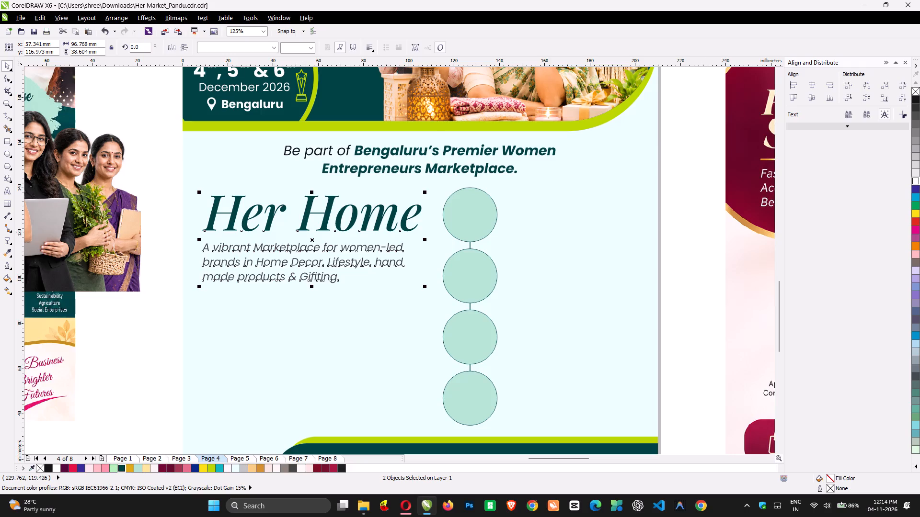
{"action": "left_click", "coordinate": [695, 231]}
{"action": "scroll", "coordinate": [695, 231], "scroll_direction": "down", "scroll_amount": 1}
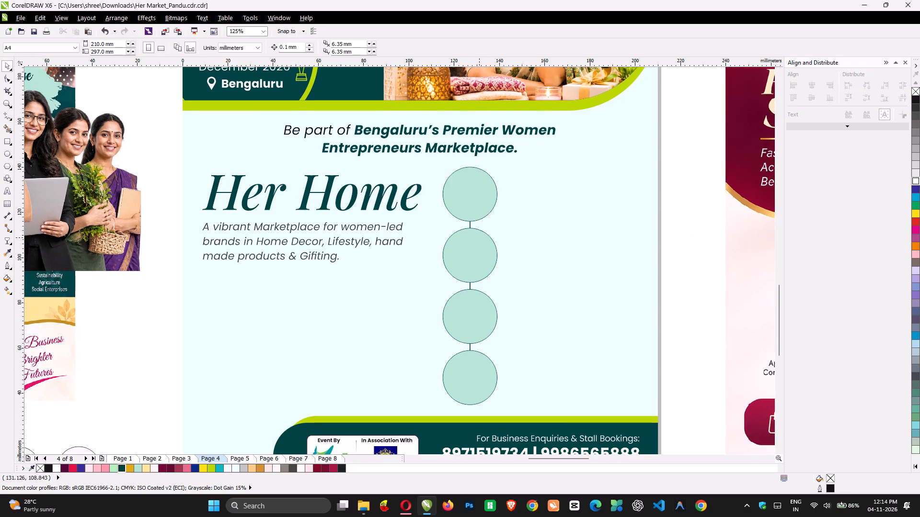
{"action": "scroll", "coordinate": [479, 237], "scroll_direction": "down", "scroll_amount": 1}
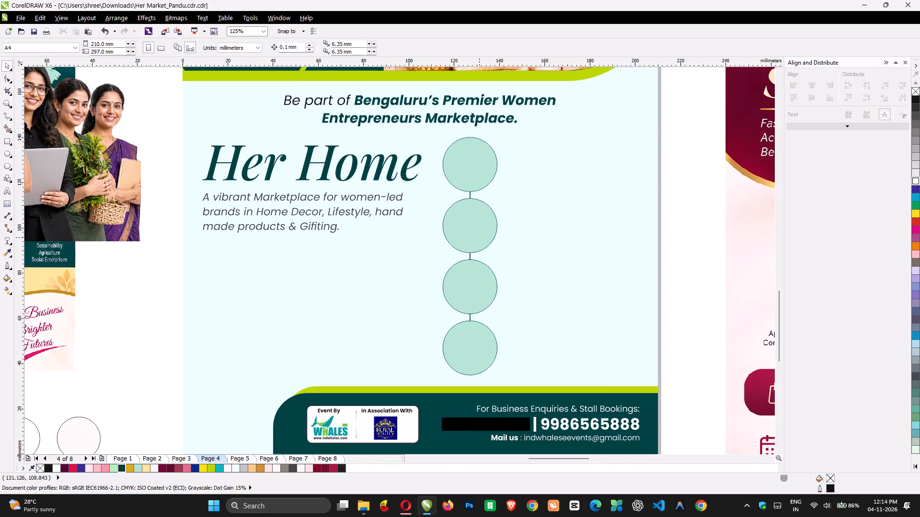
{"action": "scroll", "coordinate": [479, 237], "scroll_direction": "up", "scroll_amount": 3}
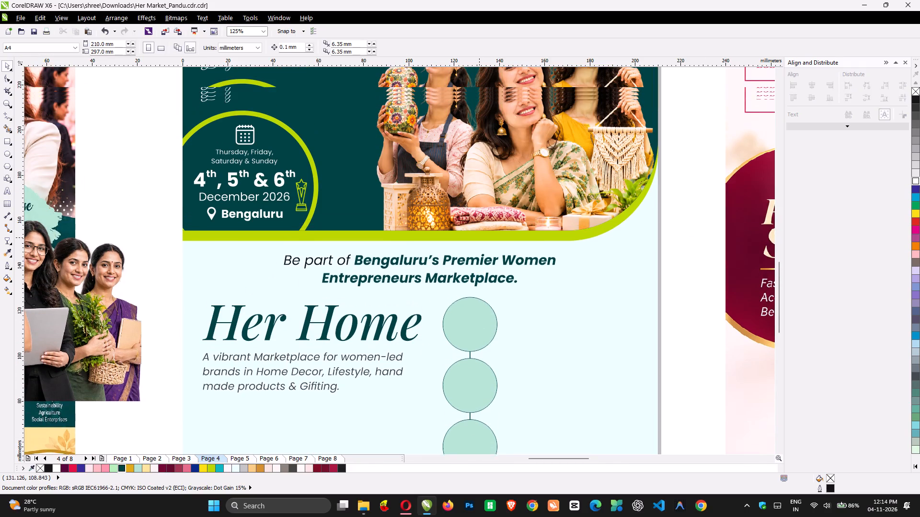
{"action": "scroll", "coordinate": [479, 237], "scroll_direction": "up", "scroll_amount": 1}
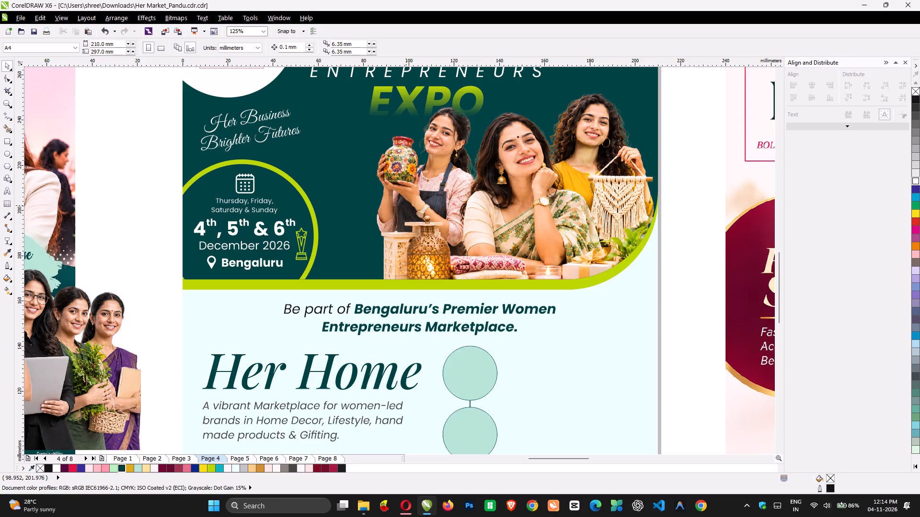
Move the date-and-venue group from the banner's circle to below the description, above the footer, and fill it dark teal (#004245).
{"action": "left_click", "coordinate": [253, 186]}
{"action": "scroll", "coordinate": [253, 186], "scroll_direction": "down", "scroll_amount": 1}
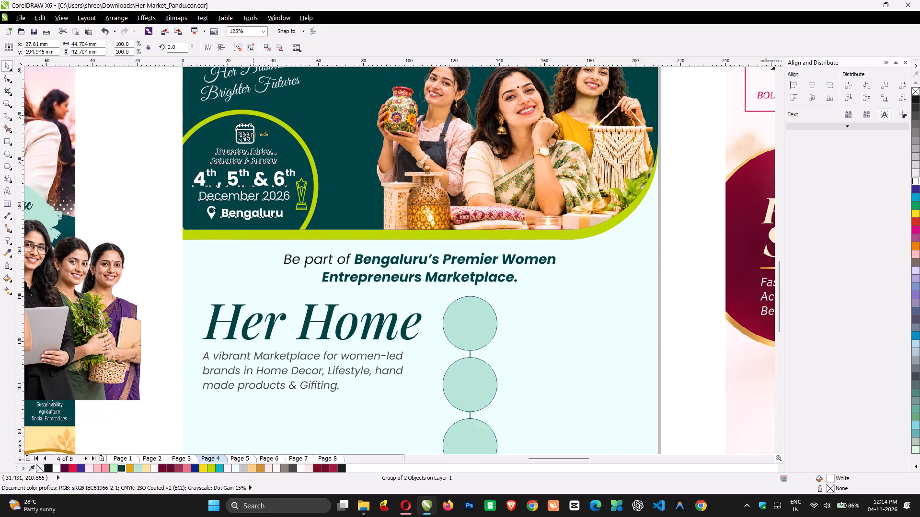
{"action": "left_click_drag", "start_coordinate": [254, 131], "coordinate": [281, 325]}
{"action": "scroll", "coordinate": [281, 325], "scroll_direction": "down", "scroll_amount": 2}
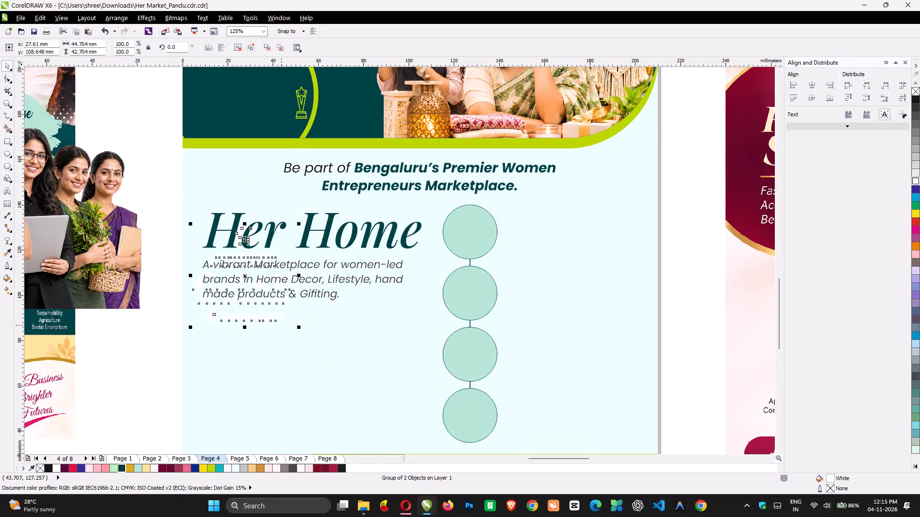
{"action": "scroll", "coordinate": [281, 325], "scroll_direction": "down", "scroll_amount": 1}
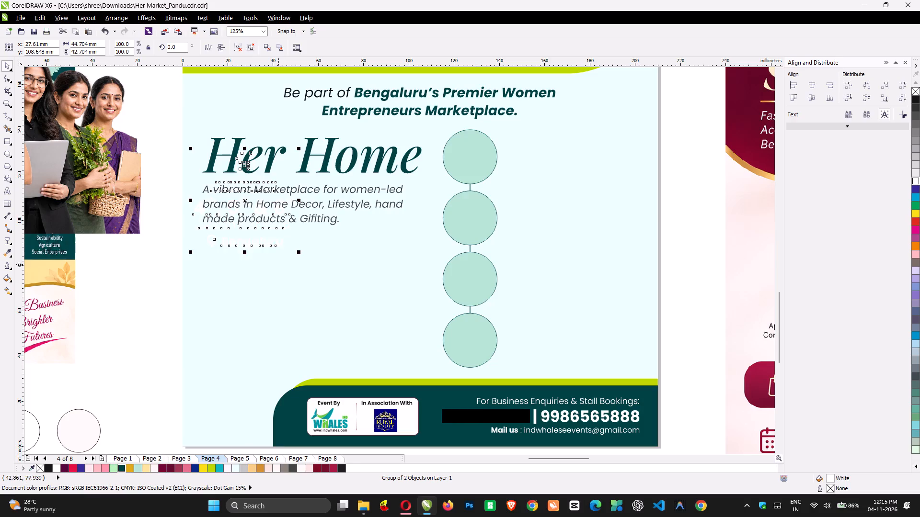
{"action": "left_click_drag", "start_coordinate": [275, 247], "coordinate": [296, 353]}
{"action": "left_click", "coordinate": [122, 468]}
{"action": "left_click", "coordinate": [155, 320]}
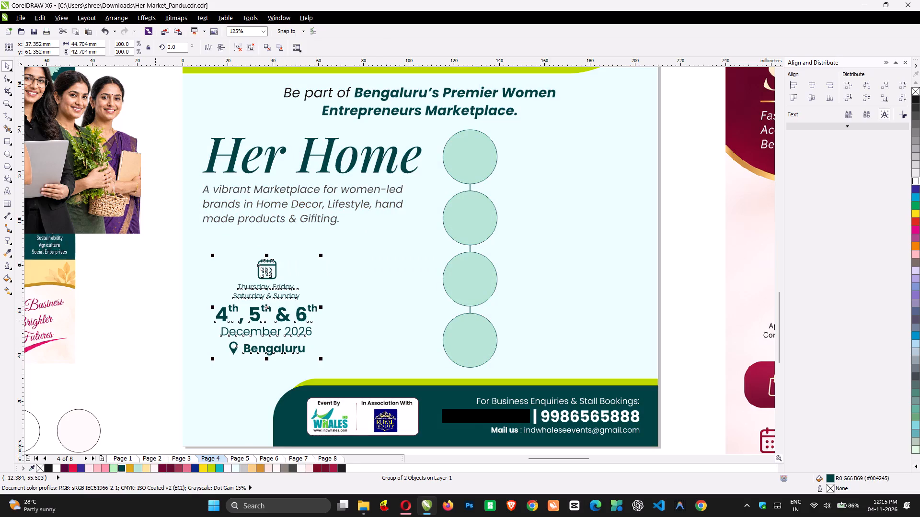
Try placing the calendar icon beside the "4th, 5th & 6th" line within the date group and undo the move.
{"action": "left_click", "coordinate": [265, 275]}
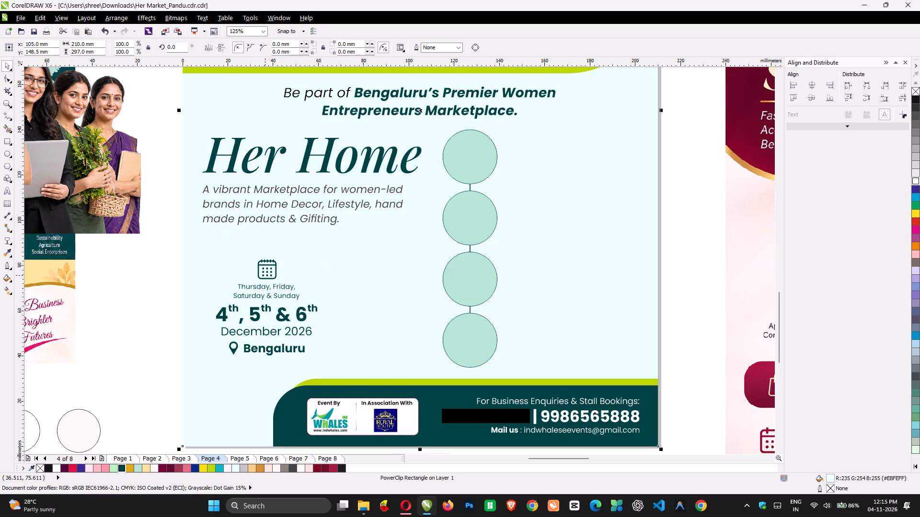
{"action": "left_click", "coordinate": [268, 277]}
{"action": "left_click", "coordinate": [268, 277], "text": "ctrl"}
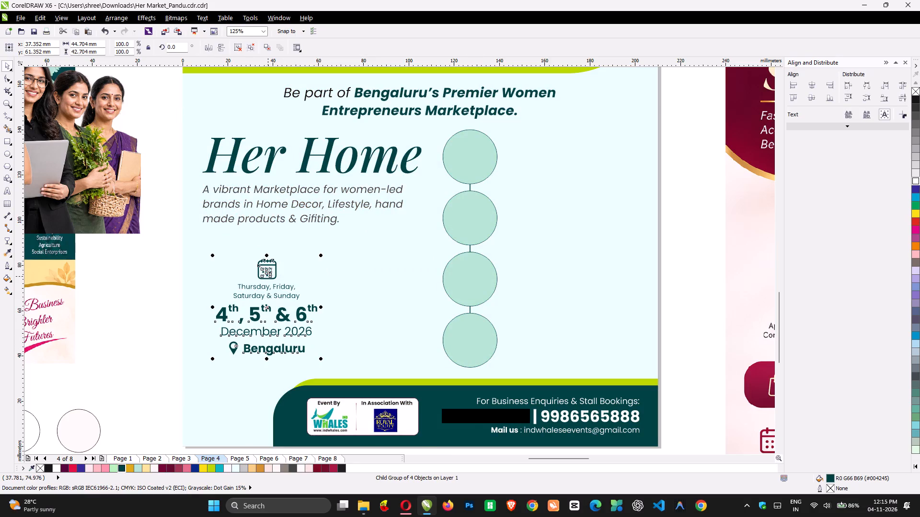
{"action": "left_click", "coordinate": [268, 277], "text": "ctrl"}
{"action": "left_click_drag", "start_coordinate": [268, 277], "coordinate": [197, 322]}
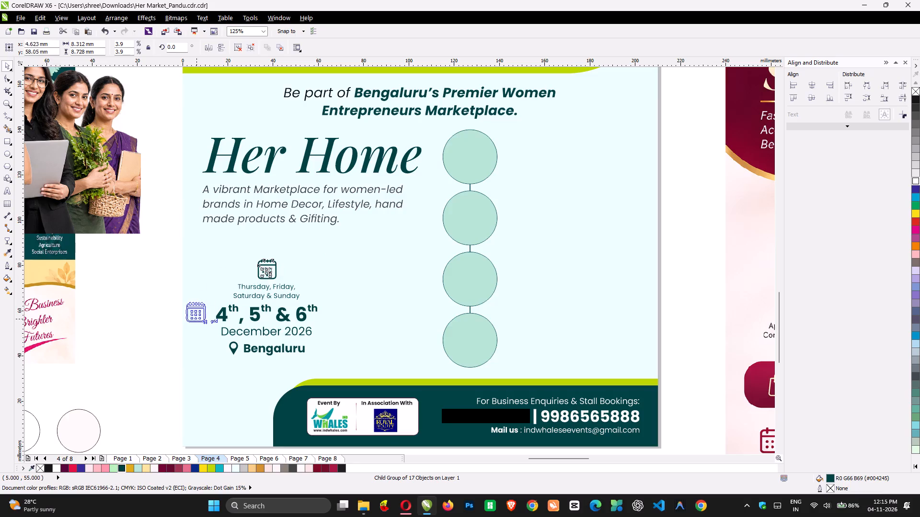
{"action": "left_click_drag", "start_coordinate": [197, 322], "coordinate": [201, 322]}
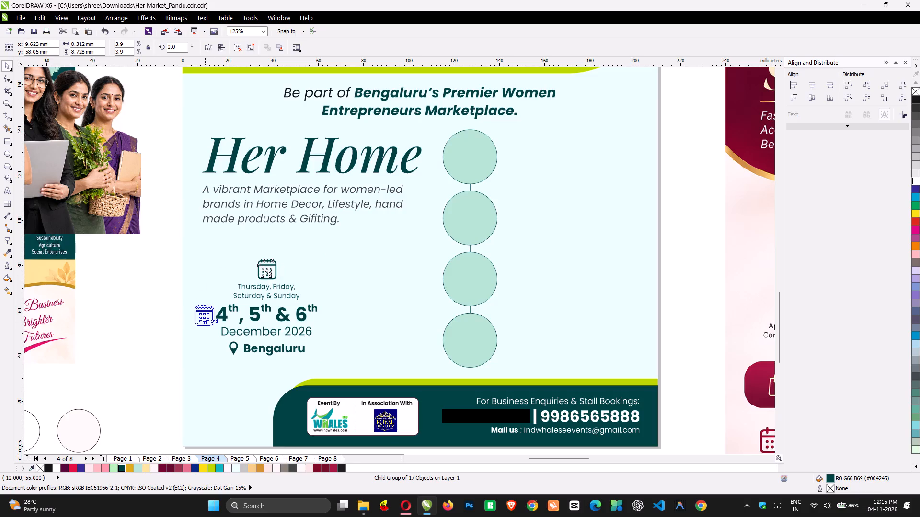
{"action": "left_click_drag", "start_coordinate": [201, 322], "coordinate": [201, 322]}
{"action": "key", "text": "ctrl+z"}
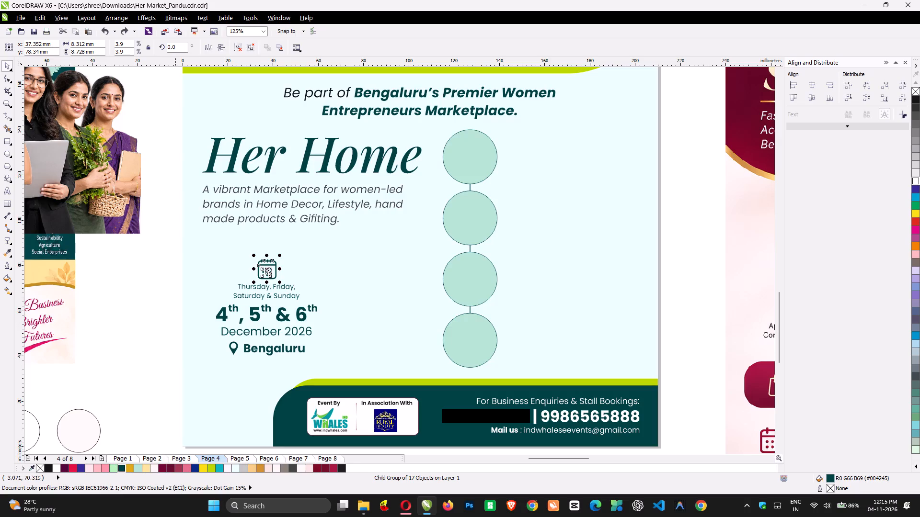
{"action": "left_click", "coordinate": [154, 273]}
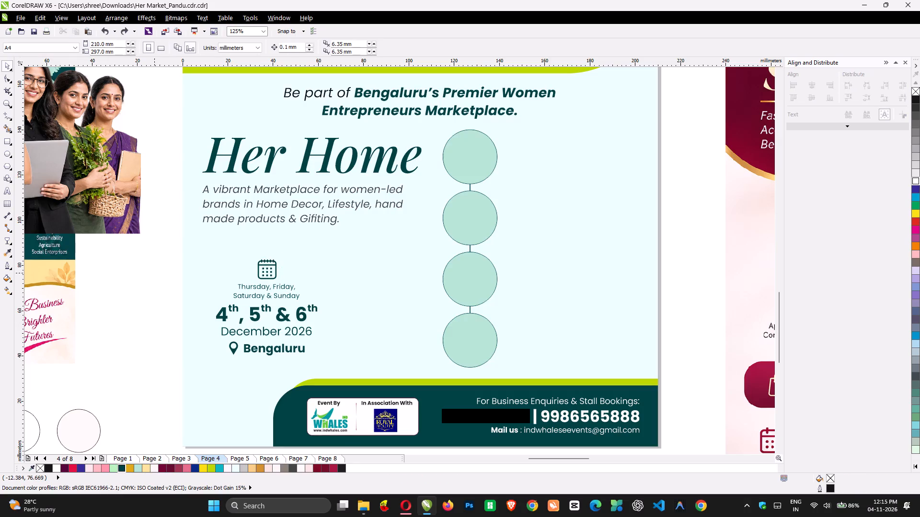
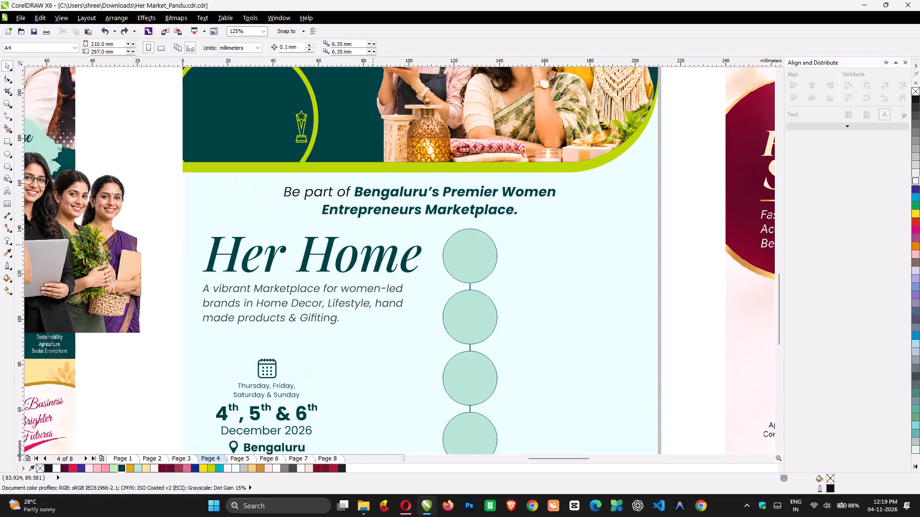
Move the date-and-venue group back into the banner's lime circle, bring it to the front, fill it white, and nudge it up and right.
{"action": "scroll", "coordinate": [373, 245], "scroll_direction": "up", "scroll_amount": 1}
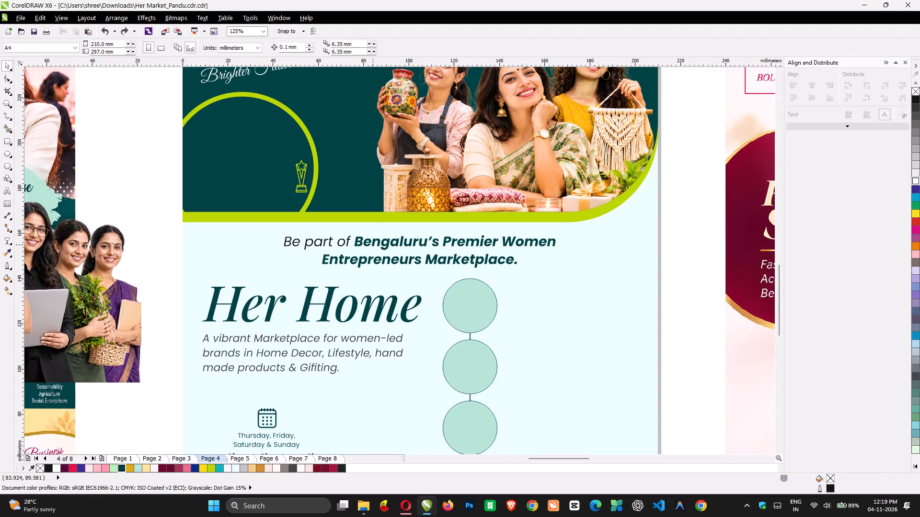
{"action": "scroll", "coordinate": [461, 310], "scroll_direction": "down", "scroll_amount": 1}
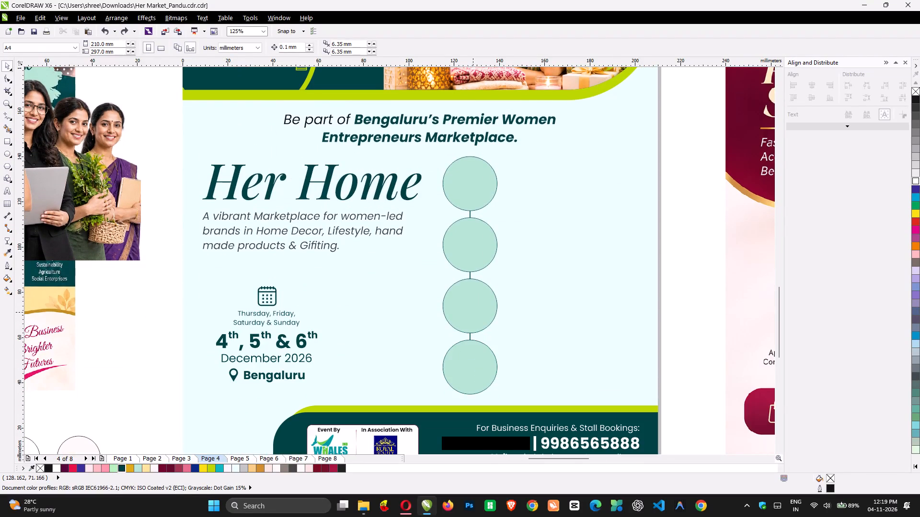
{"action": "scroll", "coordinate": [268, 301], "scroll_direction": "up", "scroll_amount": 1}
{"action": "left_click_drag", "start_coordinate": [272, 369], "coordinate": [248, 76]}
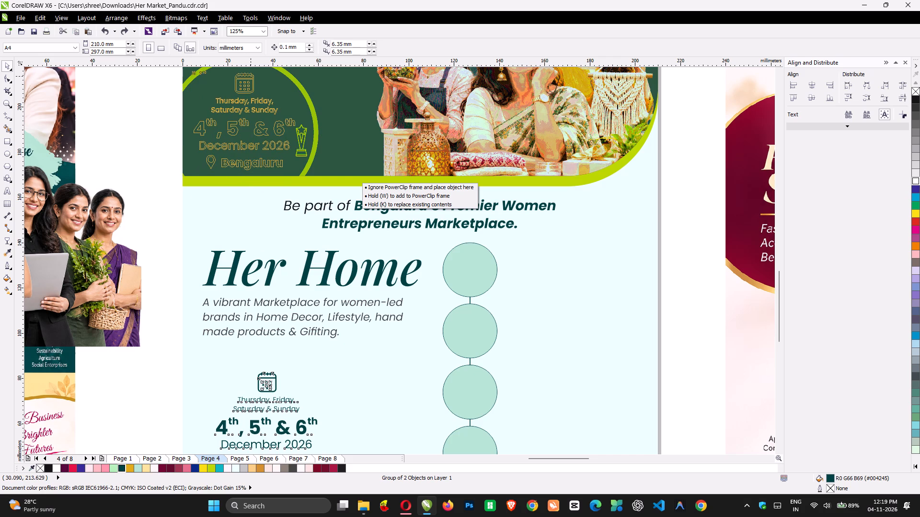
{"action": "left_click_drag", "start_coordinate": [248, 76], "coordinate": [245, 76]}
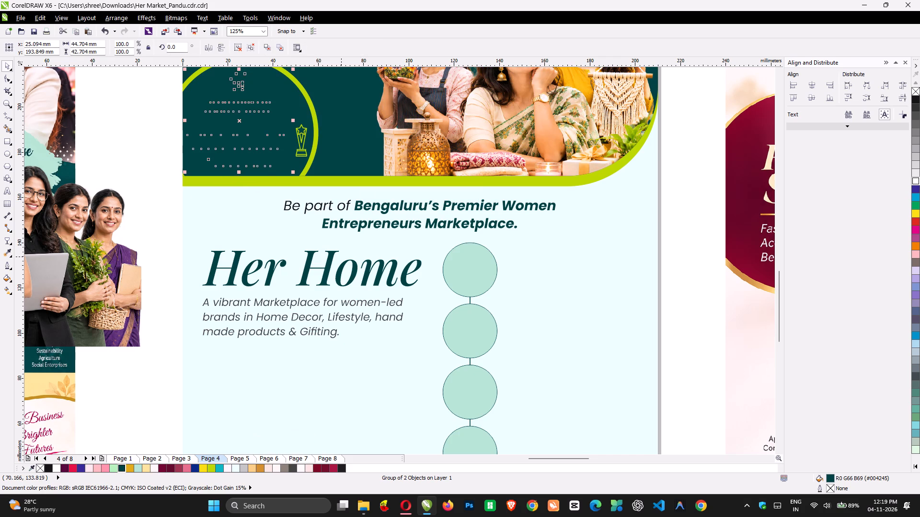
{"action": "key", "text": "shift+Page_Up"}
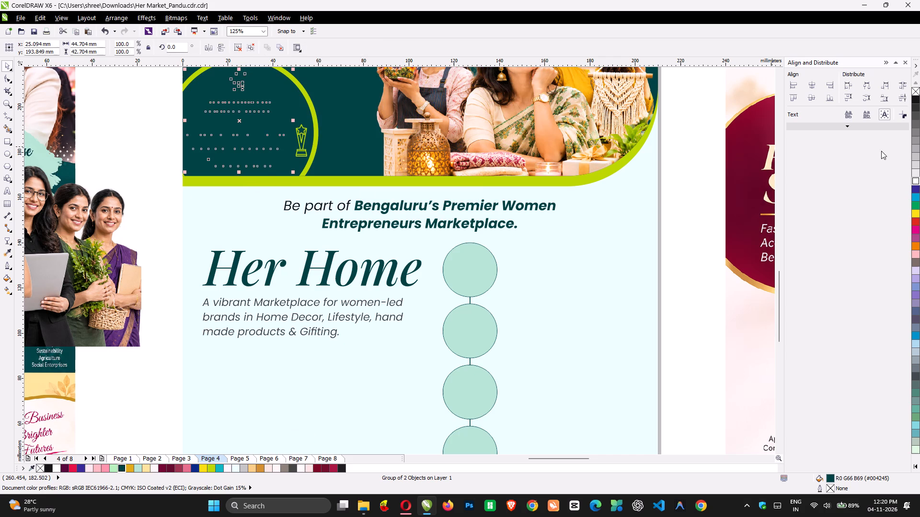
{"action": "left_click", "coordinate": [917, 178]}
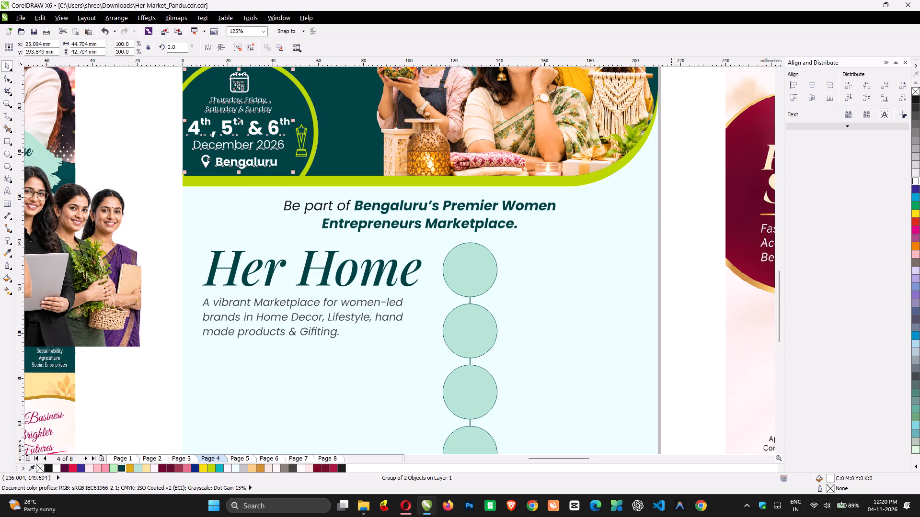
{"action": "key", "text": "Up"}
{"action": "key", "text": "shift+Right"}
{"action": "key", "text": "shift+Up"}
{"action": "key", "text": "shift+Right"}
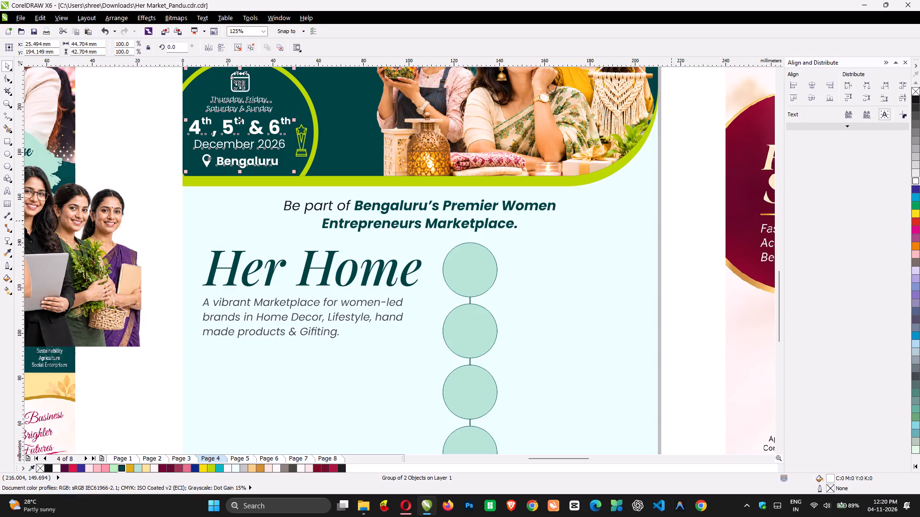
{"action": "left_click", "coordinate": [675, 280]}
{"action": "scroll", "coordinate": [675, 280], "scroll_direction": "down", "scroll_amount": 4}
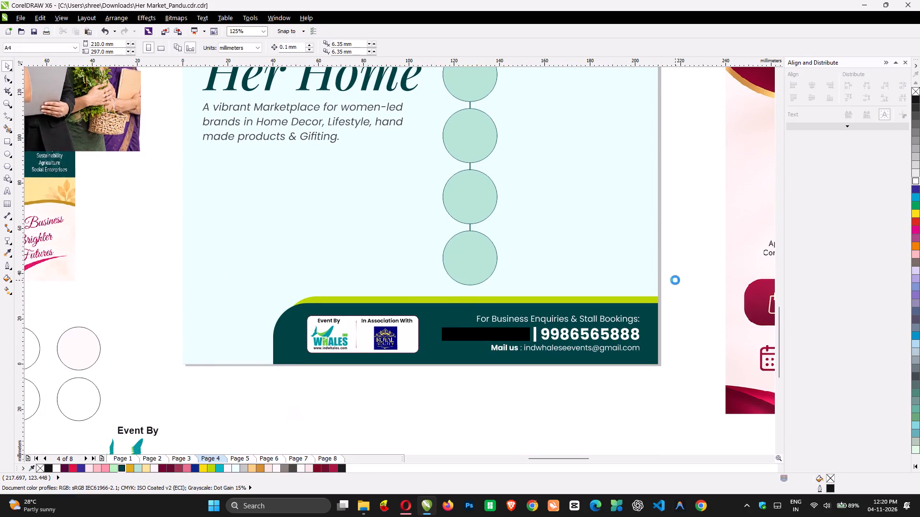
{"action": "scroll", "coordinate": [675, 280], "scroll_direction": "down", "scroll_amount": 1}
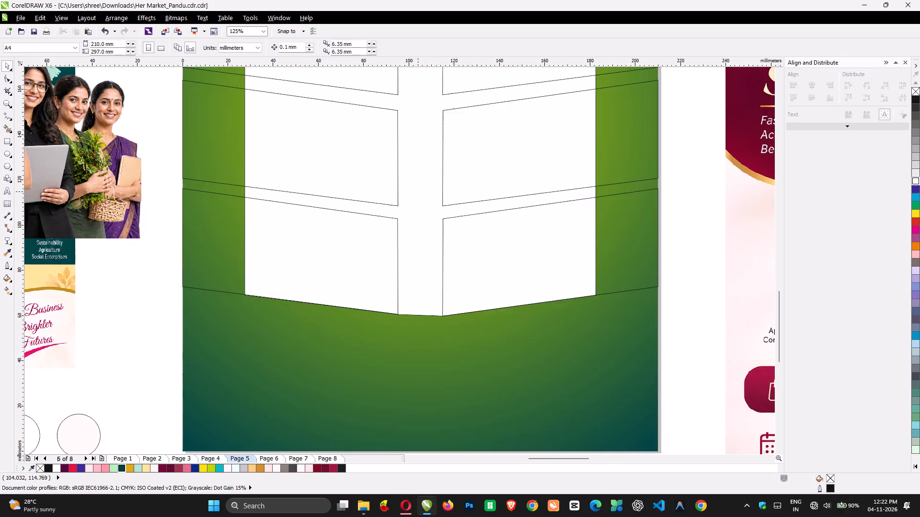
{"action": "key", "text": "Page_Down"}
{"action": "key", "text": "Page_Down"}
{"action": "left_click", "coordinate": [245, 311]}
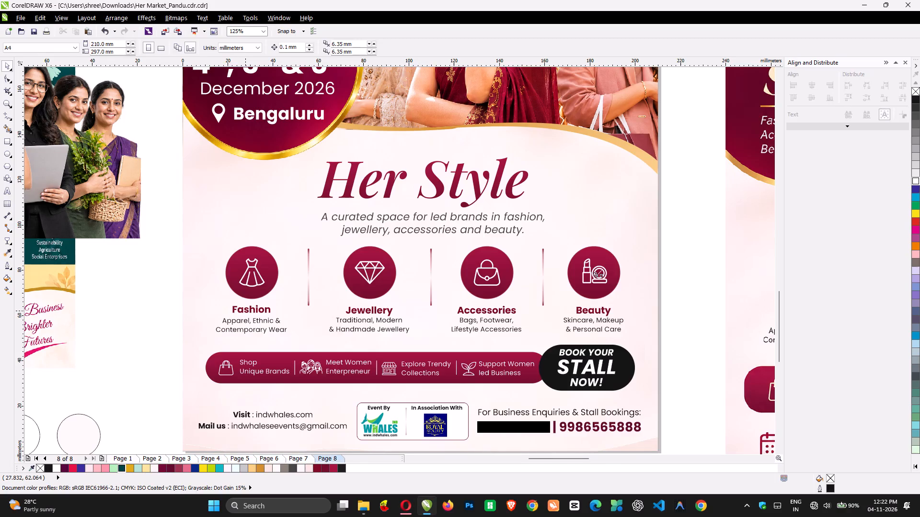
{"action": "left_click", "coordinate": [245, 311], "text": "ctrl"}
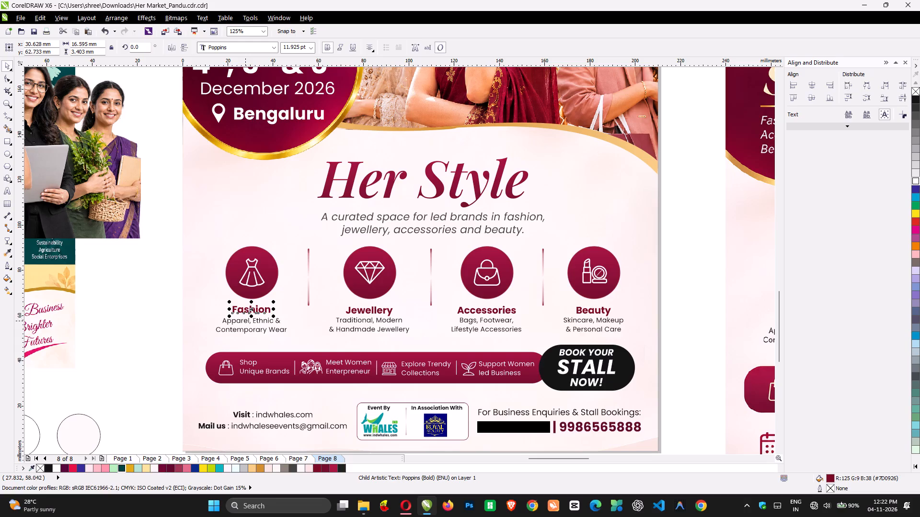
{"action": "key", "text": "ctrl+c"}
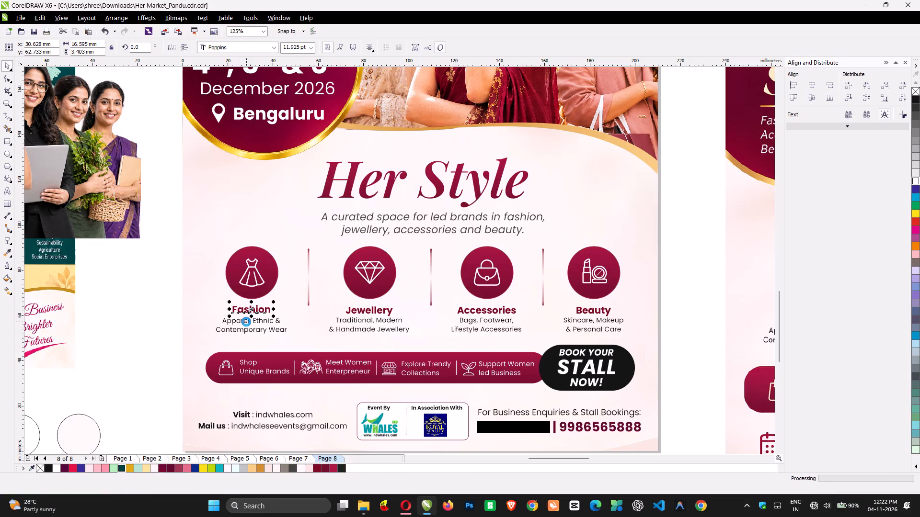
{"action": "key", "text": "ctrl+v"}
{"action": "left_click", "coordinate": [265, 328]}
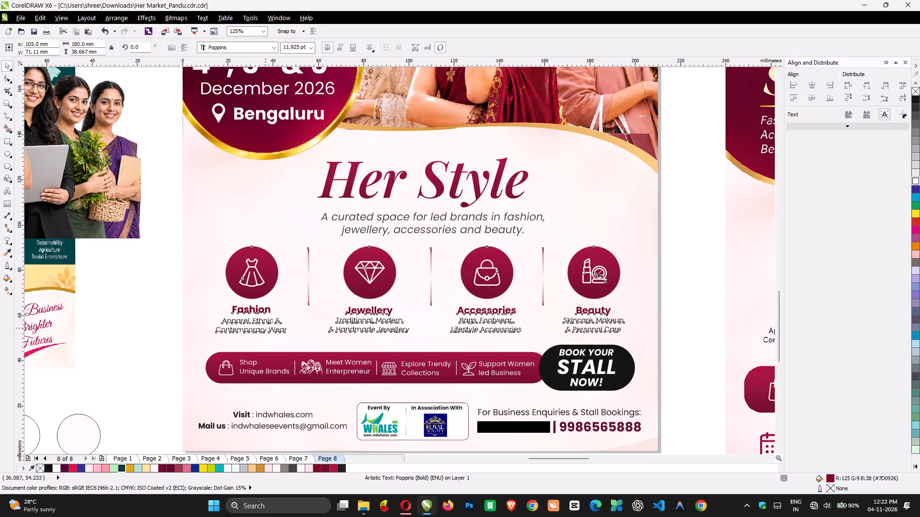
{"action": "left_click", "coordinate": [265, 328], "text": "ctrl"}
{"action": "key", "text": "ctrl+c"}
{"action": "key", "text": "ctrl+v"}
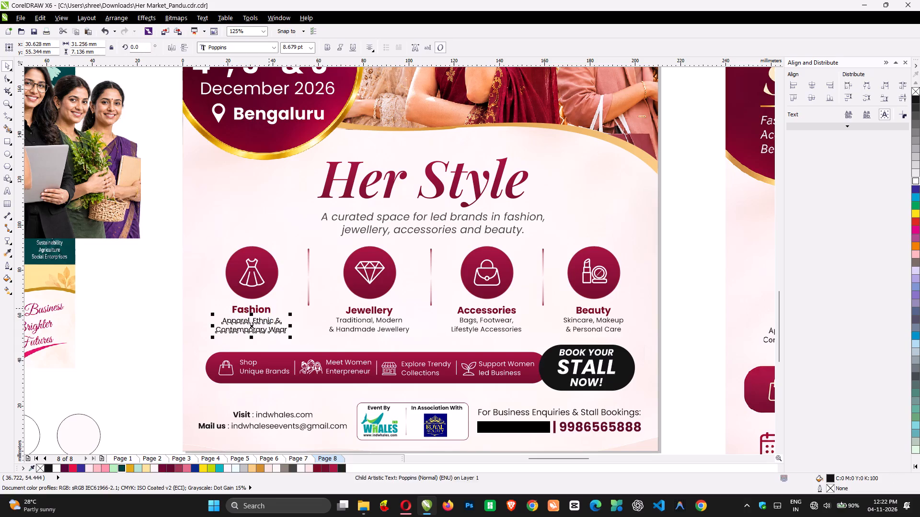
{"action": "left_click", "coordinate": [269, 308], "text": "shift"}
{"action": "key", "text": "ctrl+x"}
Paste the cut Fashion heading and description onto page 4.
{"action": "key", "text": "Page_Up"}
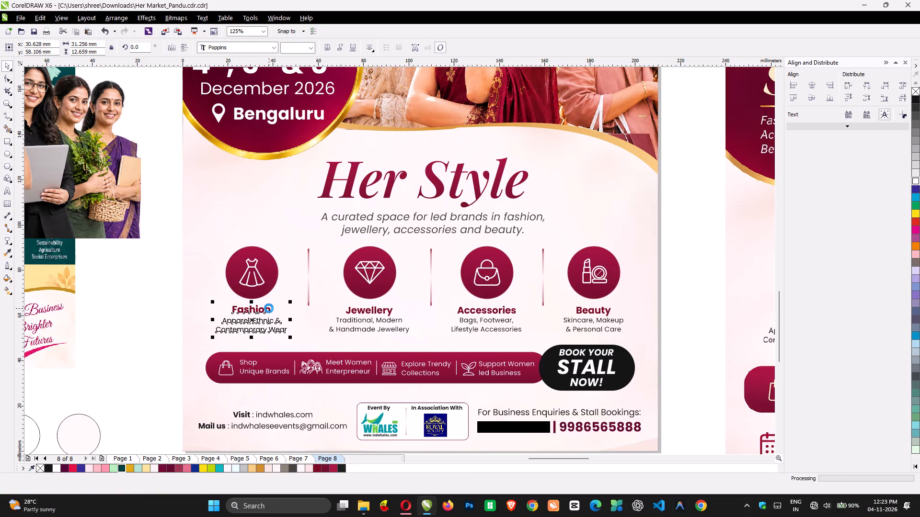
{"action": "key", "text": "Page_Up"}
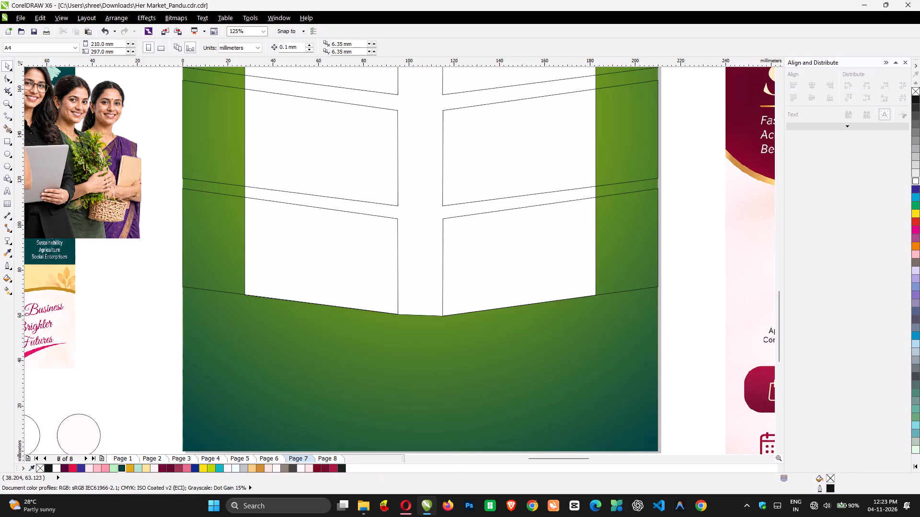
{"action": "key", "text": "Page_Up"}
{"action": "key", "text": "Page_Up"}
{"action": "key", "text": "ctrl+v"}
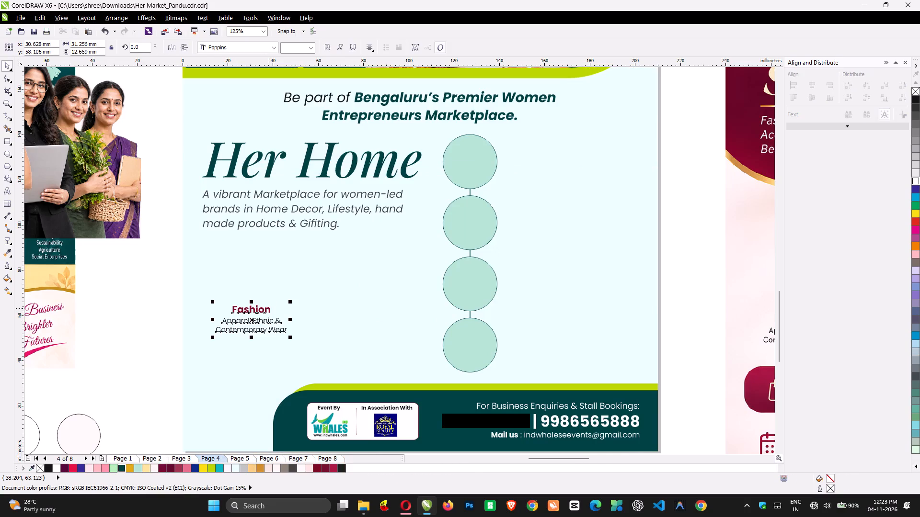
Left-justify and left-align the Fashion heading and description, and place them beside the topmost circle at about X 159, Y 129 mm.
{"action": "left_click", "coordinate": [371, 48]}
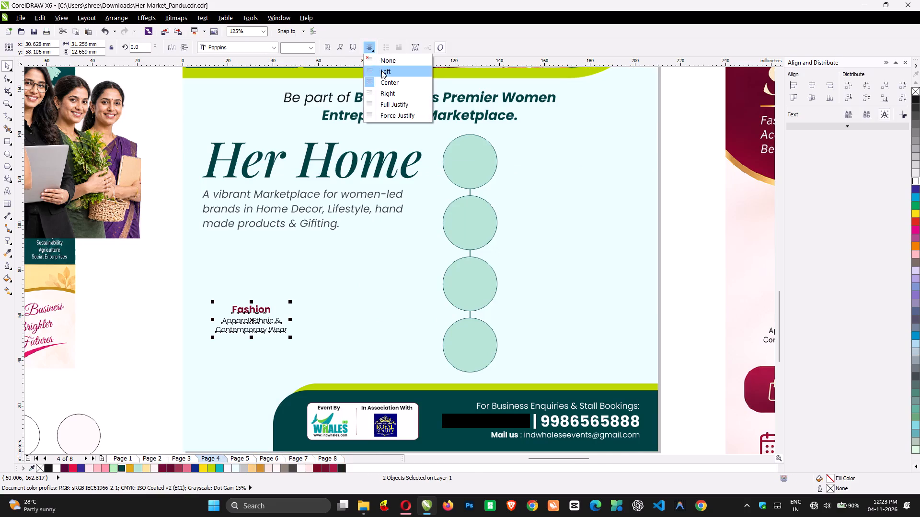
{"action": "left_click", "coordinate": [381, 70]}
{"action": "key", "text": "l"}
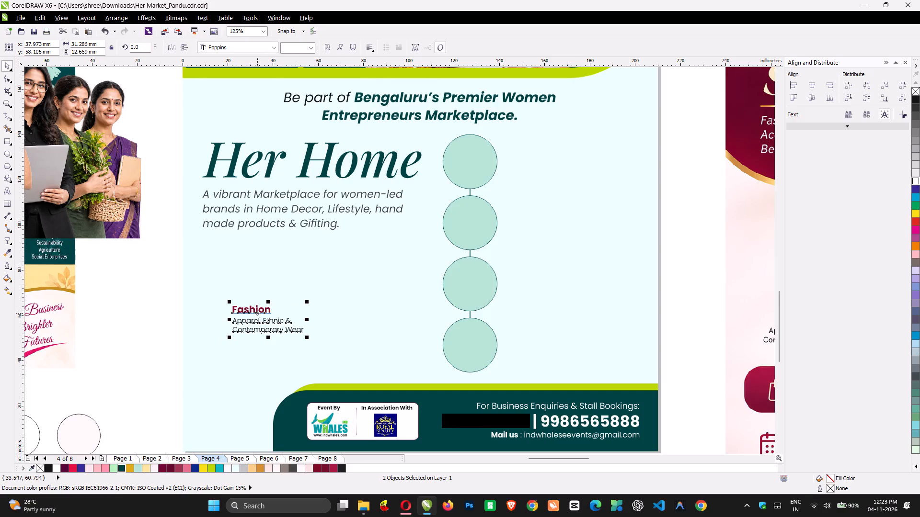
{"action": "left_click_drag", "start_coordinate": [256, 314], "coordinate": [529, 150]}
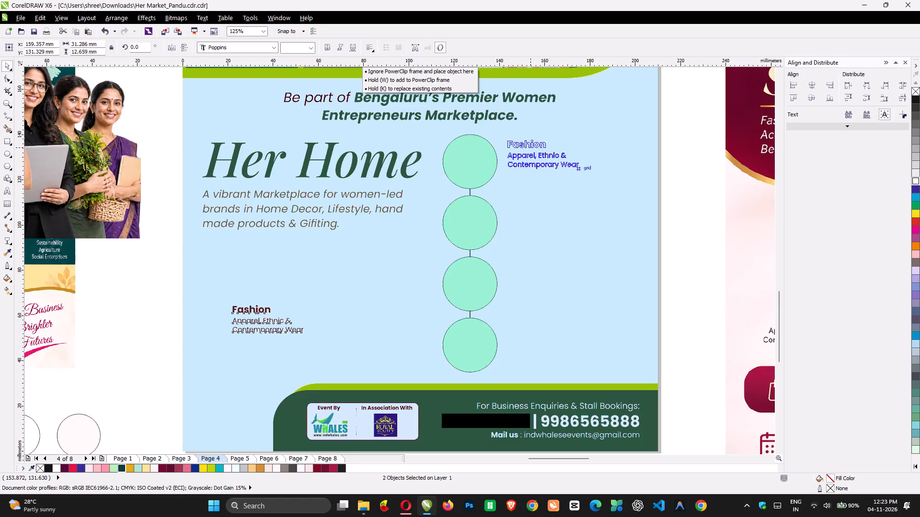
{"action": "left_click_drag", "start_coordinate": [529, 150], "coordinate": [528, 151]}
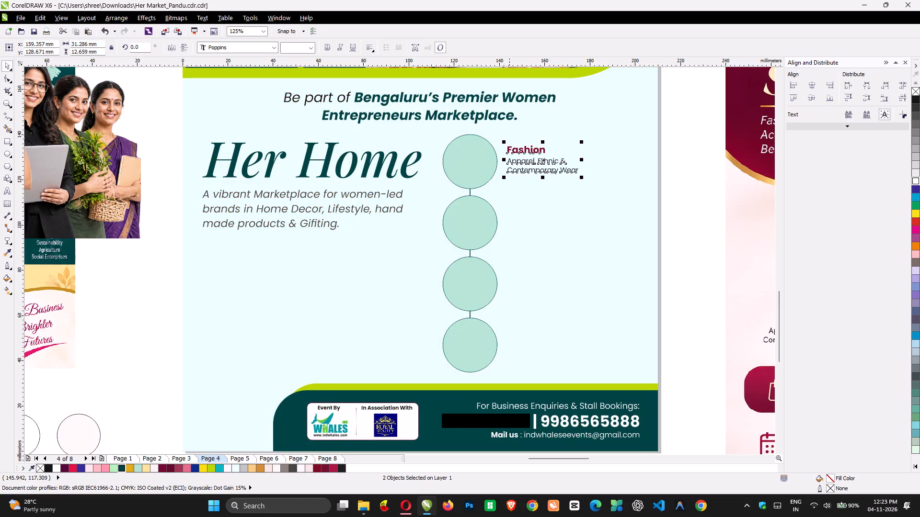
Ungroup the column of four connected circles and deselect it.
{"action": "left_click", "coordinate": [471, 175]}
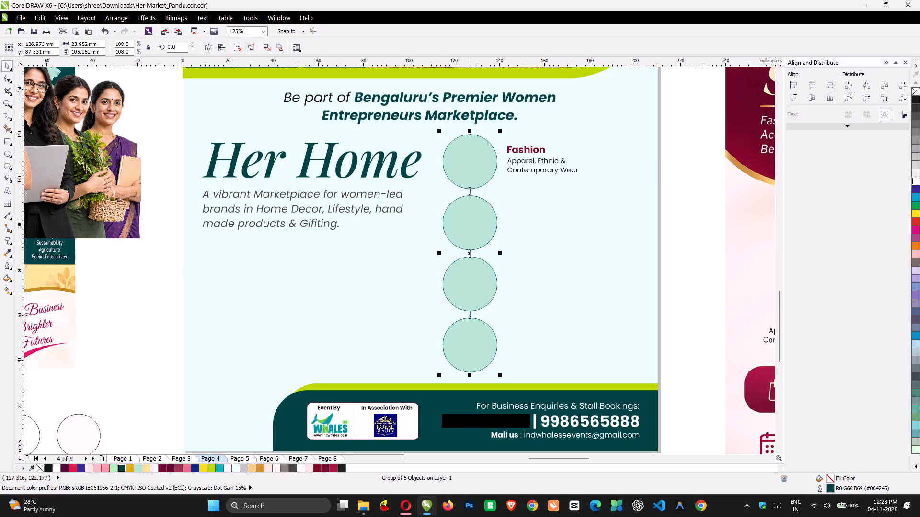
{"action": "key", "text": "ctrl+u"}
{"action": "left_click", "coordinate": [673, 118]}
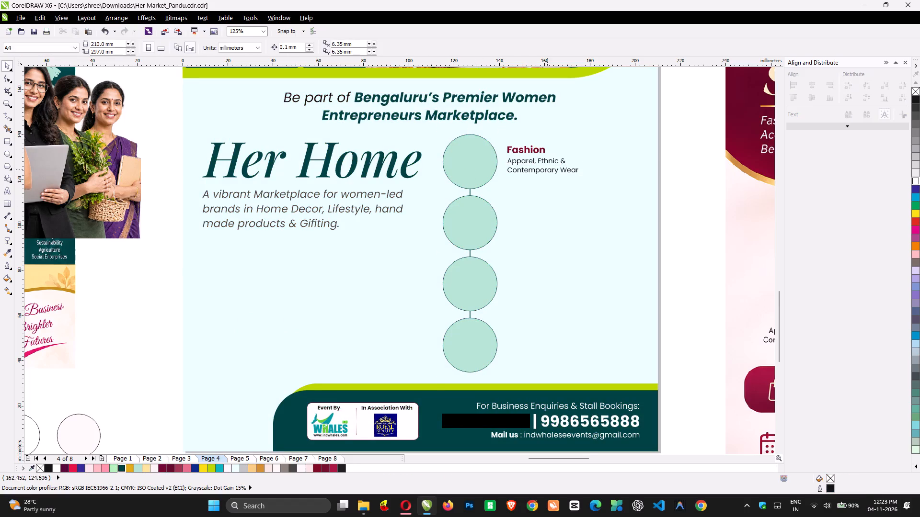
Left-align the Fashion heading and description with each other and group them.
{"action": "left_click", "coordinate": [532, 162]}
{"action": "left_click", "coordinate": [530, 151], "text": "shift"}
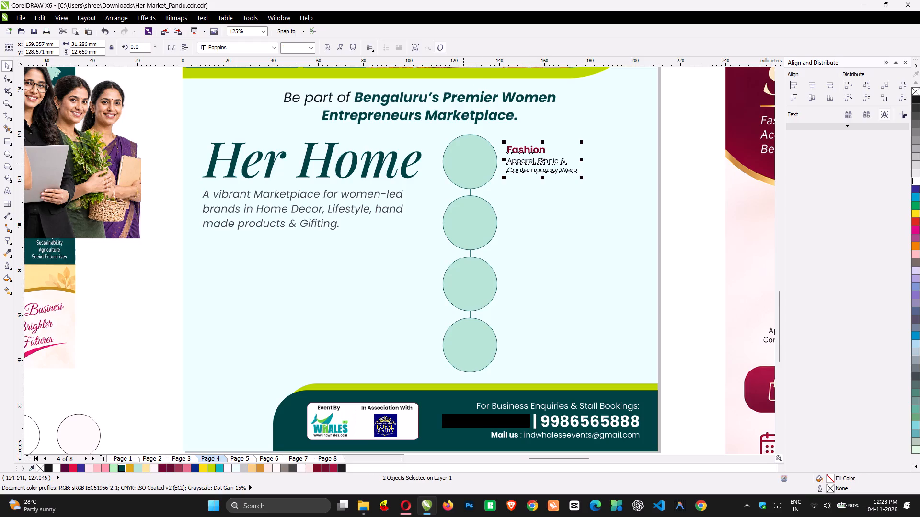
{"action": "key", "text": "l"}
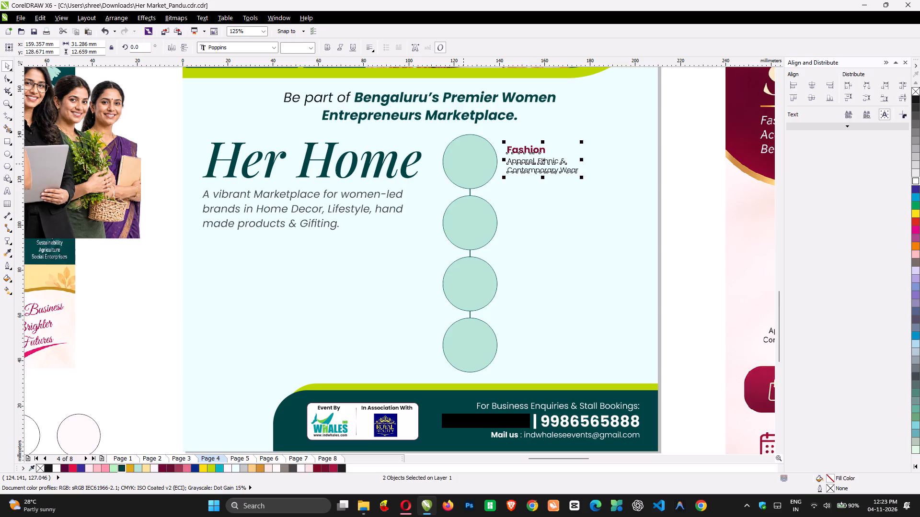
{"action": "key", "text": "ctrl+g"}
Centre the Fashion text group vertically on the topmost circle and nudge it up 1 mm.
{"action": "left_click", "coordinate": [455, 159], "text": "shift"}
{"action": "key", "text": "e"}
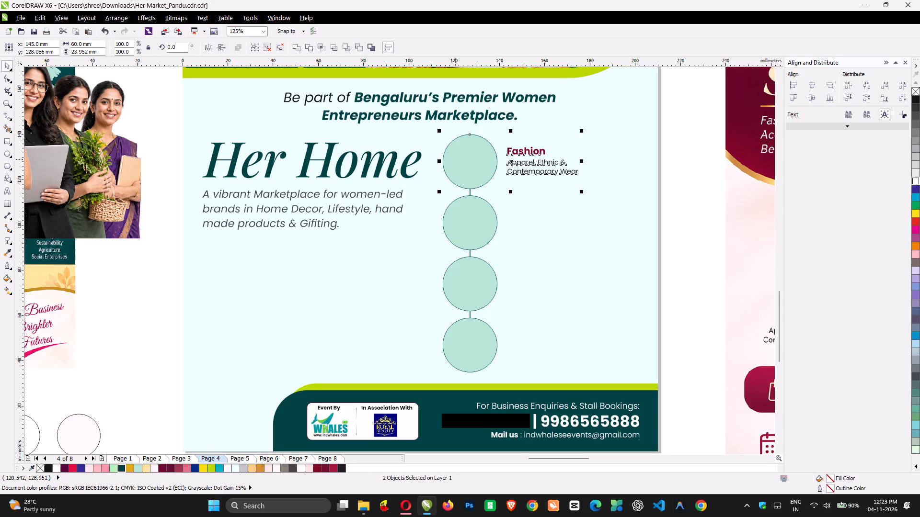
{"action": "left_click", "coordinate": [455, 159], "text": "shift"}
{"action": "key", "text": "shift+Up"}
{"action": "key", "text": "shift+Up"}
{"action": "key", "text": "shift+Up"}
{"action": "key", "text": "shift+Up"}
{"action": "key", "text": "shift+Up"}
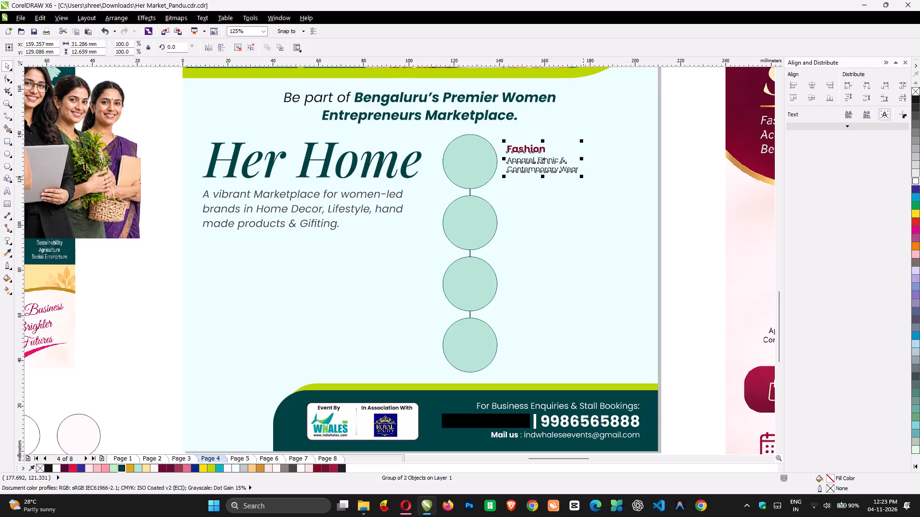
Enlarge the Fashion text group to about 36 mm wide, centre it vertically on the topmost circle, and nudge it up 0.4 mm.
{"action": "left_click_drag", "start_coordinate": [580, 177], "coordinate": [587, 183]}
{"action": "left_click", "coordinate": [485, 157], "text": "shift"}
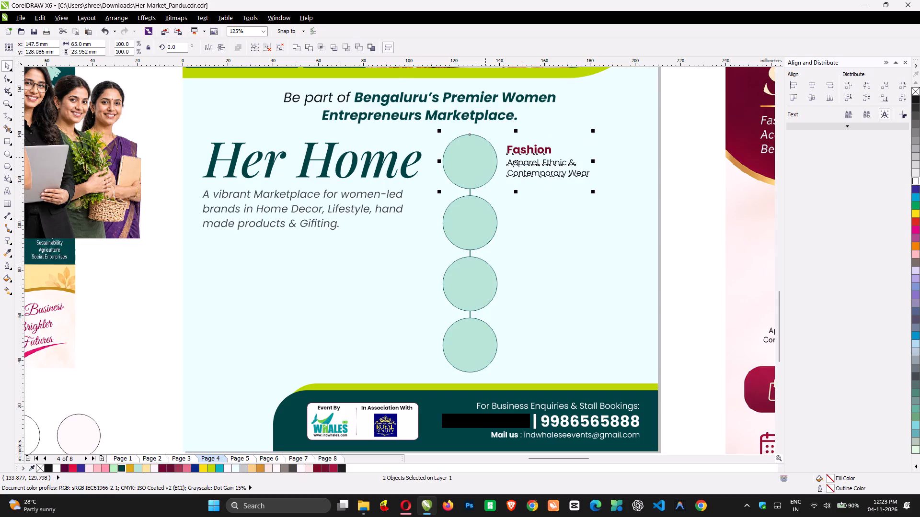
{"action": "key", "text": "e"}
{"action": "left_click", "coordinate": [485, 157], "text": "shift"}
{"action": "key", "text": "shift+Up"}
{"action": "key", "text": "shift+Up"}
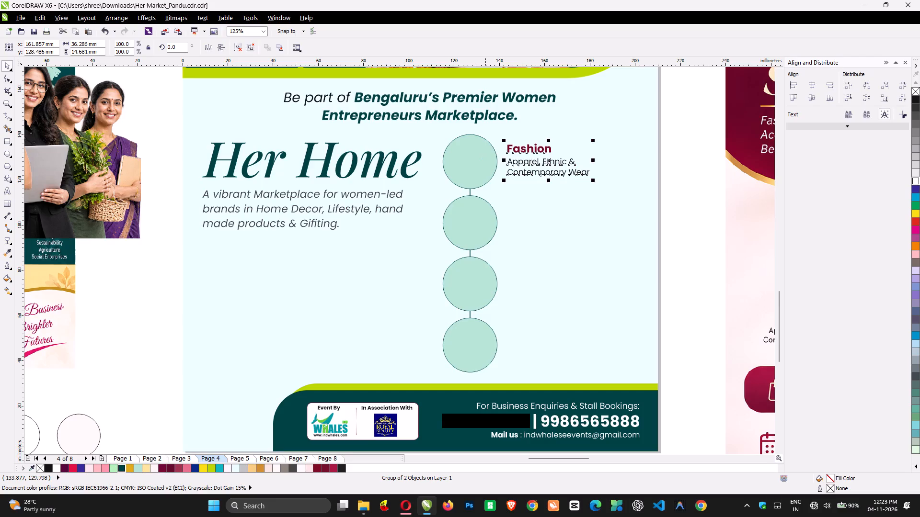
Nudge the Fashion text group up a further 0.4 mm and deselect it.
{"action": "key", "text": "shift+Up"}
{"action": "key", "text": "shift+Up"}
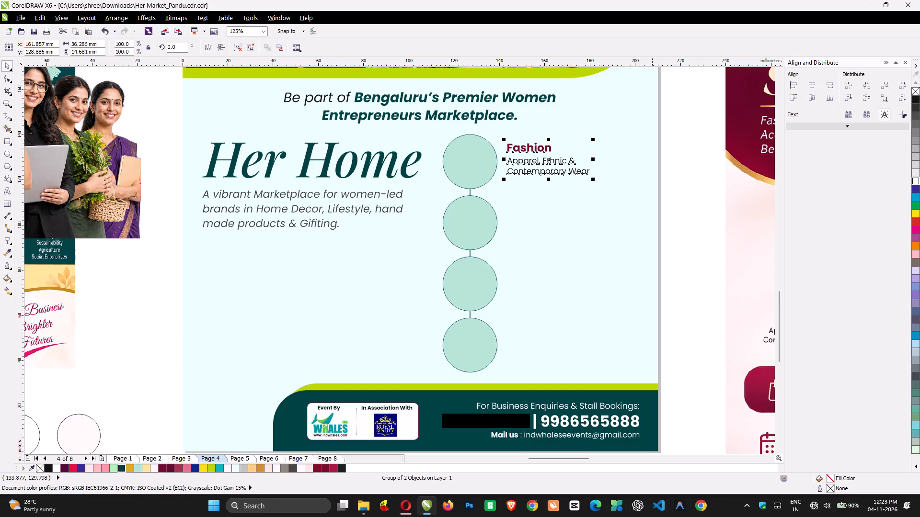
{"action": "left_click", "coordinate": [669, 112]}
Move the column of four circles, its connecting line and the Fashion text group together about 5 mm to the right.
{"action": "left_click_drag", "start_coordinate": [669, 112], "coordinate": [418, 377]}
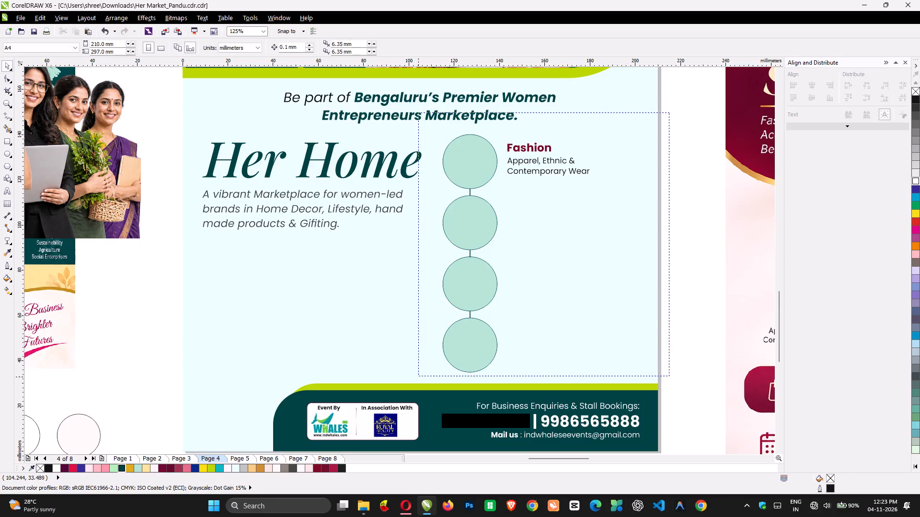
{"action": "left_click_drag", "start_coordinate": [418, 377], "coordinate": [418, 379]}
{"action": "left_click_drag", "start_coordinate": [470, 263], "coordinate": [479, 263]}
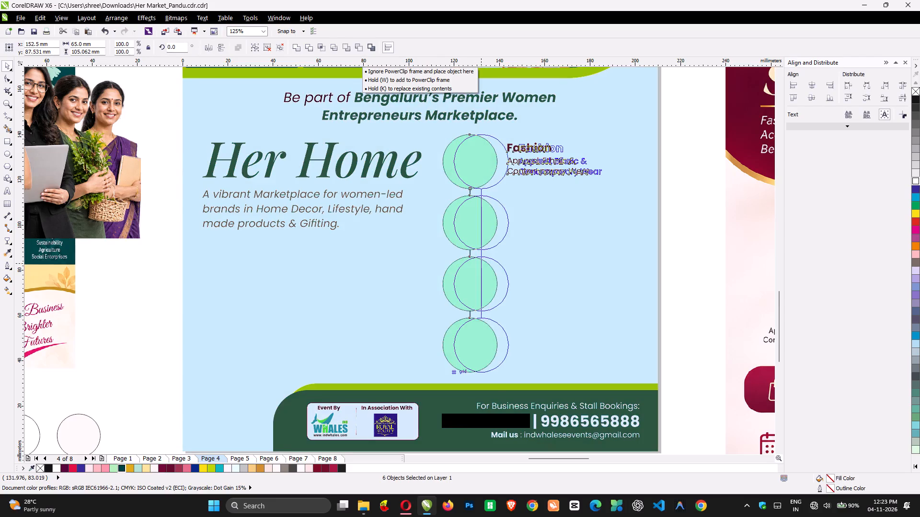
{"action": "left_click_drag", "start_coordinate": [479, 263], "coordinate": [480, 263]}
{"action": "left_click", "coordinate": [668, 300]}
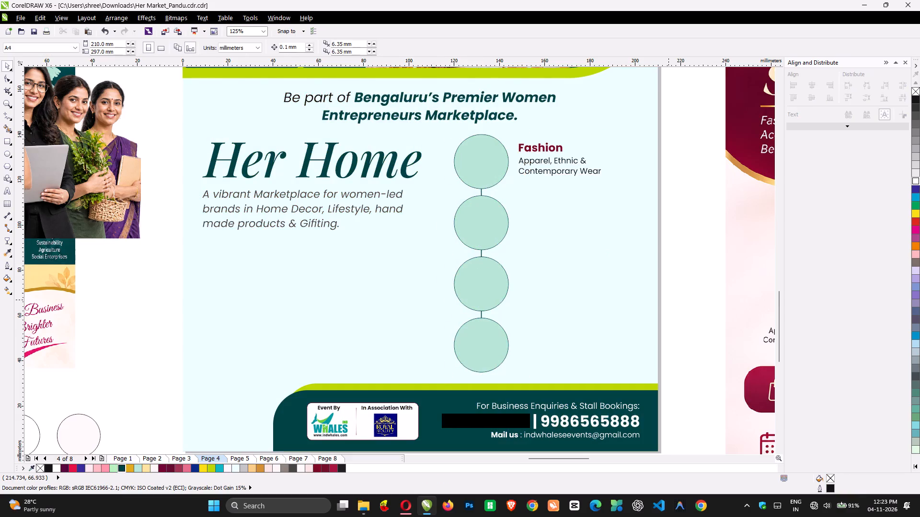
Replace the description under Fashion with "Stylish, unique and handcrafted", following the Home Décor caption in the ChatGPT poster.
{"action": "key", "text": "alt+Tab"}
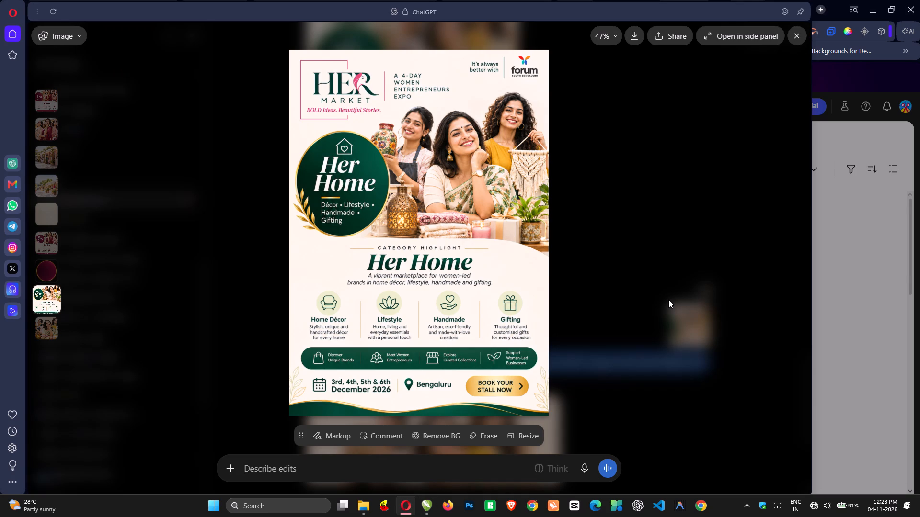
{"action": "key", "text": "alt+Tab"}
{"action": "key", "text": "F8"}
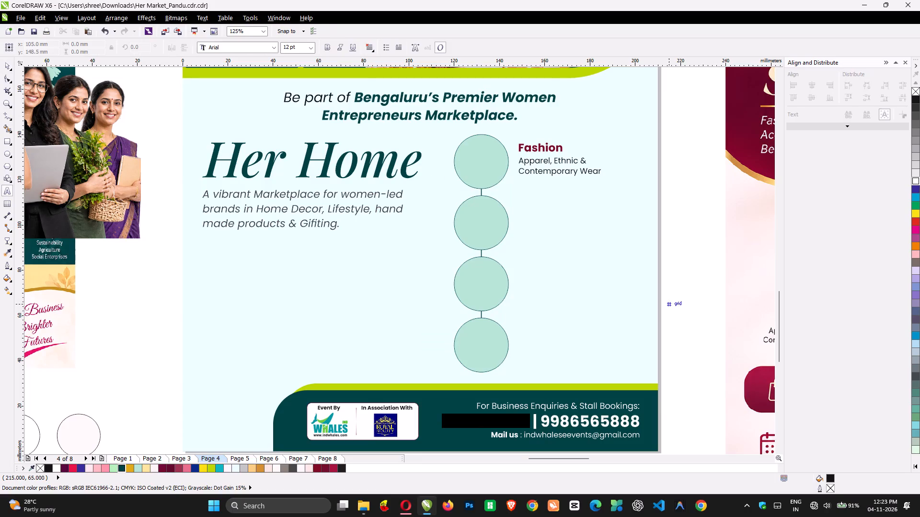
{"action": "left_click", "coordinate": [575, 157]}
{"action": "key", "text": "ctrl+a"}
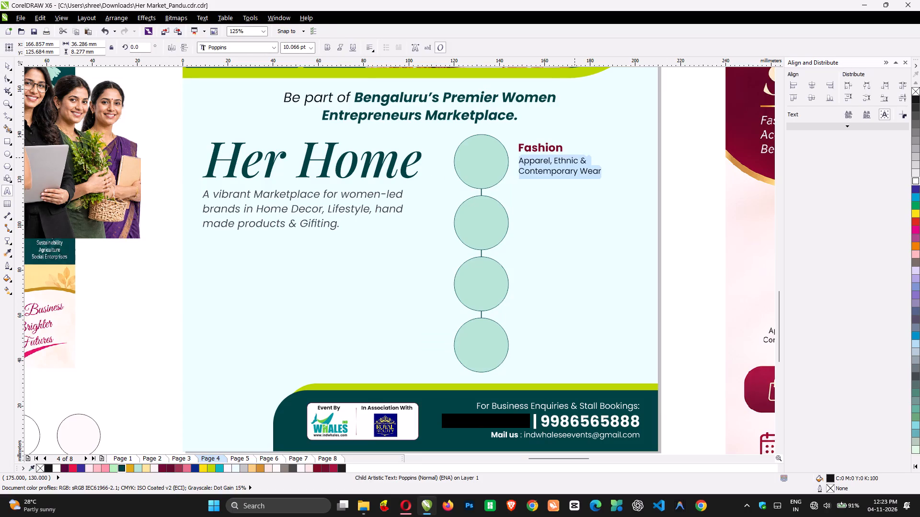
{"action": "key", "text": "alt+Tab"}
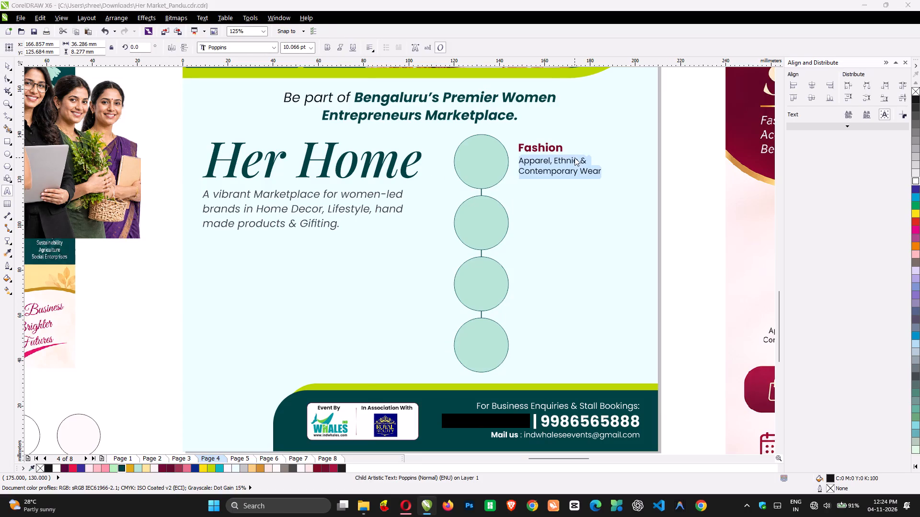
{"action": "key", "text": "alt+Tab"}
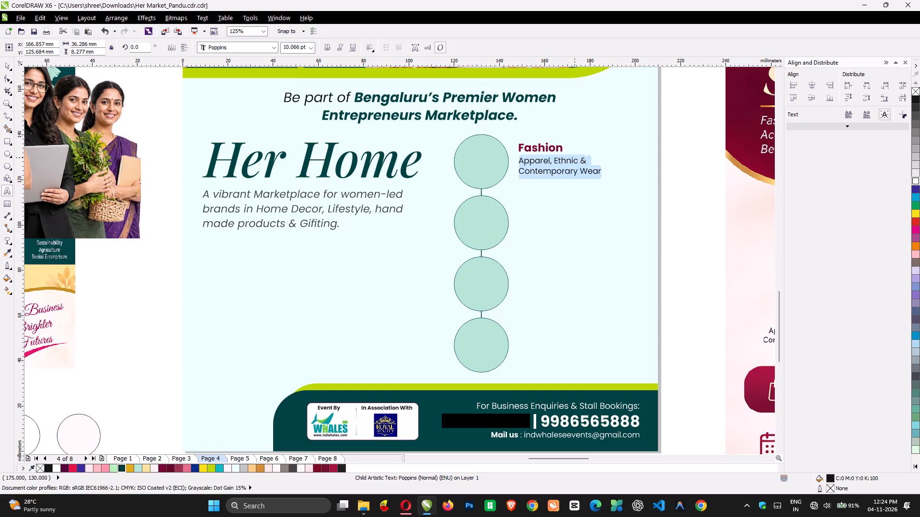
{"action": "type", "text": "Stylish"}
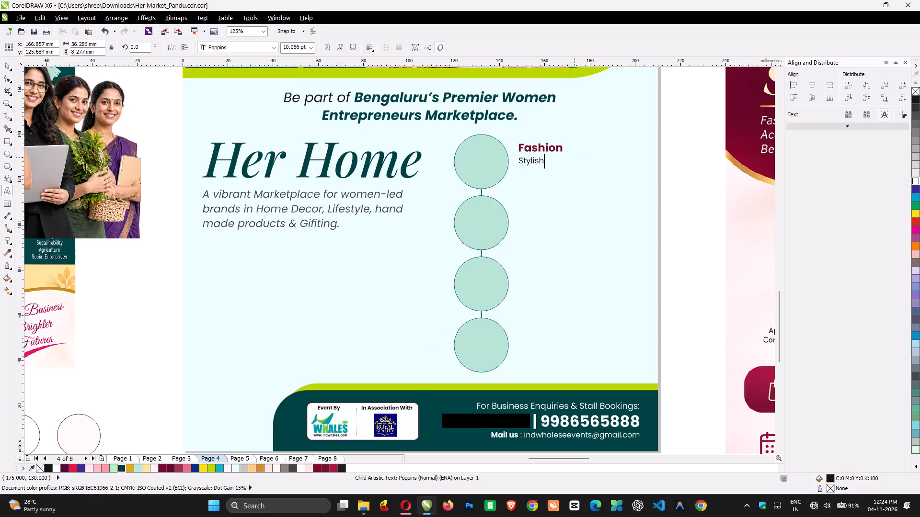
{"action": "key", "text": "alt+Tab"}
{"action": "key", "text": "alt+Tab"}
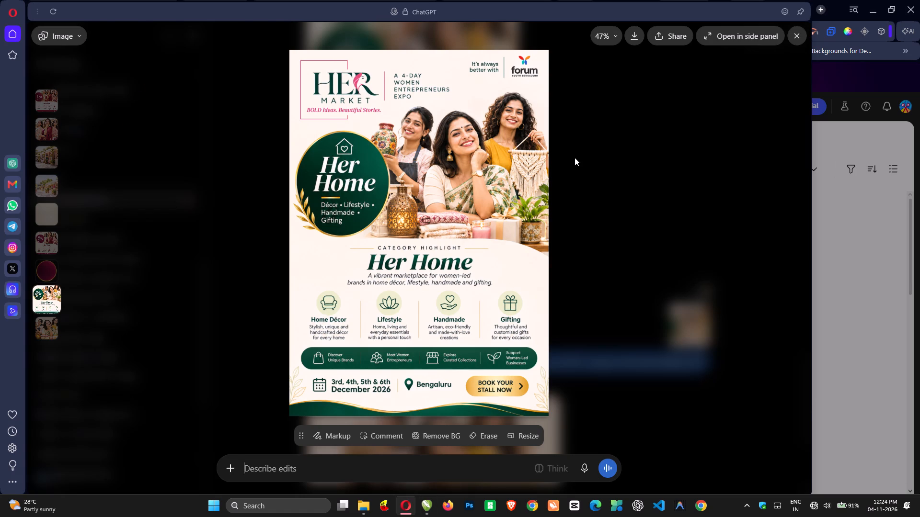
{"action": "type", "text": ", unique"}
{"action": "key", "text": "space"}
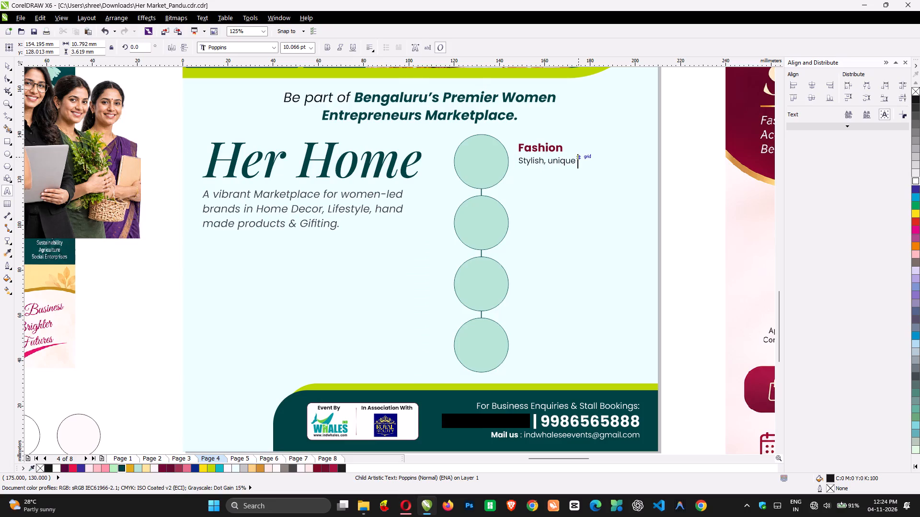
{"action": "key", "text": "alt+Tab"}
{"action": "key", "text": "alt+Tab"}
{"action": "type", "text": "and"}
{"action": "key", "text": "space"}
{"action": "key", "text": "alt+Tab"}
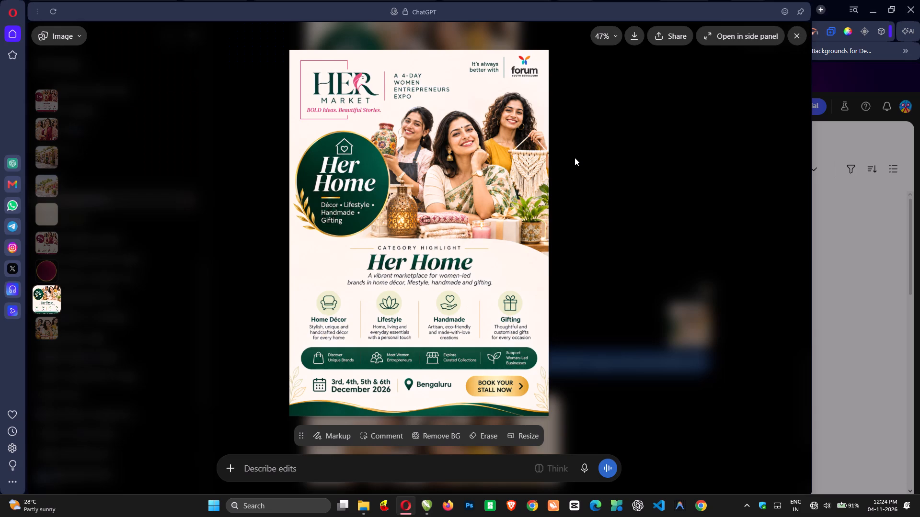
{"action": "key", "text": "alt+Tab"}
{"action": "type", "text": "hand"}
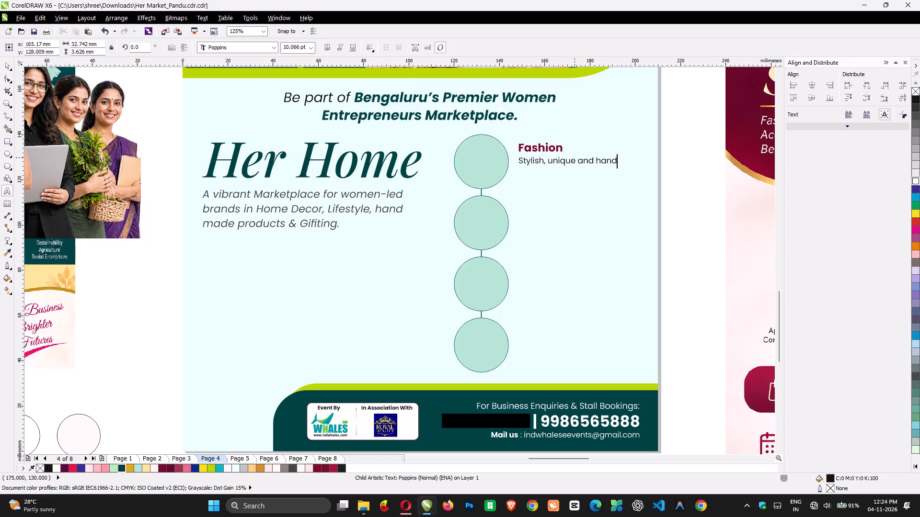
{"action": "key", "text": "c"}
{"action": "type", "text": "rafted"}
Replace the word "and" in the new description with "&".
{"action": "key", "text": "ctrl+Left"}
{"action": "key", "text": "ctrl+Left"}
{"action": "key", "text": "shift+Right"}
{"action": "key", "text": "shift+Right"}
{"action": "key", "text": "shift+Right"}
{"action": "key", "text": "shift+ampersand"}
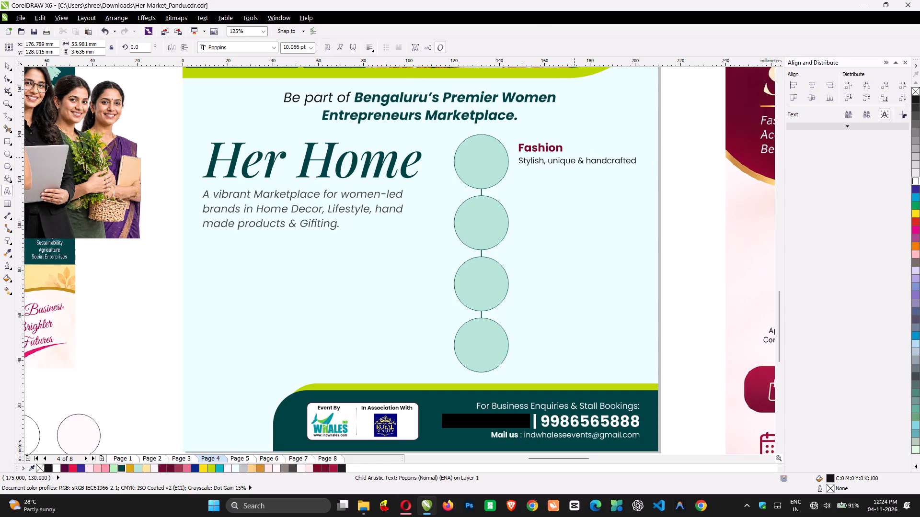
Add a second line reading "decor for every home." to the description, checking the wording against the ChatGPT poster.
{"action": "key", "text": "Page_Down"}
{"action": "key", "text": "Return"}
{"action": "key", "text": "alt+Tab"}
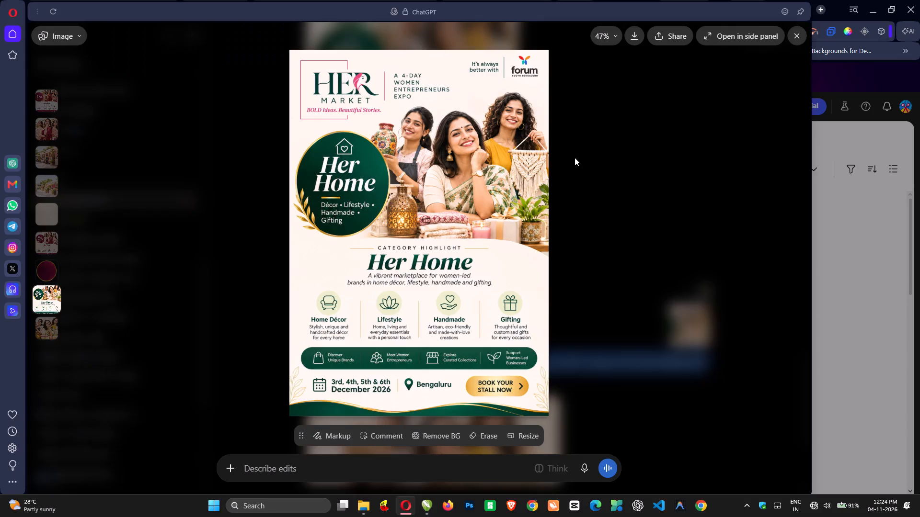
{"action": "key", "text": "alt+Tab"}
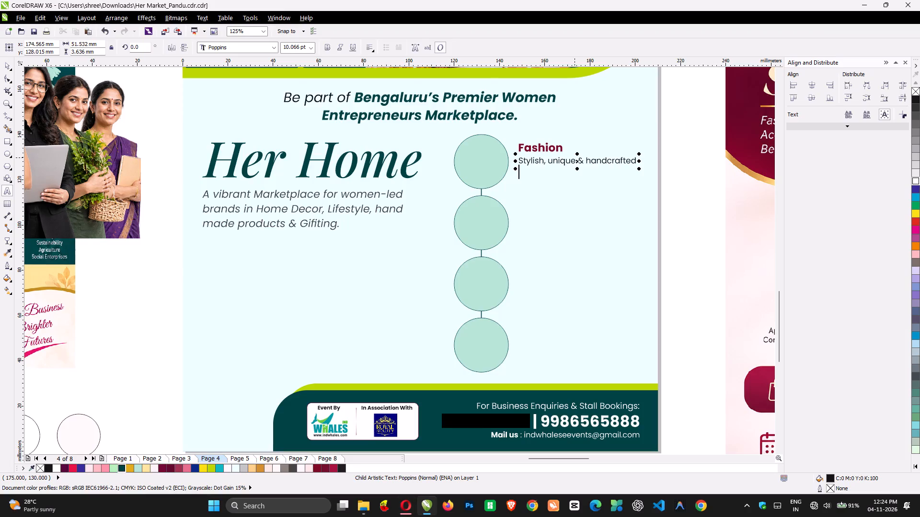
{"action": "type", "text": "decor"}
{"action": "key", "text": "space"}
{"action": "key", "text": "alt+Tab"}
{"action": "key", "text": "alt+Tab"}
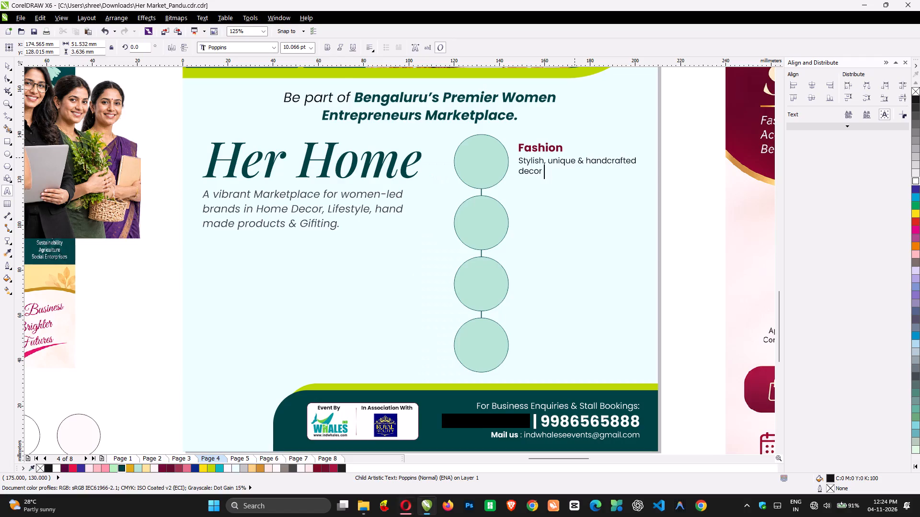
{"action": "type", "text": "for"}
{"action": "key", "text": "space"}
{"action": "key", "text": "alt+Tab"}
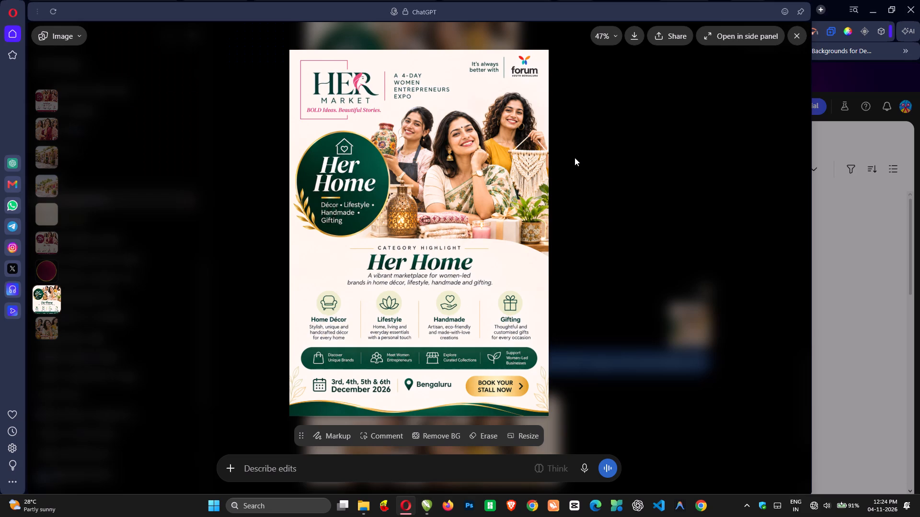
{"action": "key", "text": "alt+Tab"}
{"action": "type", "text": "every"}
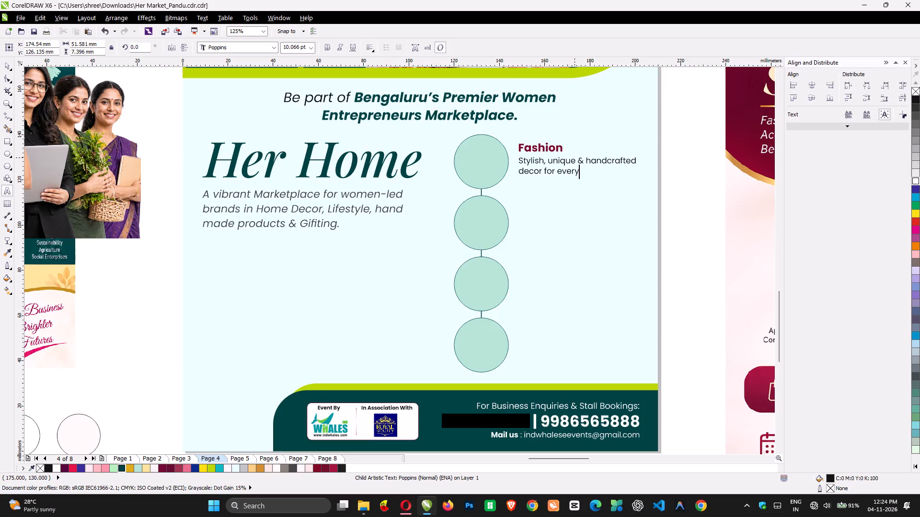
{"action": "key", "text": "space"}
{"action": "key", "text": "alt+Tab"}
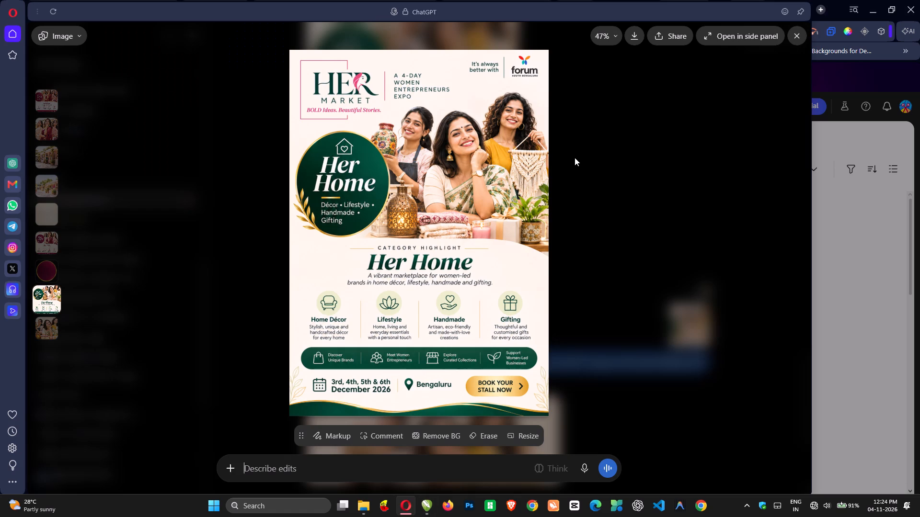
{"action": "key", "text": "alt+Tab"}
{"action": "type", "text": "home"}
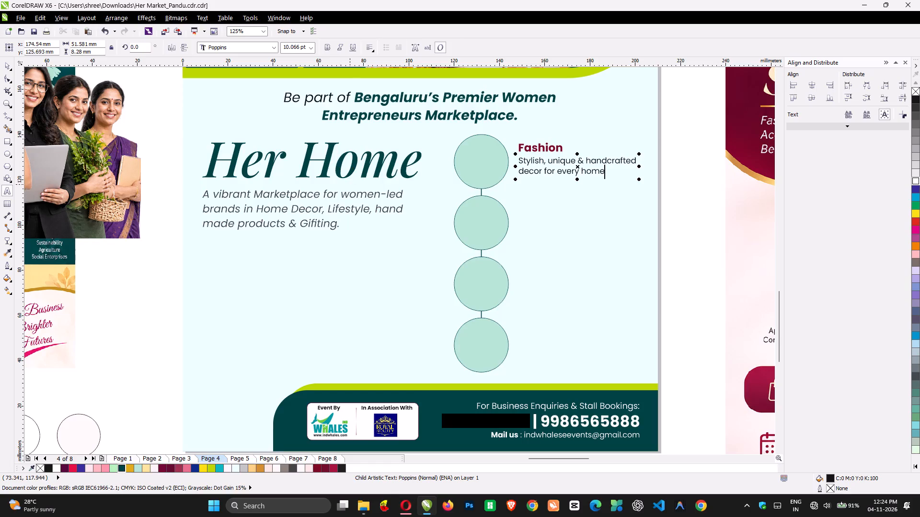
{"action": "key", "text": "period"}
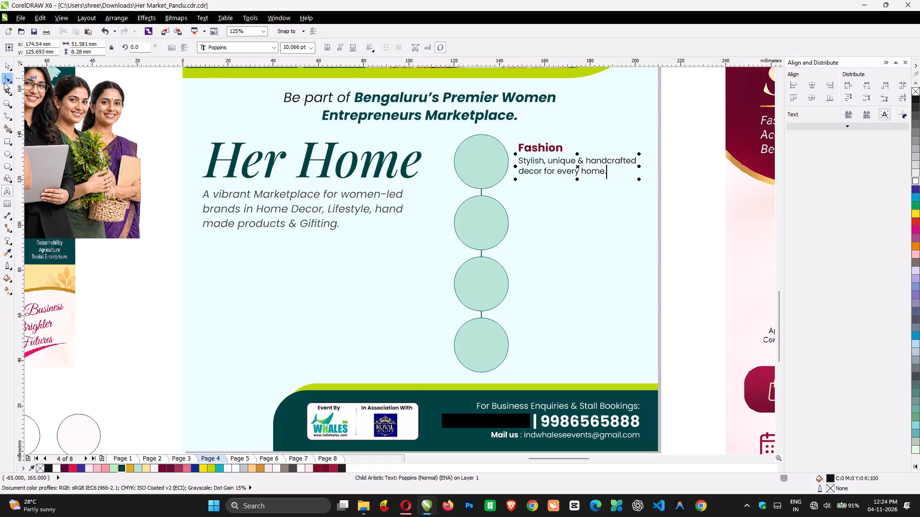
Recolour the Fashion heading dark teal, #004245.
{"action": "left_click", "coordinate": [3, 69]}
{"action": "left_click", "coordinate": [538, 147], "text": "ctrl"}
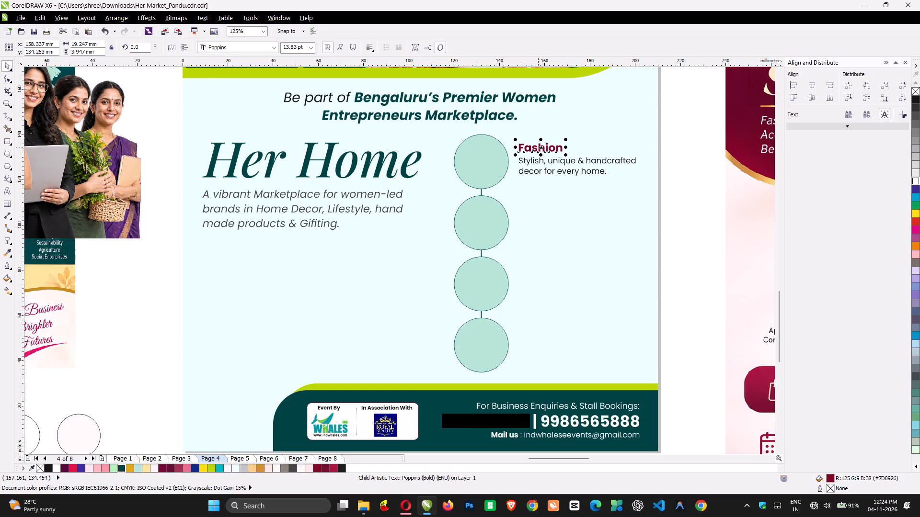
{"action": "left_click", "coordinate": [120, 469]}
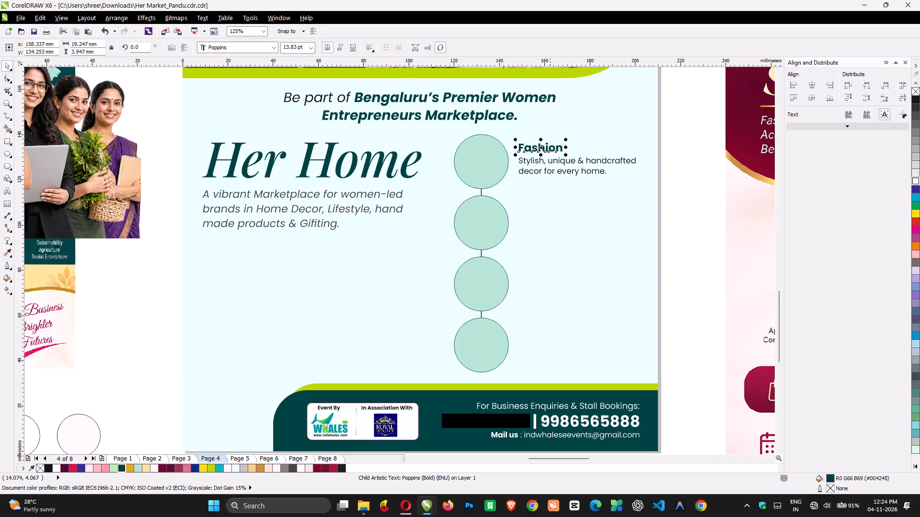
Centre the heading and description group vertically on the topmost circle and deselect it.
{"action": "left_click", "coordinate": [573, 161]}
{"action": "left_click", "coordinate": [472, 161], "text": "shift"}
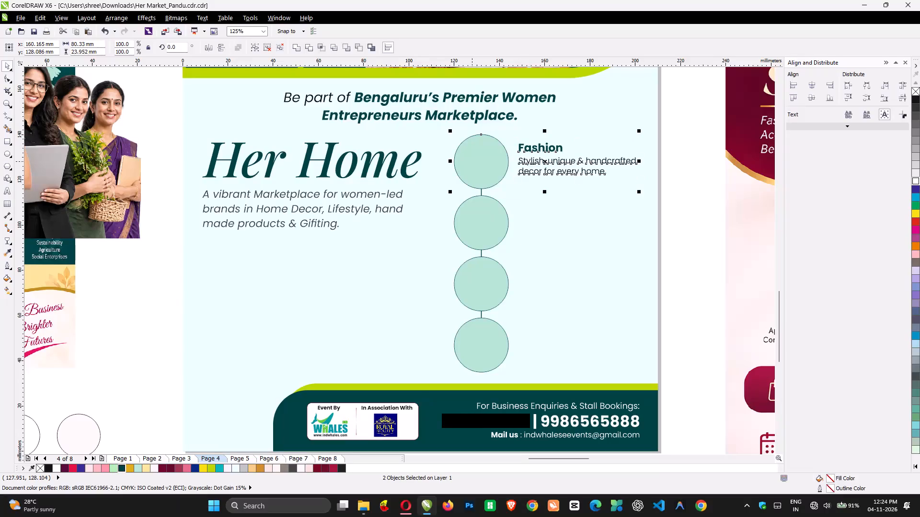
{"action": "key", "text": "e"}
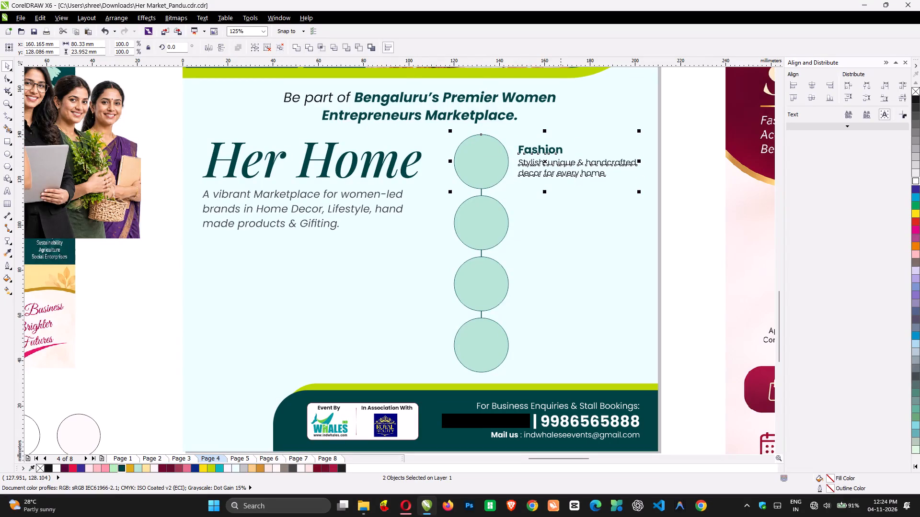
{"action": "left_click", "coordinate": [691, 240]}
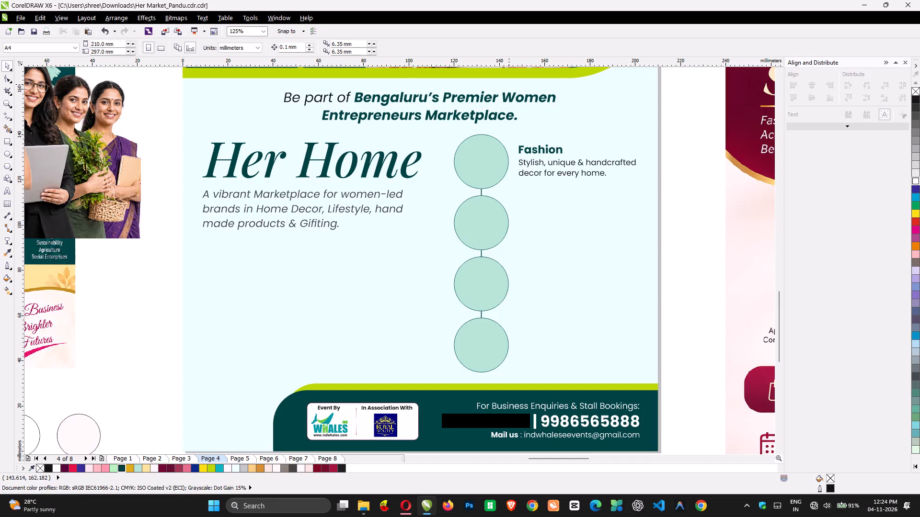
Rebreak the tagline after "Premier" so "Women Entrepreneurs Marketplace." forms one line, and break the text apart into separate lines.
{"action": "double_click", "coordinate": [504, 100]}
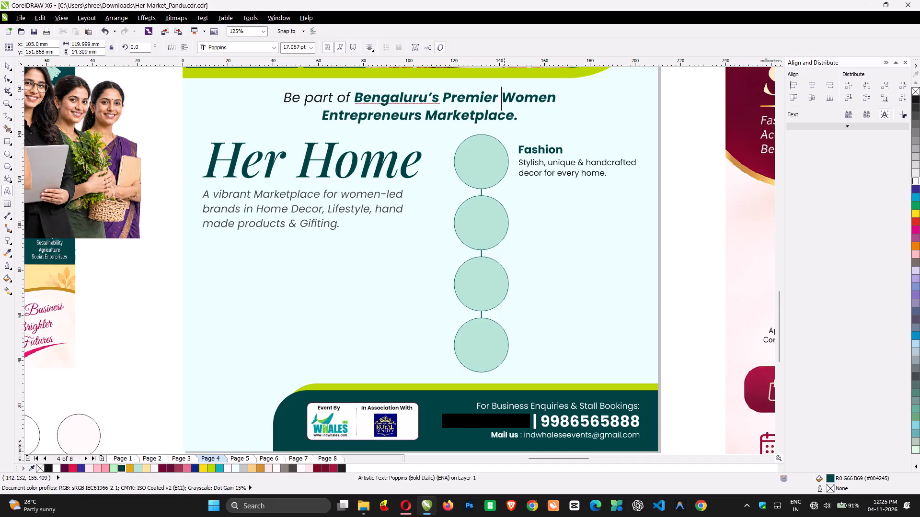
{"action": "key", "text": "Return"}
{"action": "key", "text": "Down"}
{"action": "key", "text": "ctrl+Left"}
{"action": "key", "text": "BackSpace"}
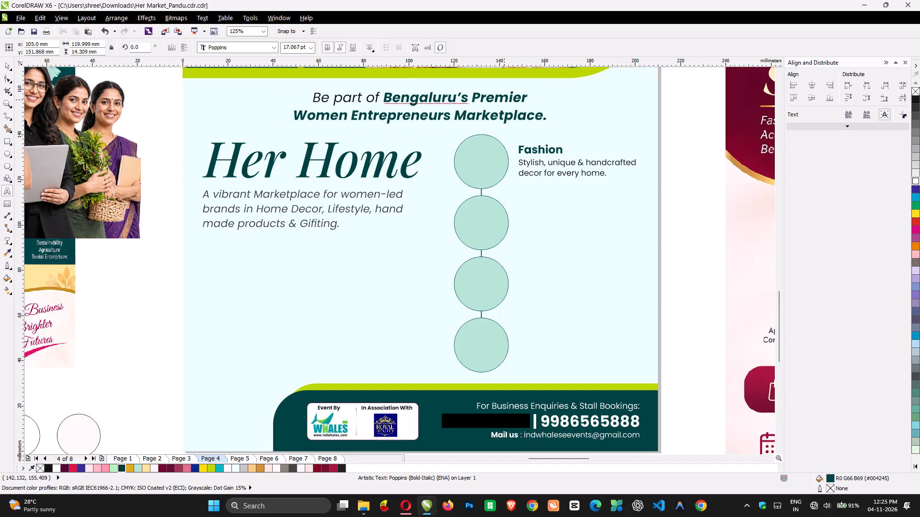
{"action": "key", "text": "ctrl+k"}
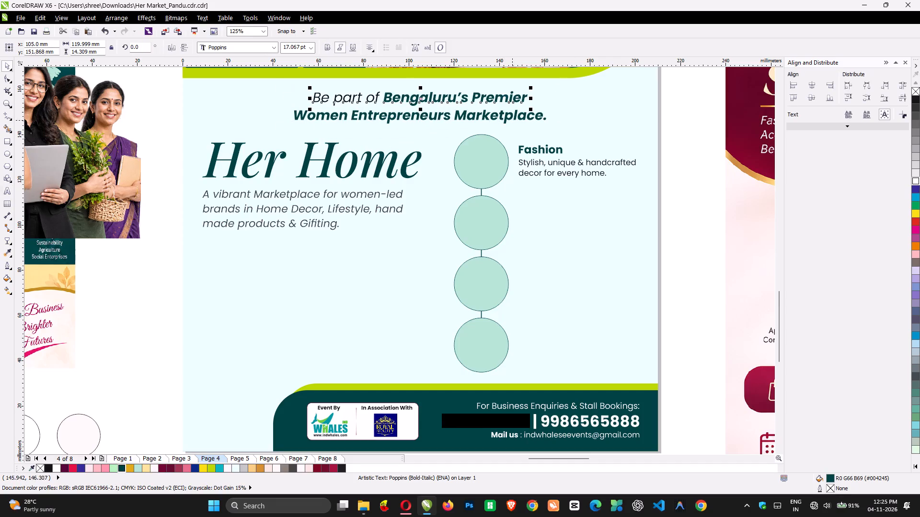
Enlarge the "Women Entrepreneurs Marketplace." line to about 165 mm wide and move it up about 2 mm, closer to the line above.
{"action": "left_click", "coordinate": [510, 118], "text": "ctrl"}
{"action": "left_click_drag", "start_coordinate": [552, 129], "coordinate": [613, 135]}
{"action": "left_click_drag", "start_coordinate": [586, 121], "coordinate": [586, 127]}
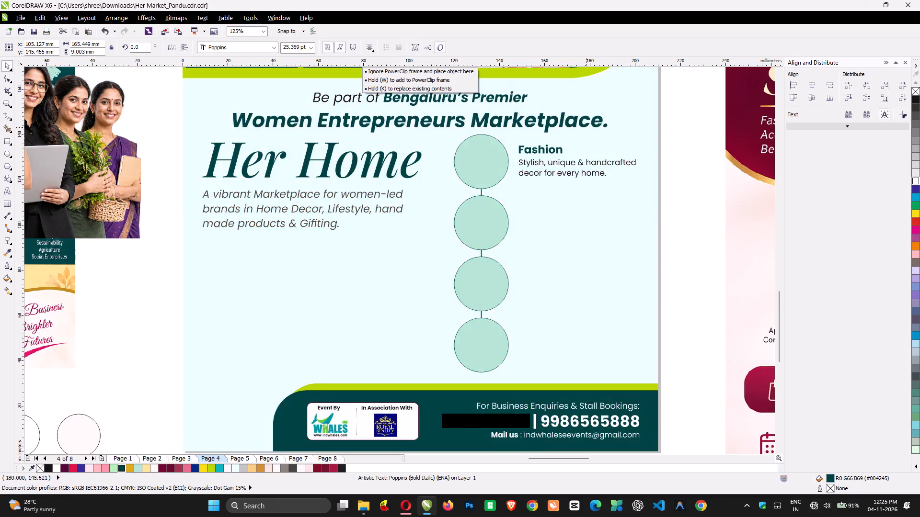
{"action": "left_click_drag", "start_coordinate": [586, 127], "coordinate": [586, 126]}
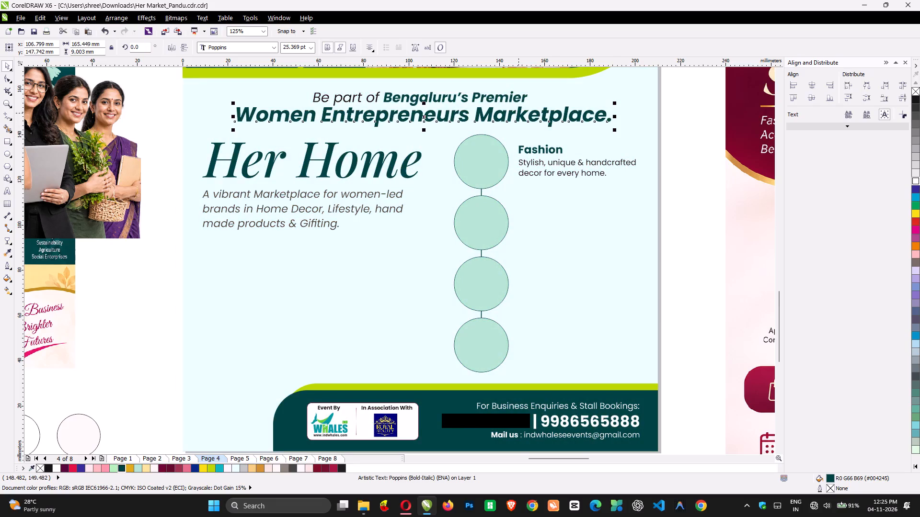
Move the "Women Entrepreneurs Marketplace." line down about 1.2 mm.
{"action": "key", "text": "shift+Down"}
{"action": "key", "text": "shift+Down"}
{"action": "key", "text": "shift+Down"}
{"action": "key", "text": "shift+Down"}
{"action": "key", "text": "shift+Down"}
{"action": "key", "text": "shift+Down"}
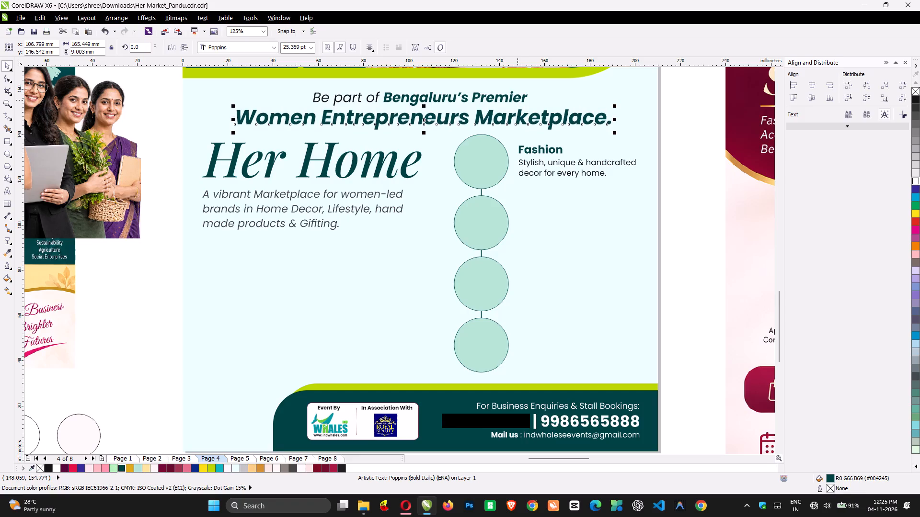
Centre both tagline lines horizontally on each other and on the page, leaving only the two lines selected.
{"action": "left_click", "coordinate": [517, 100], "text": "shift"}
{"action": "key", "text": "c"}
{"action": "left_click", "coordinate": [613, 264], "text": "shift"}
{"action": "key", "text": "c"}
{"action": "left_click", "coordinate": [613, 264], "text": "shift"}
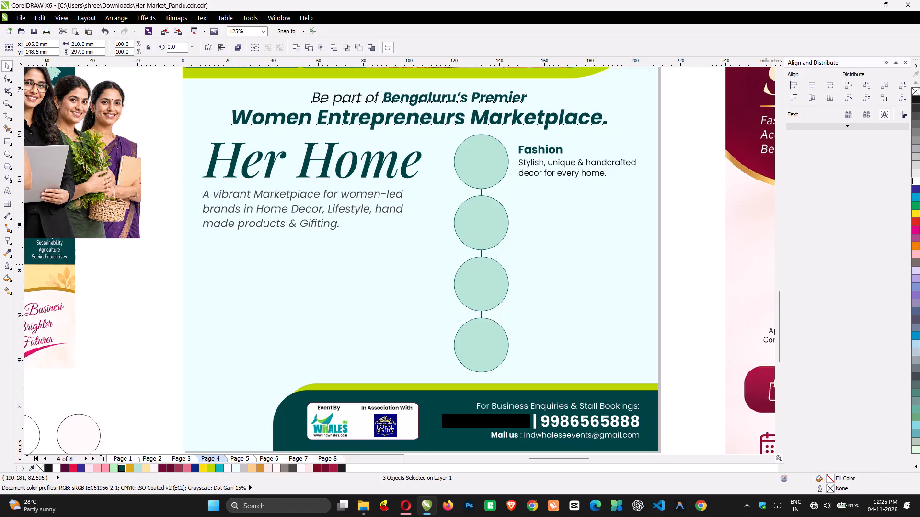
{"action": "left_click", "coordinate": [901, 100]}
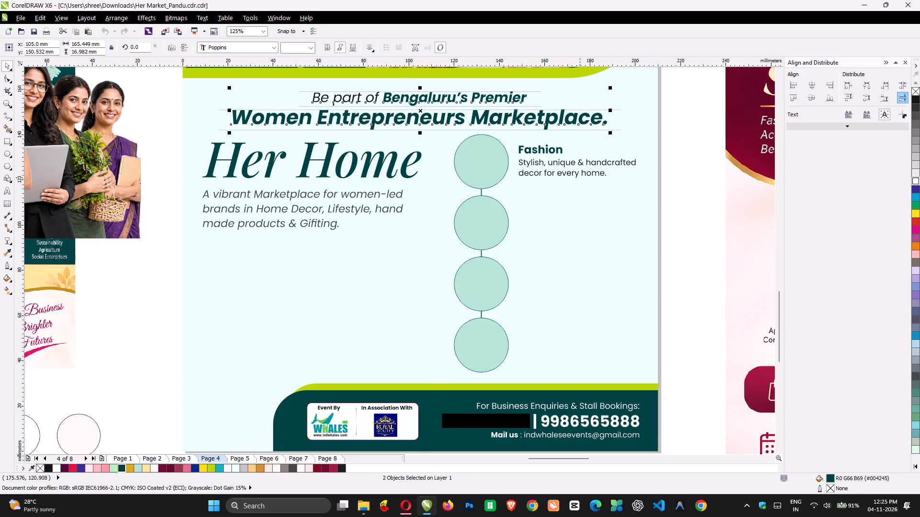
Move the Her Home heading, its intro text, the circle column and the Fashion caption down together about 0.6 mm.
{"action": "left_click", "coordinate": [682, 125]}
{"action": "left_click_drag", "start_coordinate": [682, 125], "coordinate": [172, 375]}
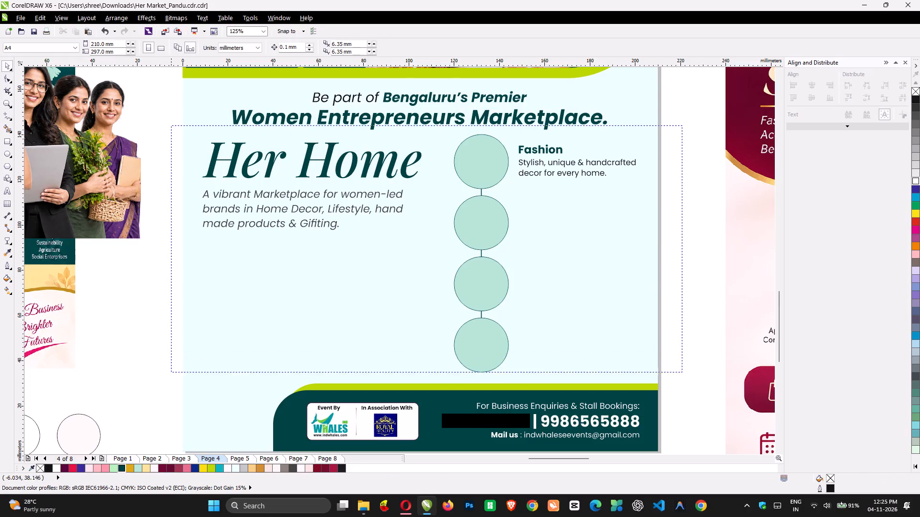
{"action": "left_click_drag", "start_coordinate": [172, 375], "coordinate": [172, 381]}
{"action": "key", "text": "shift+Down"}
{"action": "key", "text": "shift+Down"}
{"action": "key", "text": "shift+Down"}
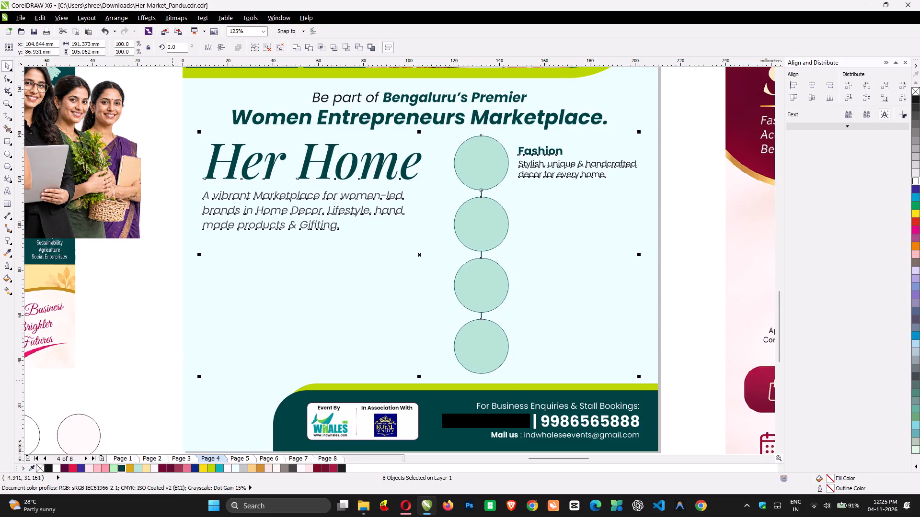
Shrink the two tagline lines together about their centre to about 152 mm wide.
{"action": "left_click", "coordinate": [704, 79]}
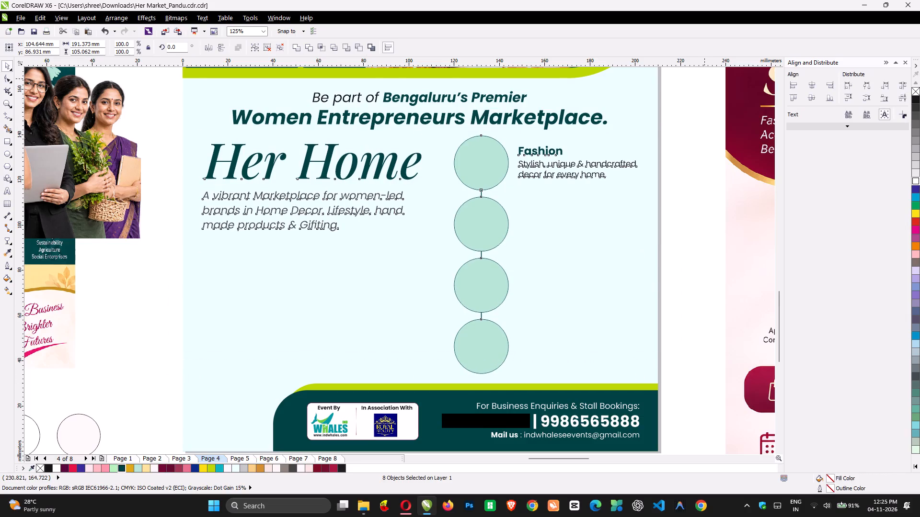
{"action": "left_click_drag", "start_coordinate": [704, 79], "coordinate": [176, 133]}
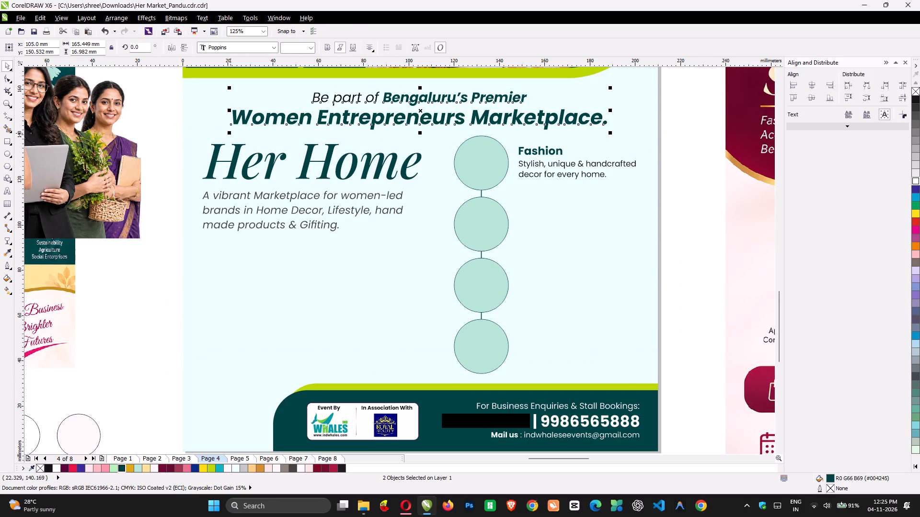
{"action": "left_click_drag", "start_coordinate": [229, 133], "coordinate": [244, 132]}
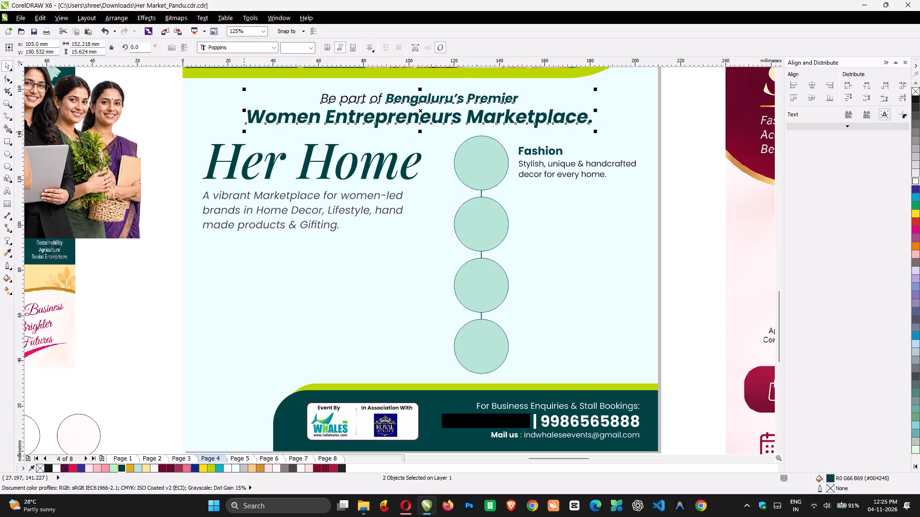
Move the two tagline lines up about 0.8 mm and centre them horizontally on the page.
{"action": "key", "text": "shift+Up"}
{"action": "key", "text": "shift+Up"}
{"action": "key", "text": "shift+Up"}
{"action": "key", "text": "shift+Up"}
{"action": "left_click", "coordinate": [583, 249], "text": "shift"}
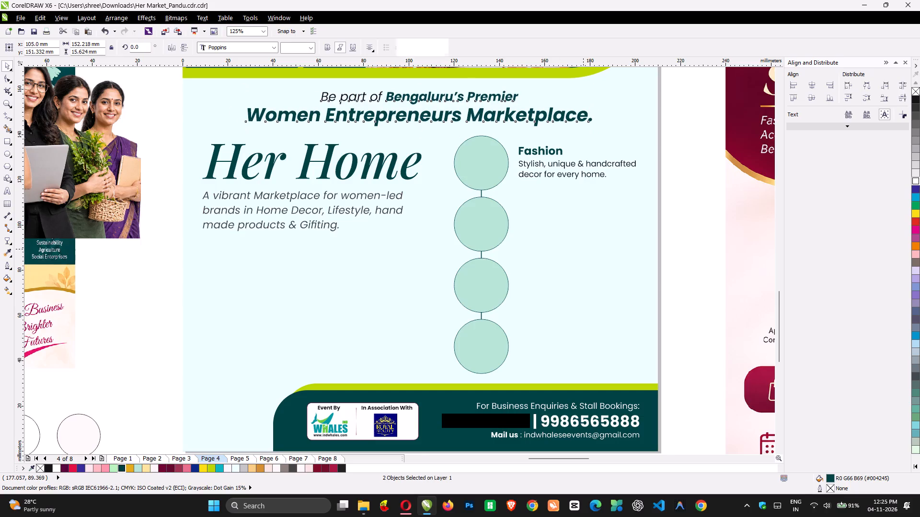
{"action": "key", "text": "c"}
{"action": "left_click", "coordinate": [583, 249], "text": "shift"}
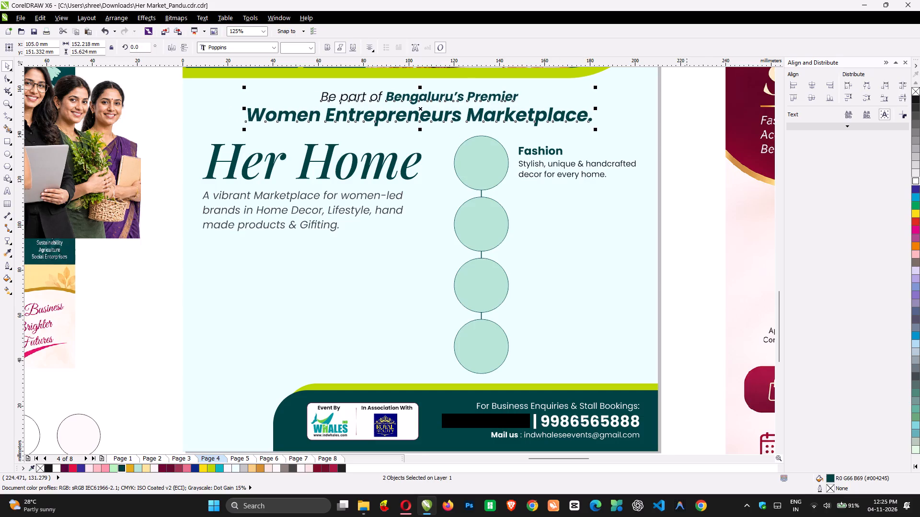
Copy the Fashion caption group and place the copy about 25 mm lower, beside the second circle.
{"action": "left_click_drag", "start_coordinate": [686, 127], "coordinate": [487, 198]}
{"action": "key", "text": "ctrl+c"}
{"action": "key", "text": "ctrl+v"}
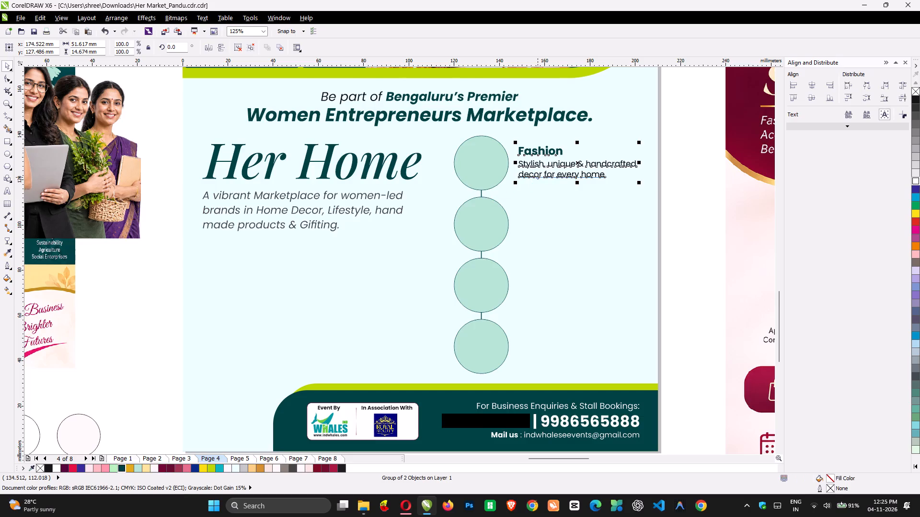
{"action": "left_click_drag", "start_coordinate": [538, 176], "coordinate": [530, 236]}
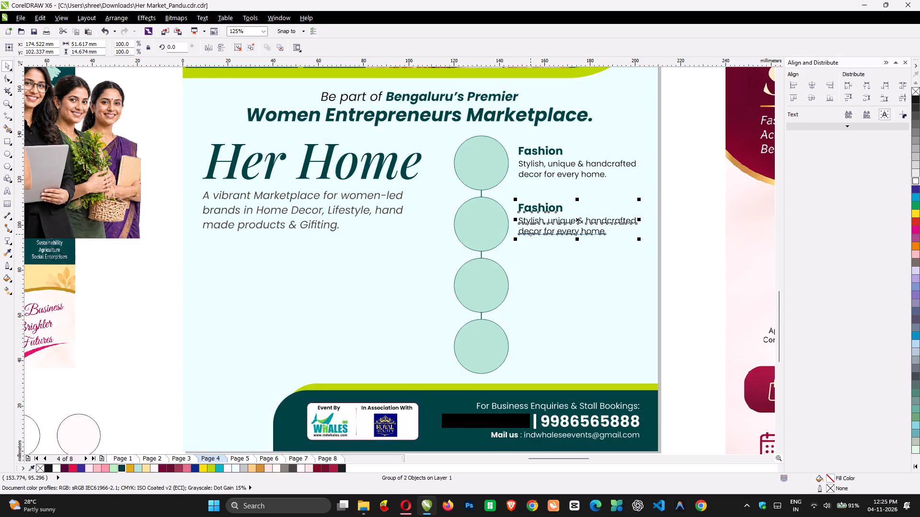
{"action": "key", "text": "ctrl+d"}
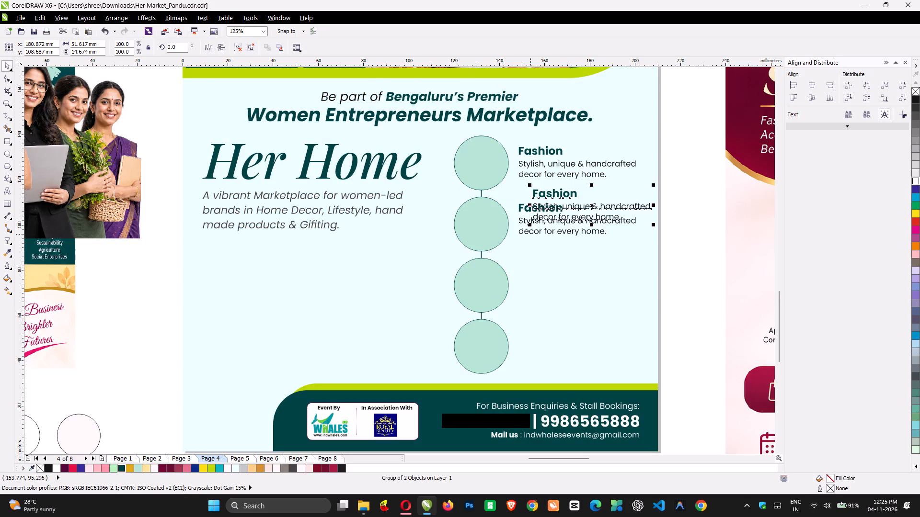
{"action": "key", "text": "ctrl+z"}
{"action": "key", "text": "ctrl+g"}
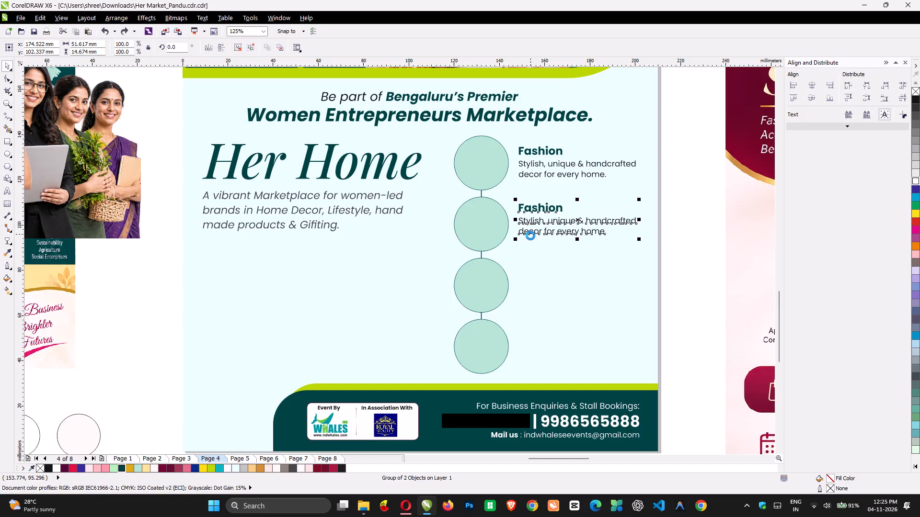
Paste two more copies of the Fashion caption group, centring one vertically on the third circle and one on the fourth.
{"action": "key", "text": "ctrl+c"}
{"action": "key", "text": "ctrl+v"}
{"action": "left_click", "coordinate": [495, 281], "text": "shift"}
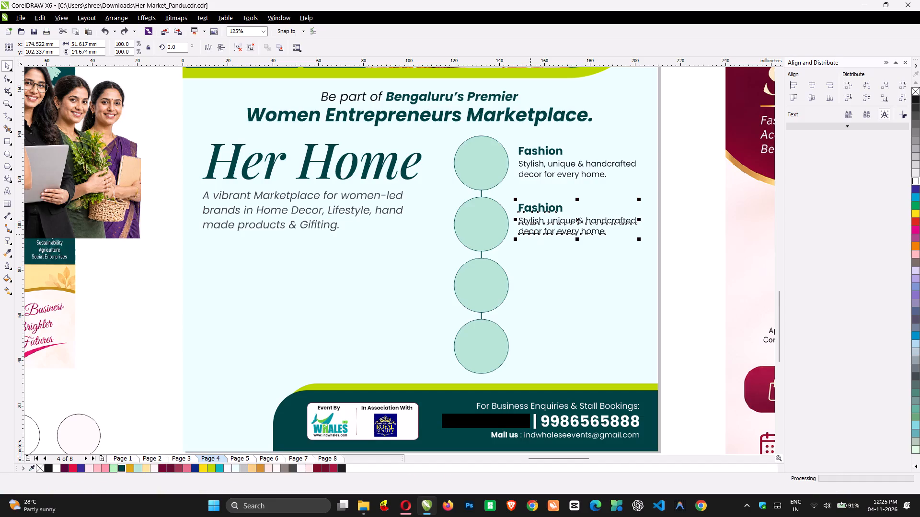
{"action": "key", "text": "e"}
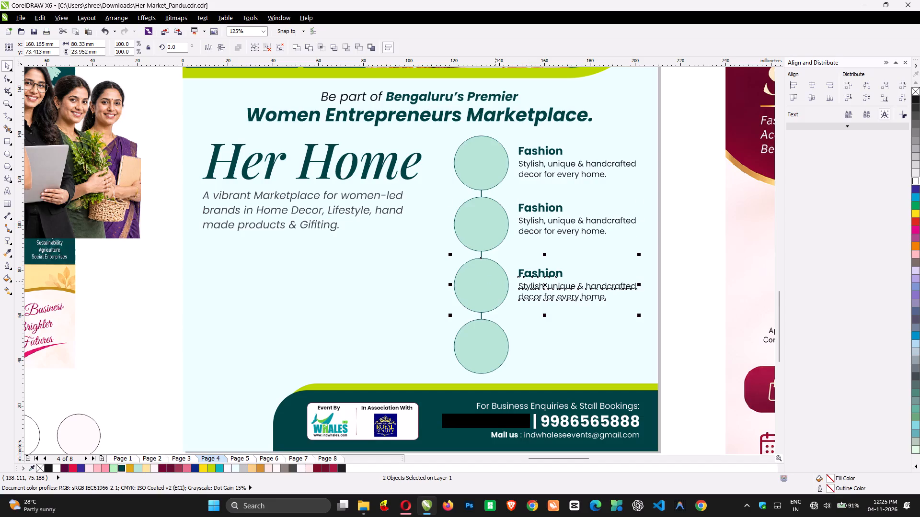
{"action": "left_click", "coordinate": [495, 281], "text": "shift"}
{"action": "key", "text": "ctrl+v"}
{"action": "left_click", "coordinate": [494, 338], "text": "shift"}
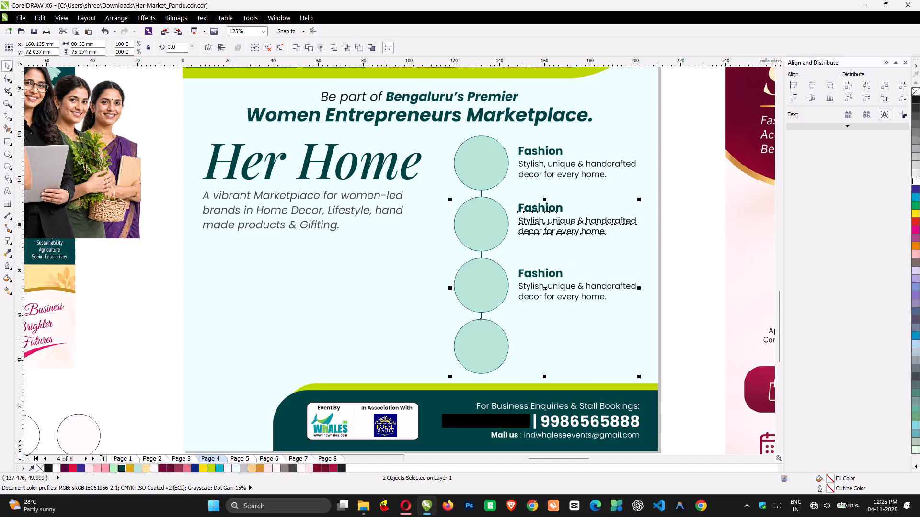
{"action": "key", "text": "e"}
{"action": "left_click", "coordinate": [692, 214]}
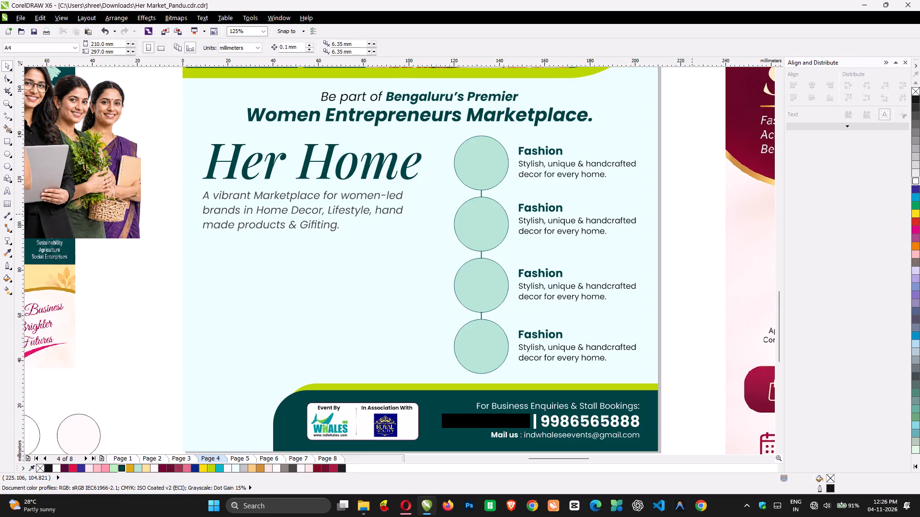
Check the category names in the ChatGPT reference and change the heading beside the second circle to "Lifestyle".
{"action": "key", "text": "alt+Tab"}
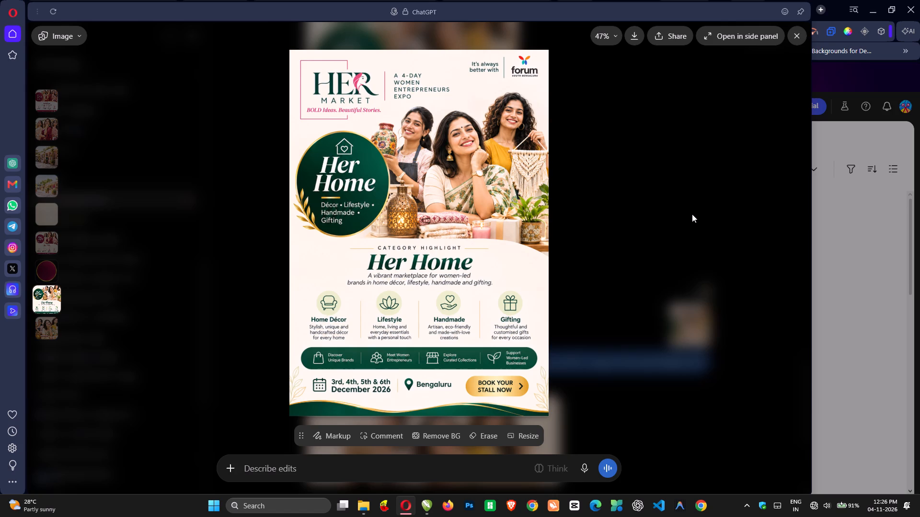
{"action": "key", "text": "alt+Tab"}
{"action": "key", "text": "F8"}
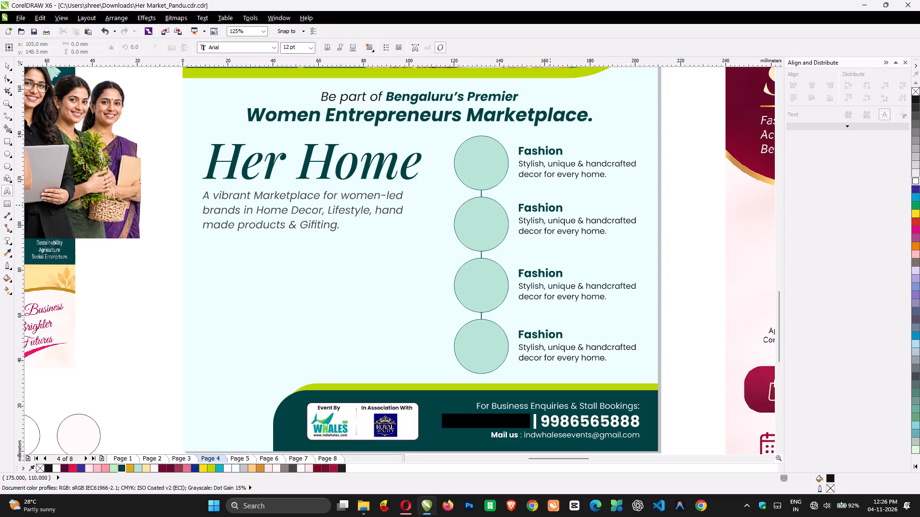
{"action": "left_click", "coordinate": [540, 203]}
{"action": "key", "text": "ctrl+a"}
{"action": "type", "text": "Life"}
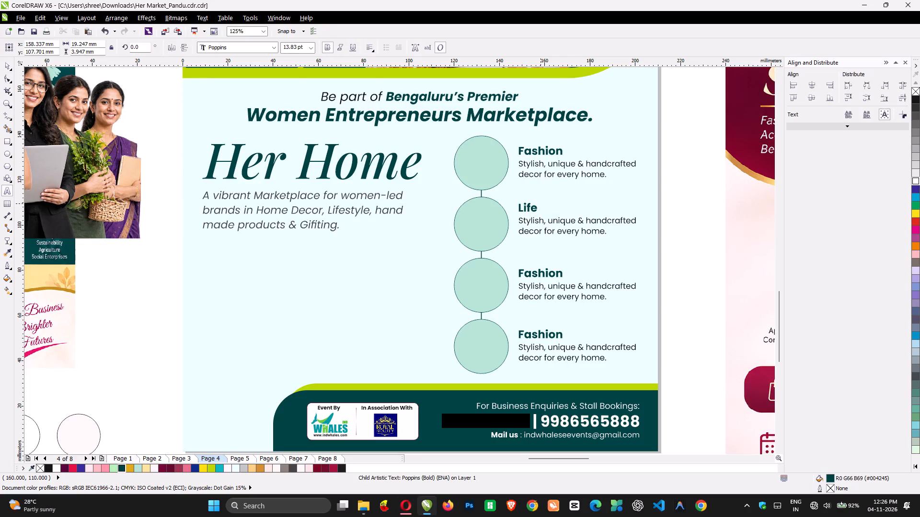
{"action": "type", "text": "style"}
Check the ChatGPT reference and replace the description under the Lifestyle heading with "Home, living".
{"action": "key", "text": "alt+Tab"}
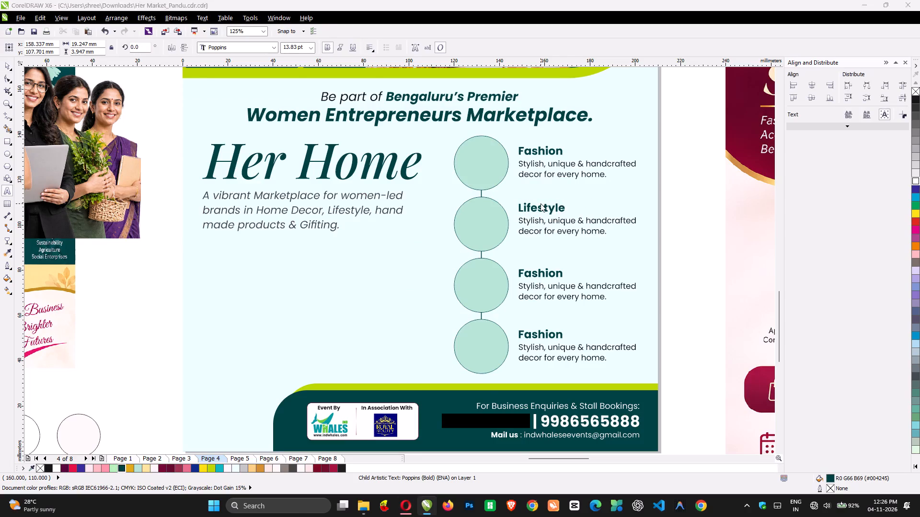
{"action": "key", "text": "alt+Tab"}
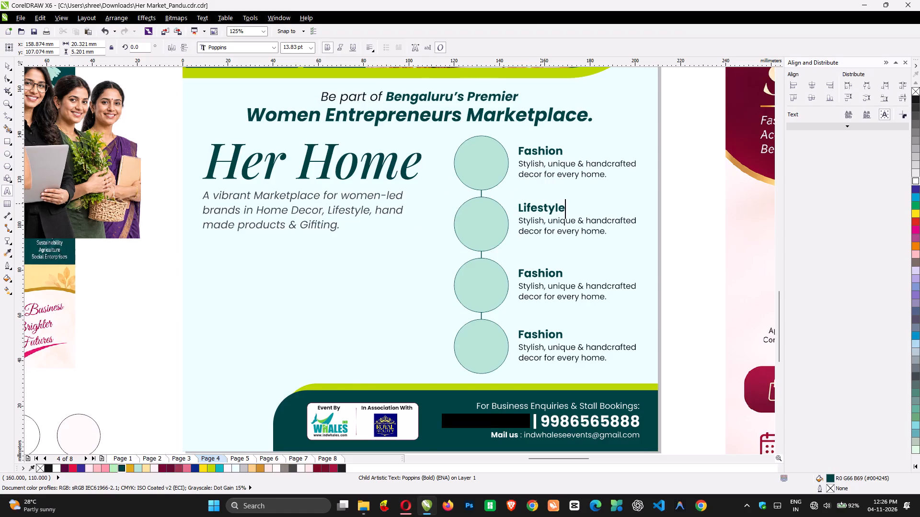
{"action": "key", "text": "alt+Tab"}
{"action": "key", "text": "alt+Tab"}
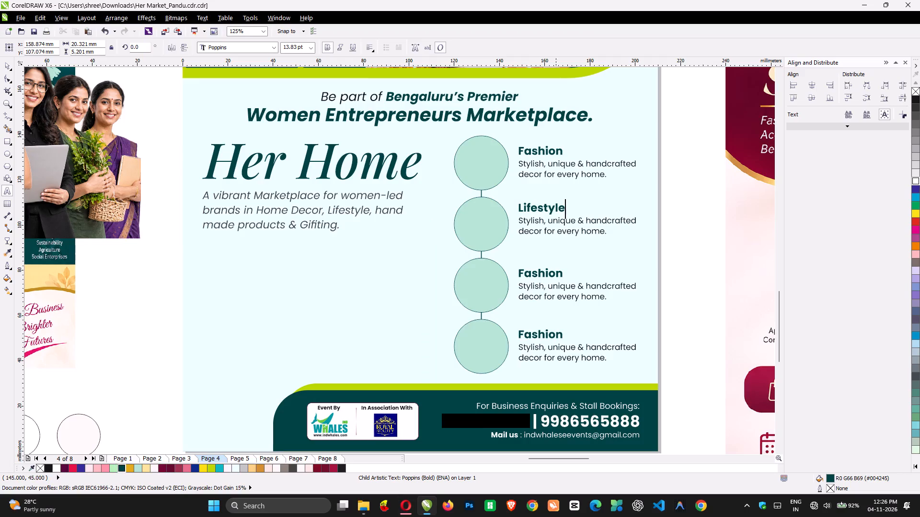
{"action": "left_click", "coordinate": [598, 223]}
{"action": "key", "text": "ctrl+a"}
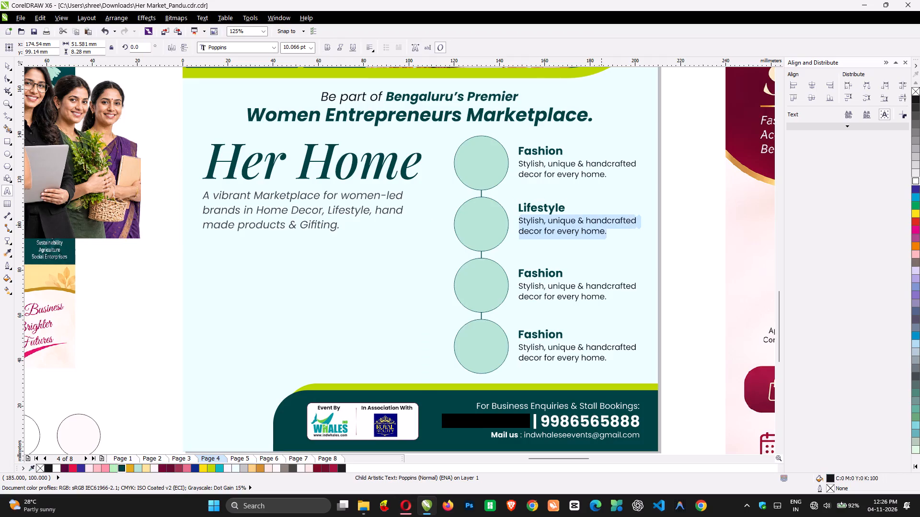
{"action": "type", "text": "Home"}
{"action": "key", "text": "space"}
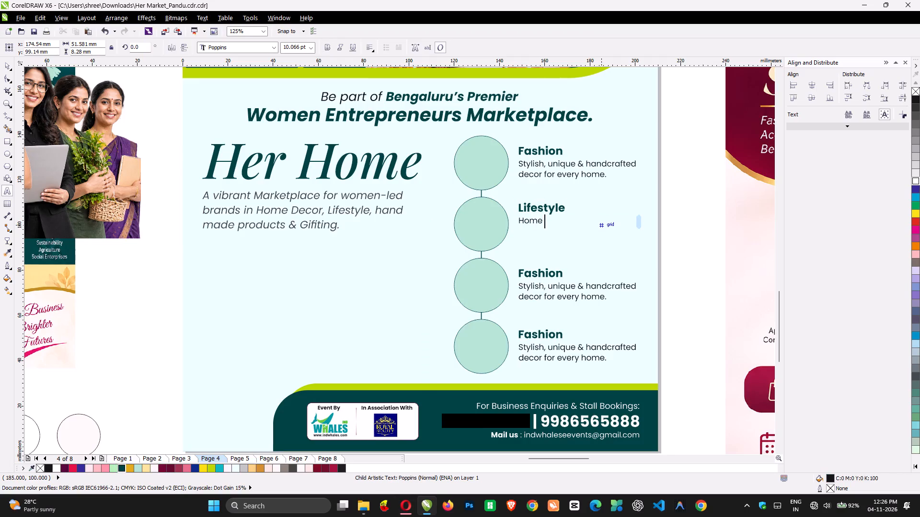
{"action": "type", "text": "living"}
{"action": "key", "text": "space"}
{"action": "key", "text": "alt+Tab"}
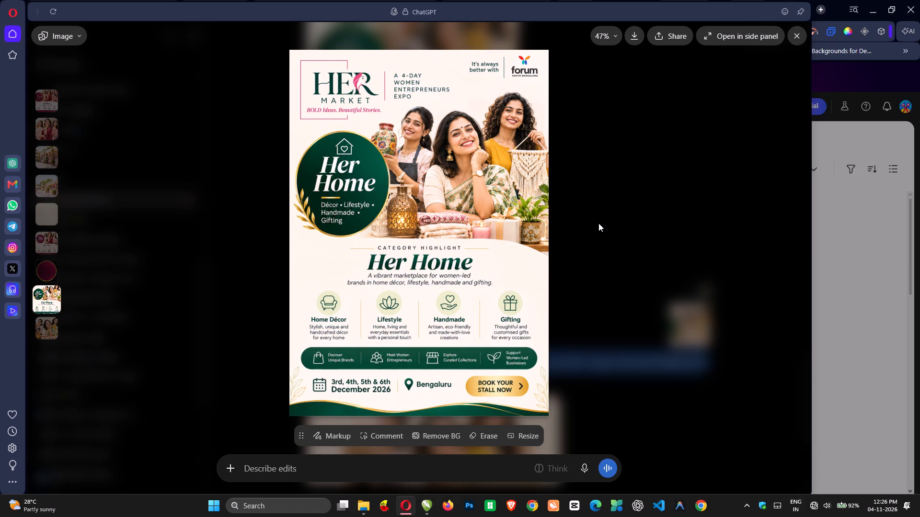
{"action": "key", "text": "alt+Tab"}
{"action": "key", "text": "ctrl+Left"}
{"action": "key", "text": "Left"}
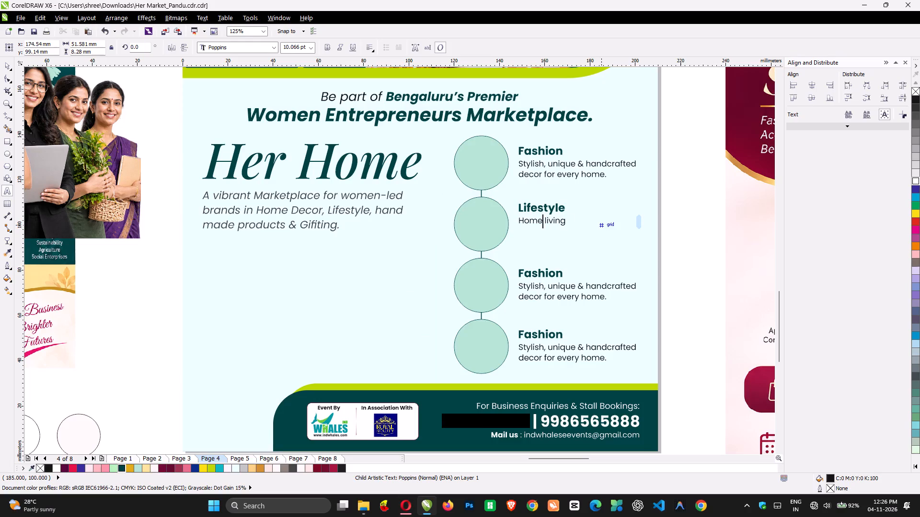
{"action": "key", "text": "comma"}
{"action": "key", "text": "ctrl+Right"}
{"action": "key", "text": "ctrl+Right"}
{"action": "key", "text": "ctrl+Right"}
Continue the Lifestyle description with "and everyday", following the wording in the ChatGPT reference.
{"action": "key", "text": "alt+Tab"}
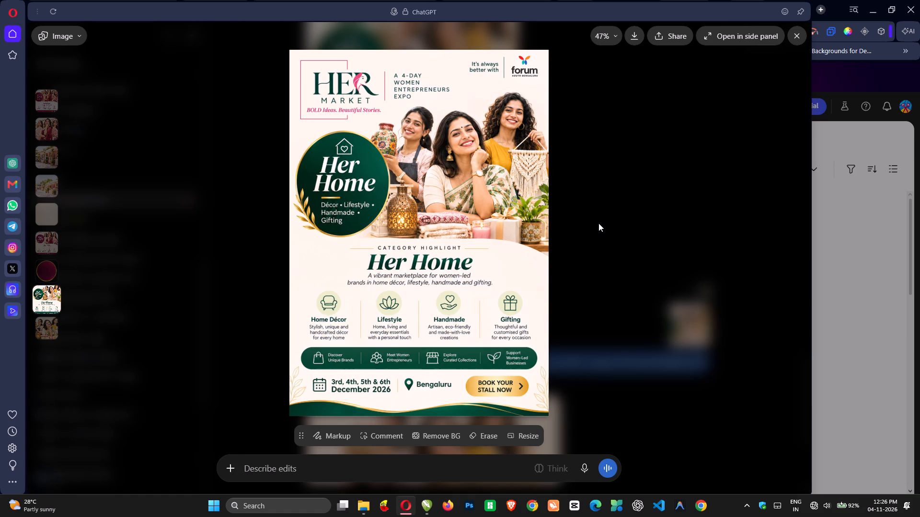
{"action": "key", "text": "alt+Tab"}
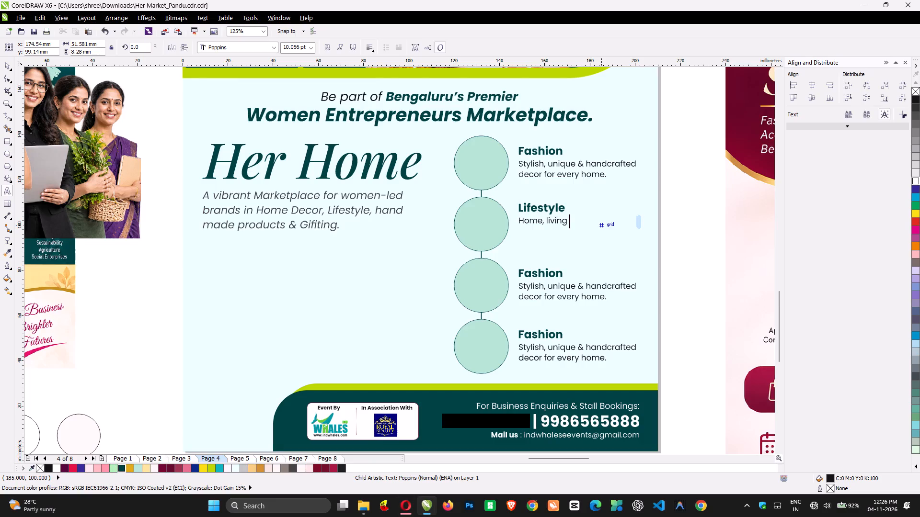
{"action": "type", "text": "and"}
{"action": "key", "text": "space"}
{"action": "key", "text": "alt+Tab"}
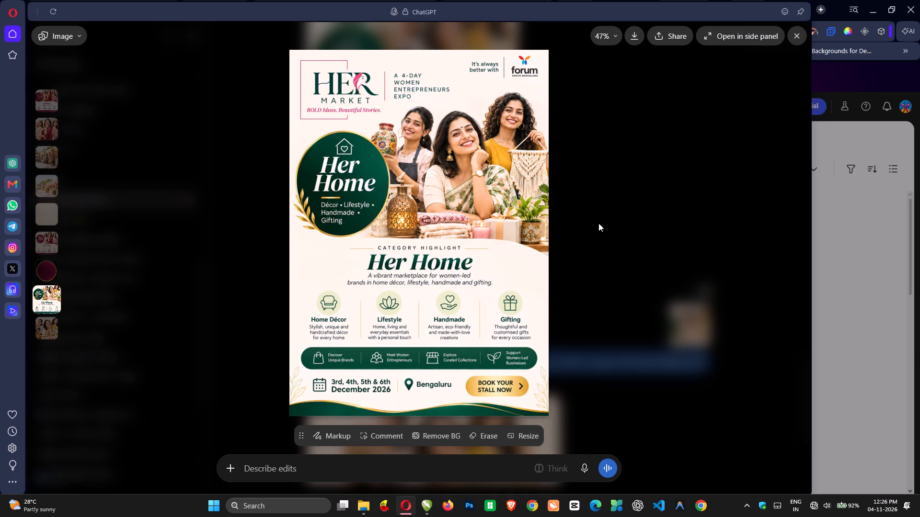
{"action": "key", "text": "alt+Tab"}
{"action": "type", "text": "everyday"}
{"action": "key", "text": "space"}
{"action": "key", "text": "alt+Tab"}
{"action": "key", "text": "alt+Tab"}
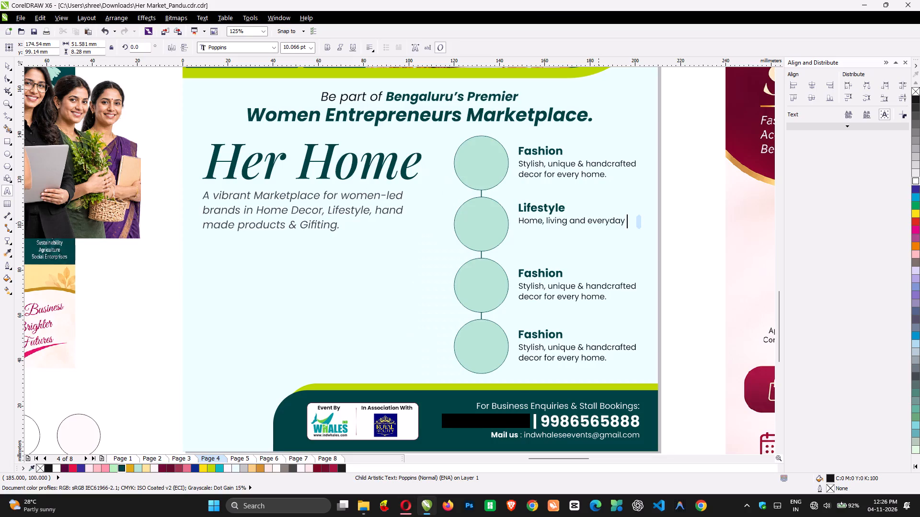
Replace the word "and" in the Lifestyle description with "&".
{"action": "key", "text": "ctrl+Left"}
{"action": "key", "text": "Left"}
{"action": "key", "text": "shift+Left"}
{"action": "key", "text": "shift+Left"}
{"action": "key", "text": "shift+Left"}
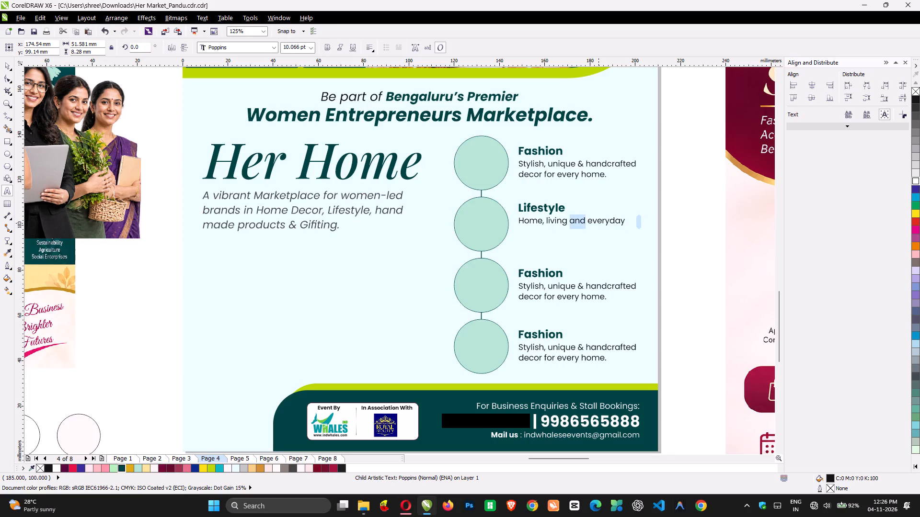
{"action": "key", "text": "shift+ampersand"}
{"action": "key", "text": "ctrl+Right"}
{"action": "key", "text": "ctrl+Right"}
{"action": "key", "text": "ctrl+Right"}
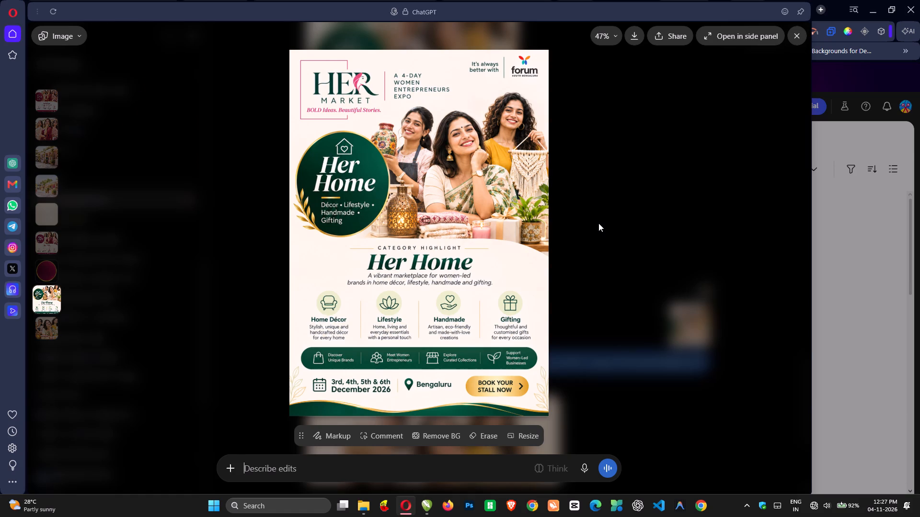
{"action": "key", "text": "alt+Tab"}
{"action": "key", "text": "ctrl+Right"}
{"action": "key", "text": "s"}
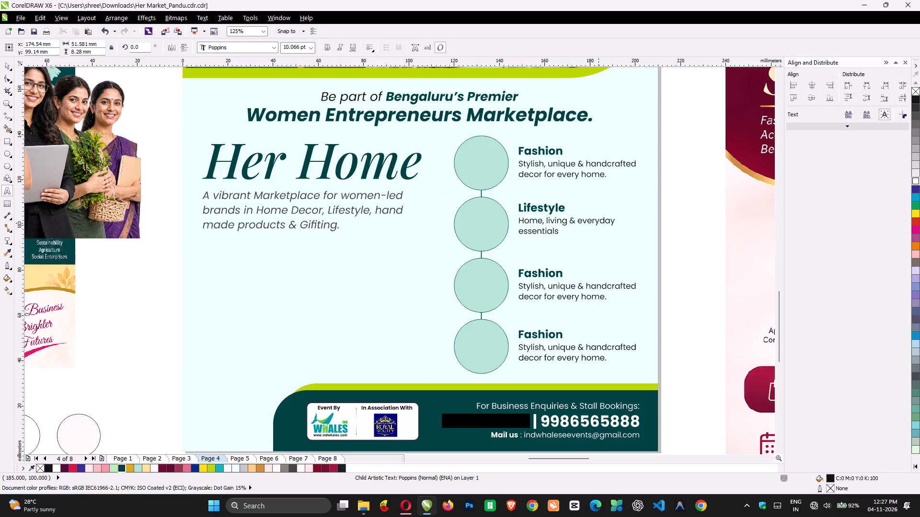
{"action": "key", "text": "period"}
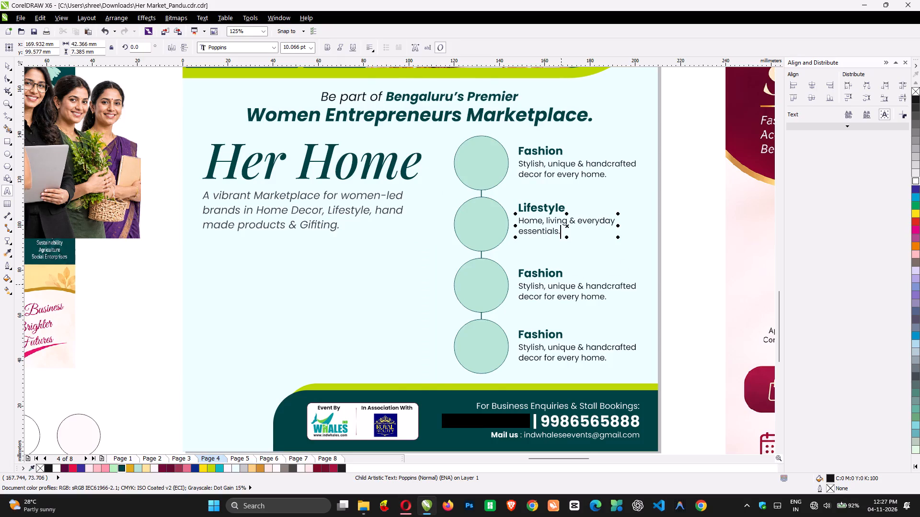
Check the ChatGPT reference and change the heading beside the third circle to "Handmade".
{"action": "key", "text": "alt+Tab"}
{"action": "key", "text": "alt+Tab"}
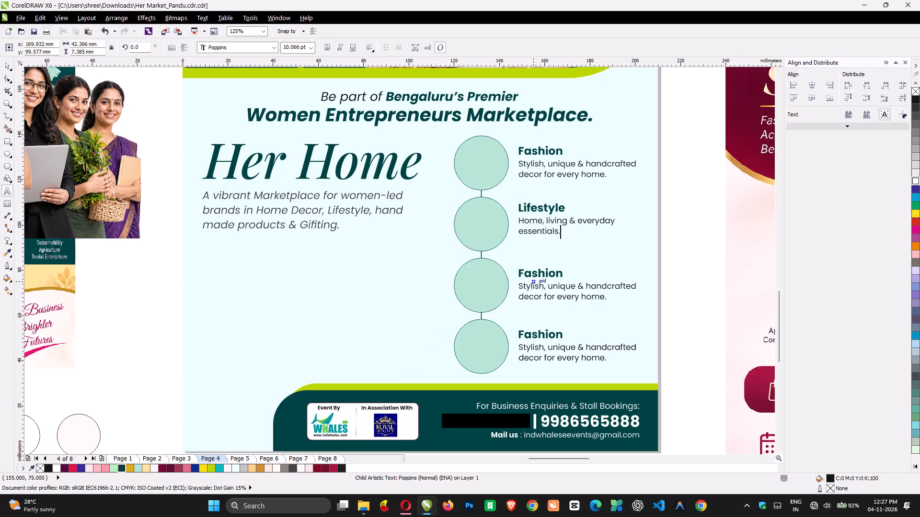
{"action": "left_click", "coordinate": [543, 276]}
{"action": "key", "text": "ctrl+a"}
{"action": "type", "text": "Handmade"}
Replace the description under the Handmade heading with "Artisans", using the spelling suggestions to correct the word.
{"action": "key", "text": "alt+Tab"}
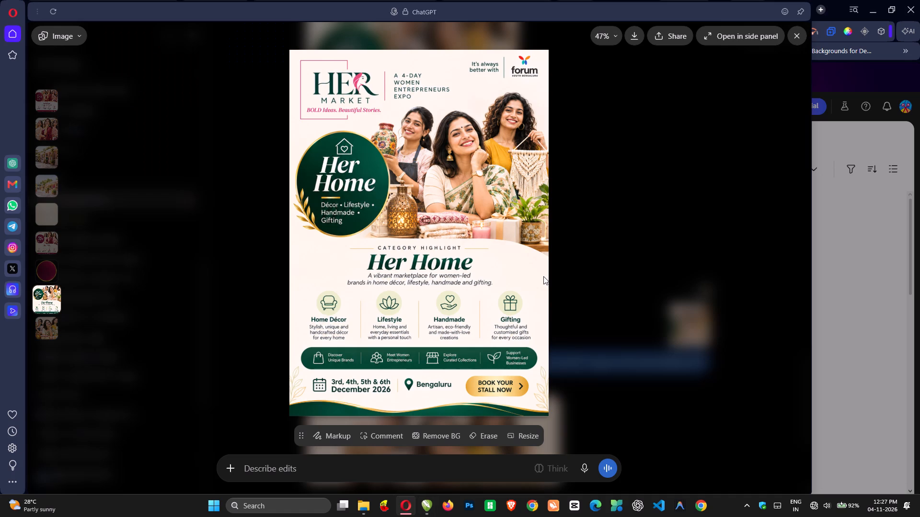
{"action": "key", "text": "alt+Tab"}
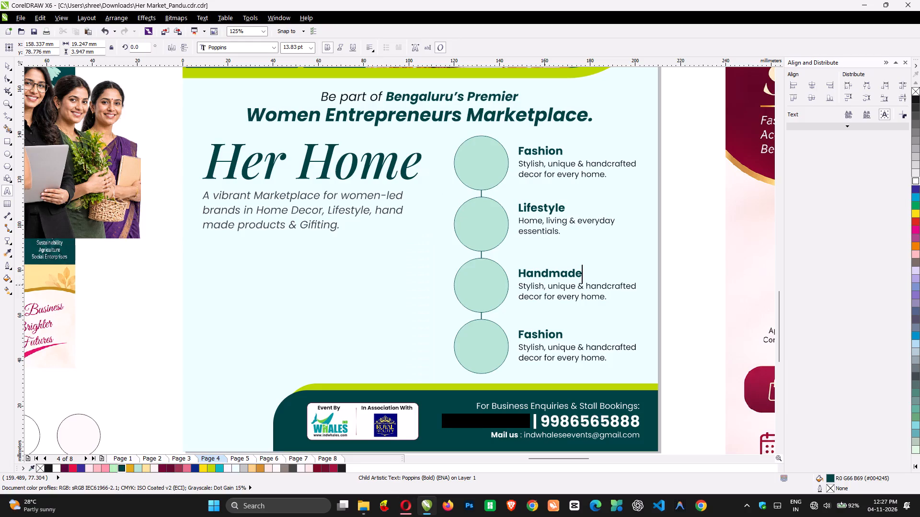
{"action": "left_click", "coordinate": [546, 289]}
{"action": "key", "text": "ctrl+a"}
{"action": "key", "text": "alt+Tab"}
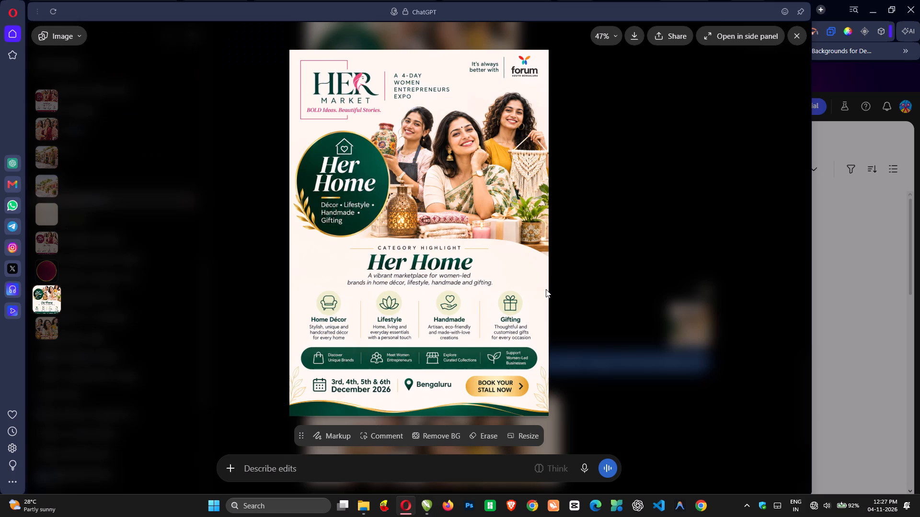
{"action": "key", "text": "alt+Tab"}
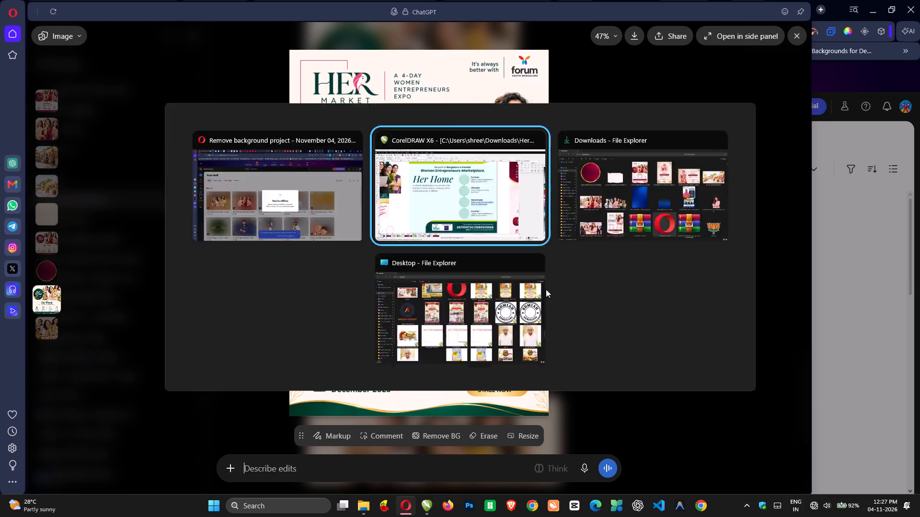
{"action": "type", "text": "Artisian"}
{"action": "key", "text": "space"}
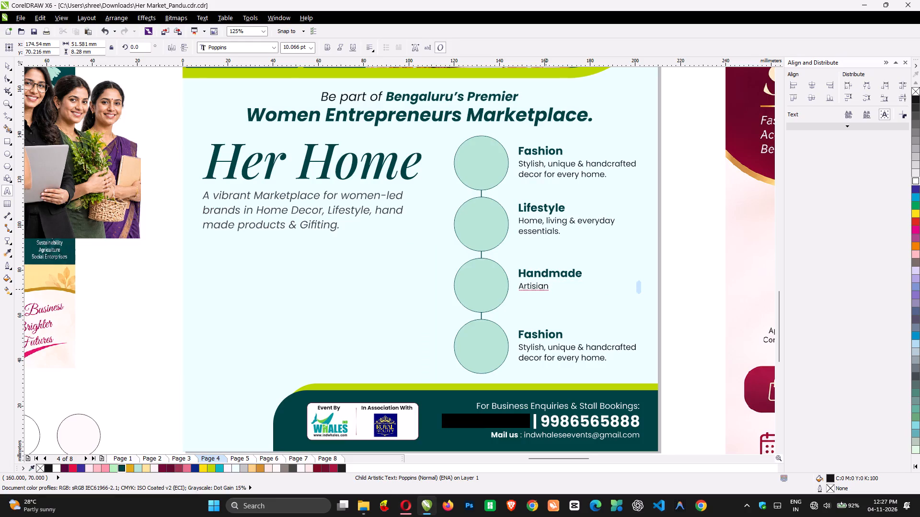
{"action": "right_click", "coordinate": [546, 289]}
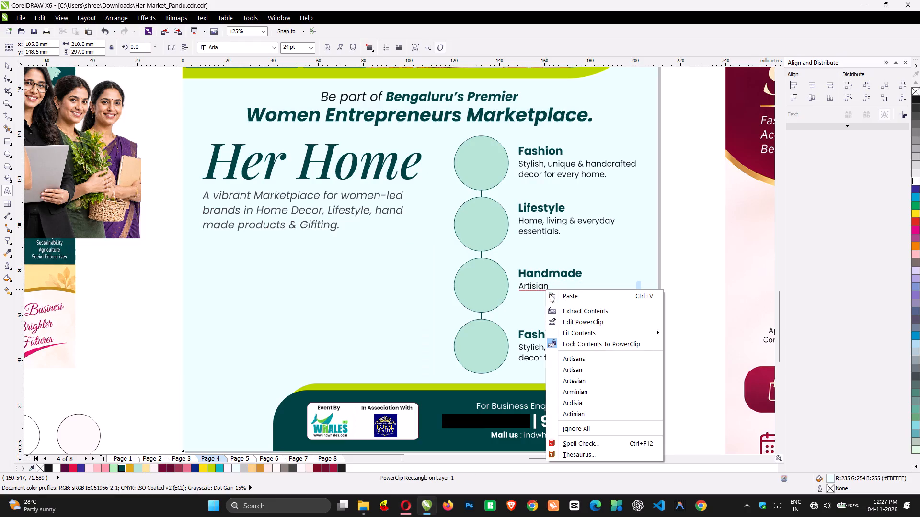
{"action": "left_click", "coordinate": [584, 357]}
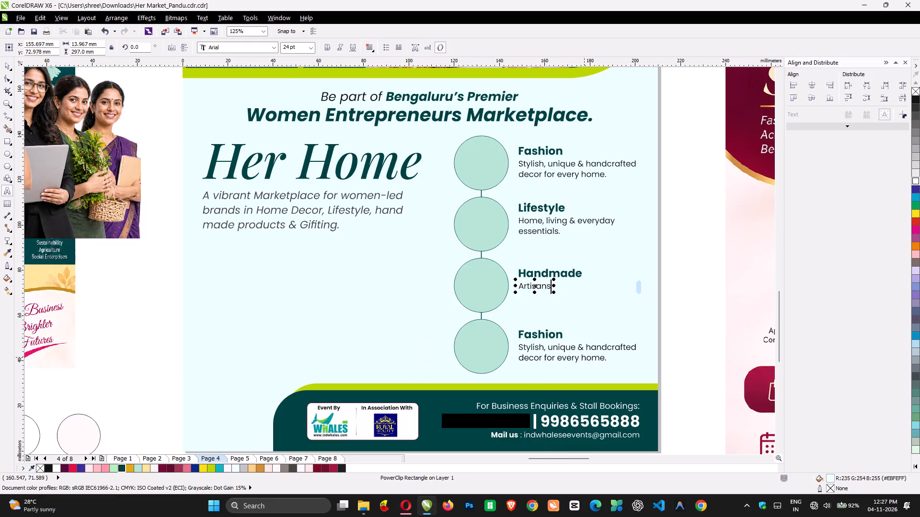
{"action": "key", "text": "space"}
Extend the Handmade description with ", eco-friendly &" after "Artisans", following the ChatGPT reference.
{"action": "key", "text": "alt+Tab"}
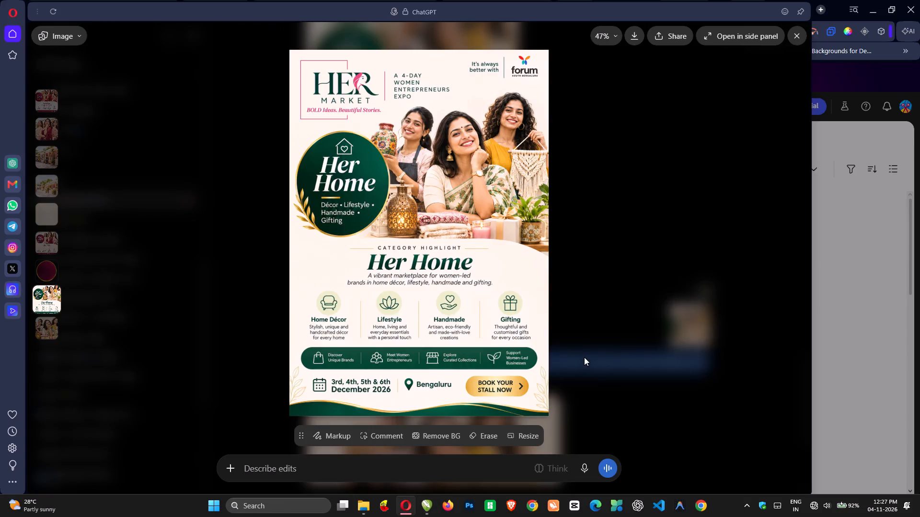
{"action": "key", "text": "alt+Tab"}
{"action": "key", "text": "BackSpace"}
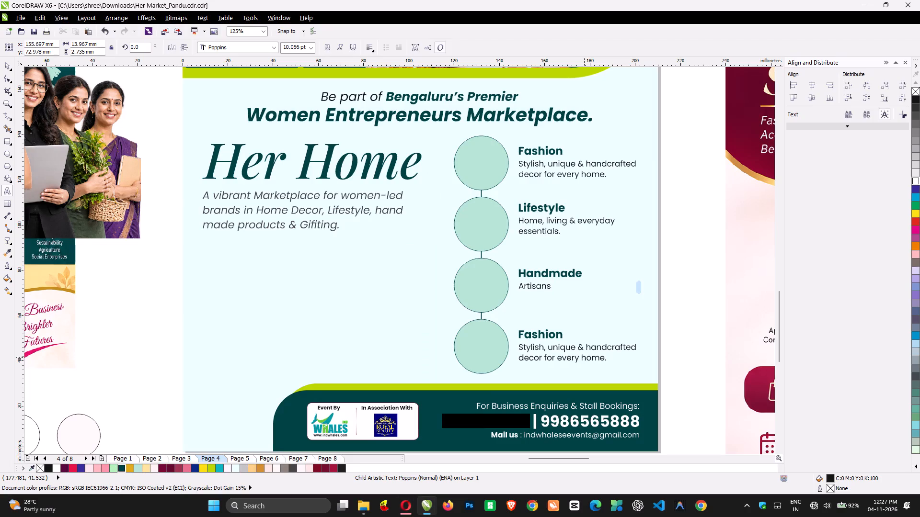
{"action": "type", "text": ", eco-friendly"}
{"action": "key", "text": "space"}
{"action": "key", "text": "alt+Tab"}
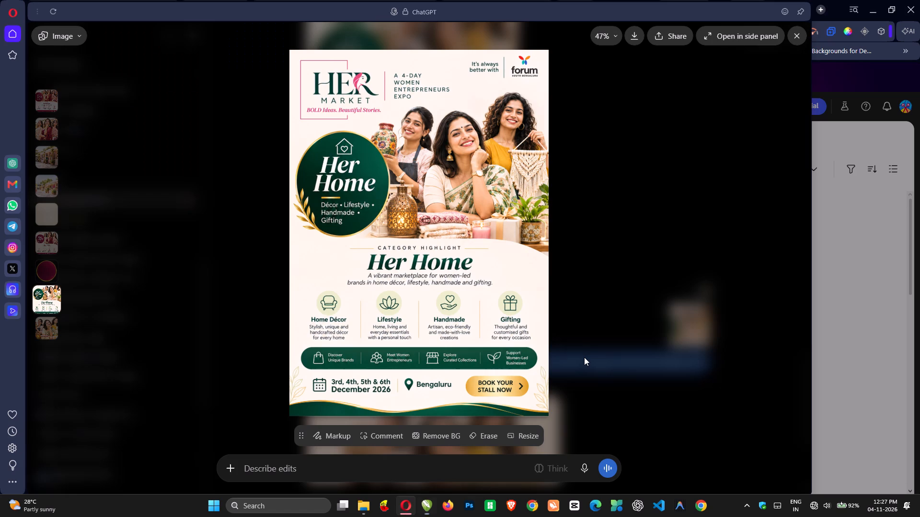
{"action": "key", "text": "alt+Tab"}
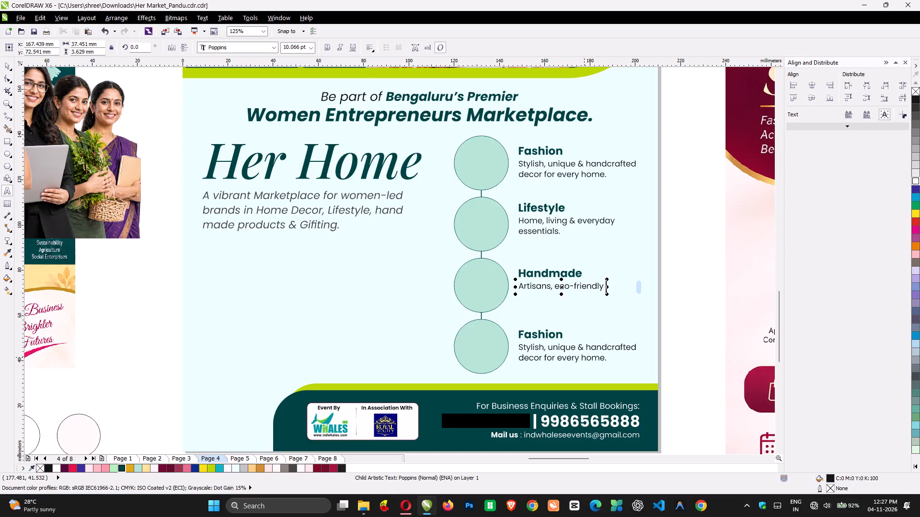
{"action": "type", "text": "&"}
{"action": "key", "text": "space"}
Add "made" to the Handmade description and place it on a second line without an extra line break below.
{"action": "type", "text": "made"}
{"action": "key", "text": "Return"}
{"action": "key", "text": "alt+Tab"}
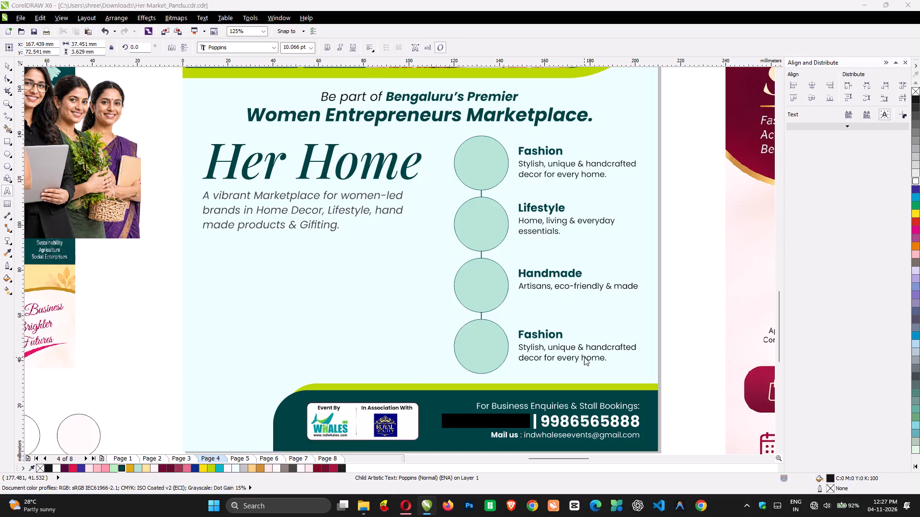
{"action": "key", "text": "alt+Tab"}
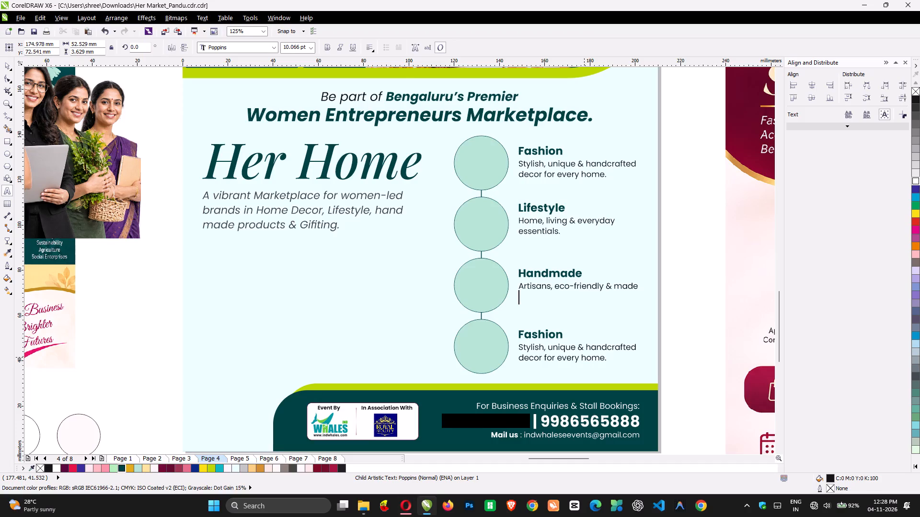
{"action": "key", "text": "ctrl+Left"}
{"action": "key", "text": "Return"}
{"action": "key", "text": "ctrl+Right"}
{"action": "key", "text": "BackSpace"}
{"action": "key", "text": "BackSpace"}
Check the ChatGPT reference and continue the Handmade description's second line with "with love".
{"action": "key", "text": "space"}
{"action": "type", "text": "with fla"}
{"action": "key", "text": "alt+Tab"}
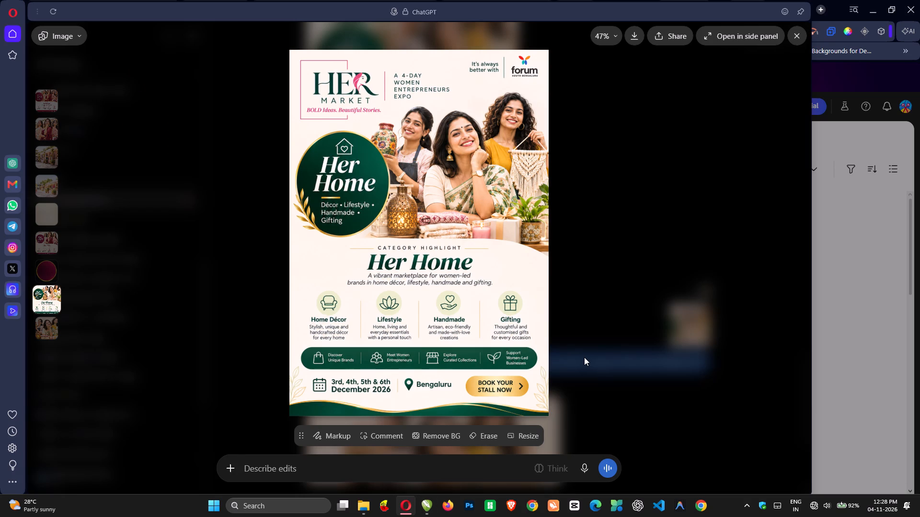
{"action": "key", "text": "alt+Tab"}
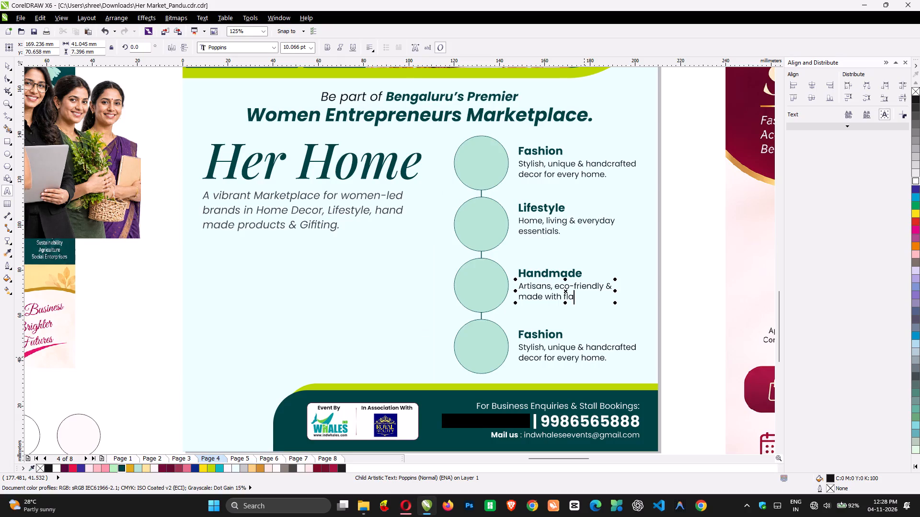
{"action": "key", "text": "alt+Tab"}
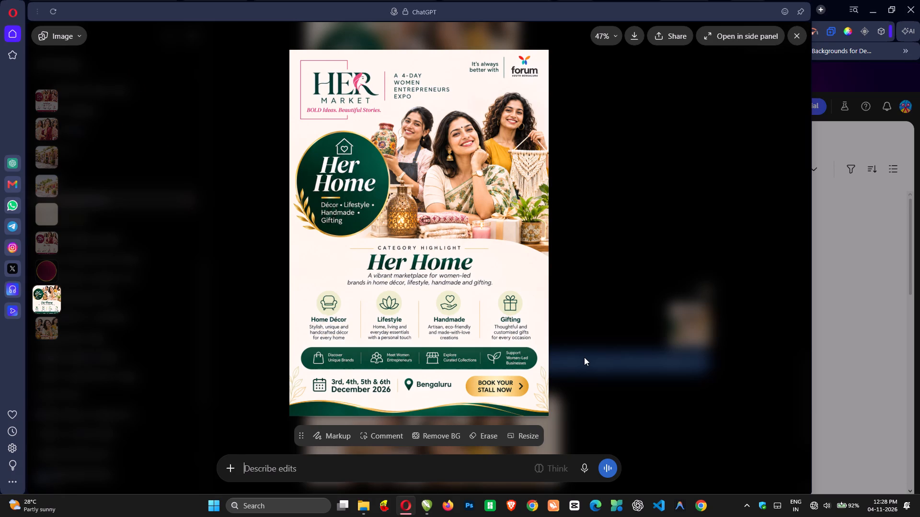
{"action": "key", "text": "alt+Tab"}
{"action": "key", "text": "alt+Tab"}
{"action": "key", "text": "alt+Tab"}
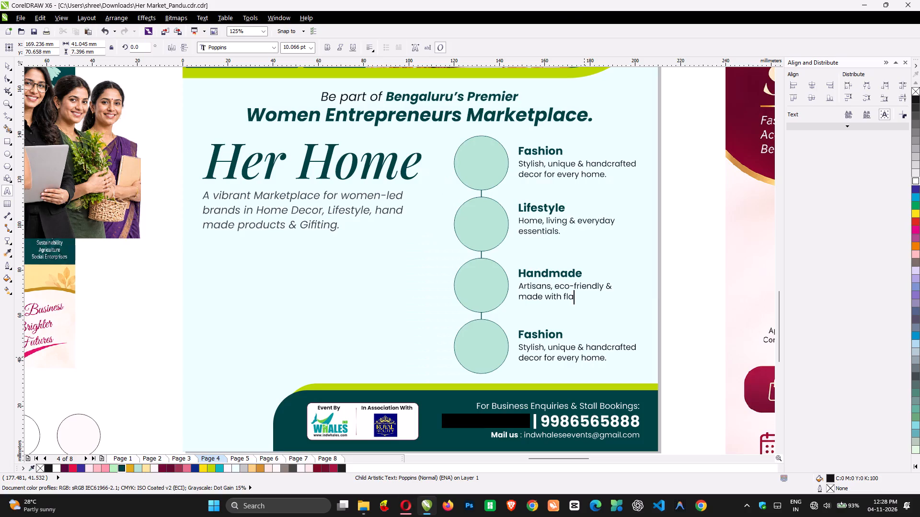
{"action": "key", "text": "alt+Tab"}
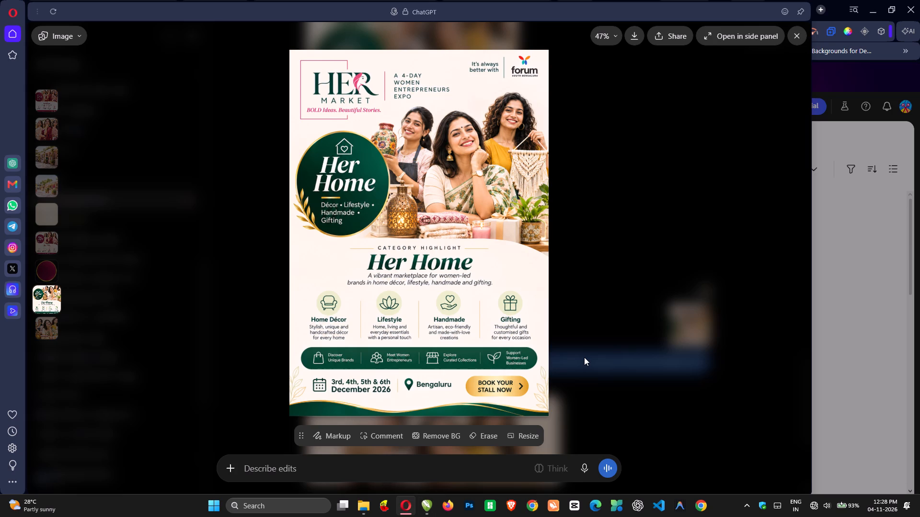
{"action": "key", "text": "alt+Tab"}
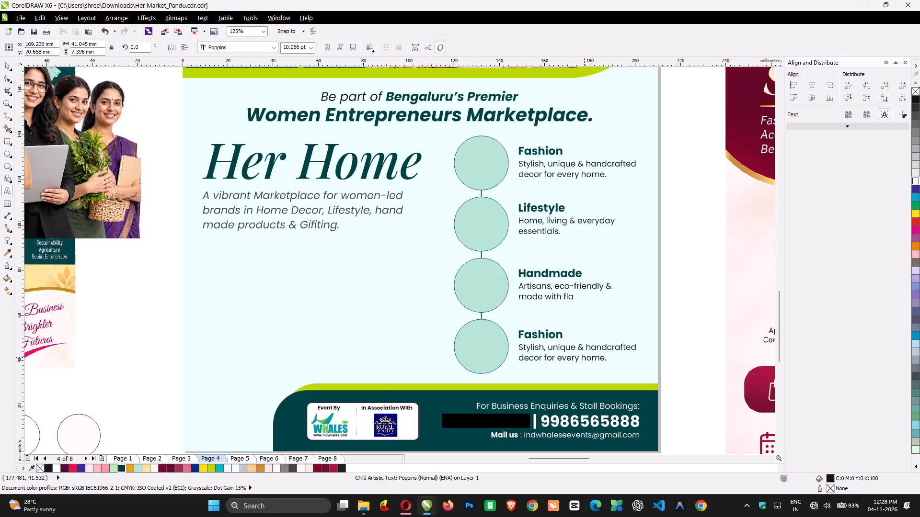
{"action": "key", "text": "BackSpace"}
{"action": "key", "text": "BackSpace"}
{"action": "key", "text": "BackSpace"}
{"action": "type", "text": "love"}
{"action": "key", "text": "alt+Tab"}
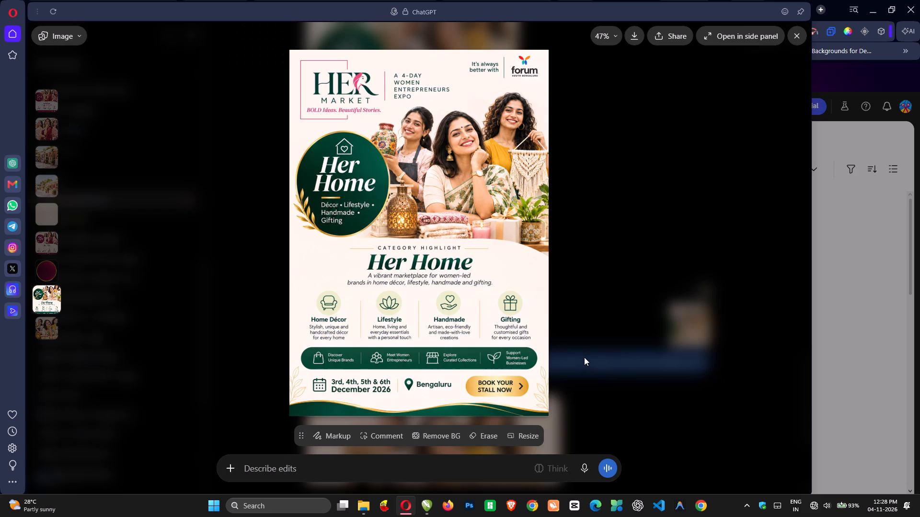
{"action": "key", "text": "alt+Tab"}
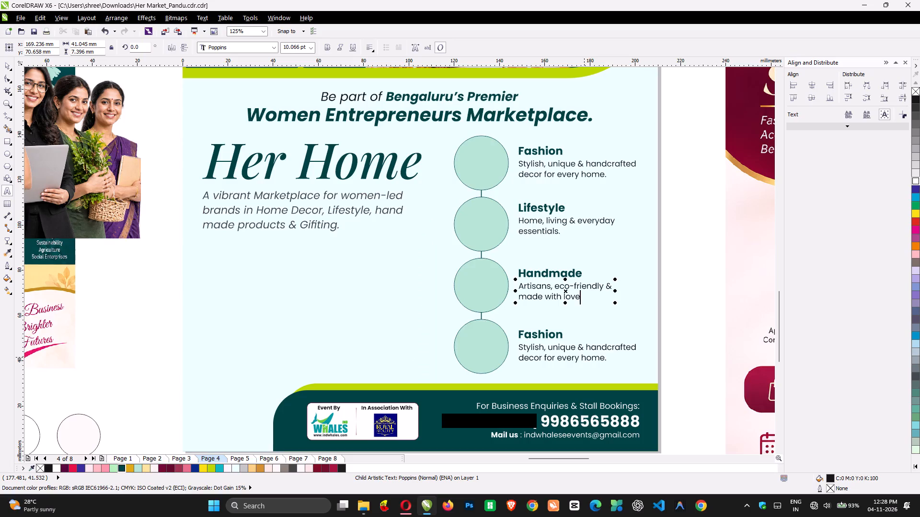
Finish the Handmade description with "creations." after "made with love".
{"action": "key", "text": "space"}
{"action": "type", "text": "creaton"}
{"action": "key", "text": "BackSpace"}
{"action": "key", "text": "BackSpace"}
{"action": "type", "text": "ions."}
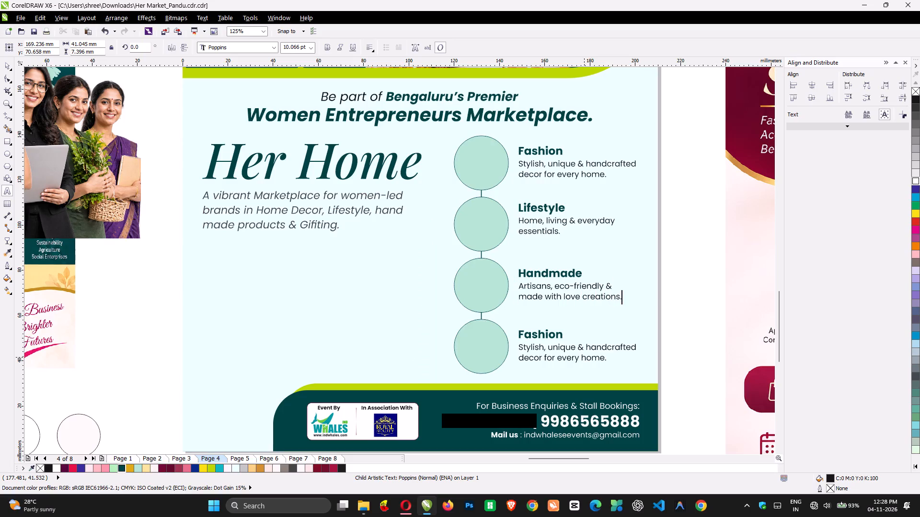
Check the ChatGPT reference and change the heading beside the fourth circle to "Gifting".
{"action": "key", "text": "alt+Tab"}
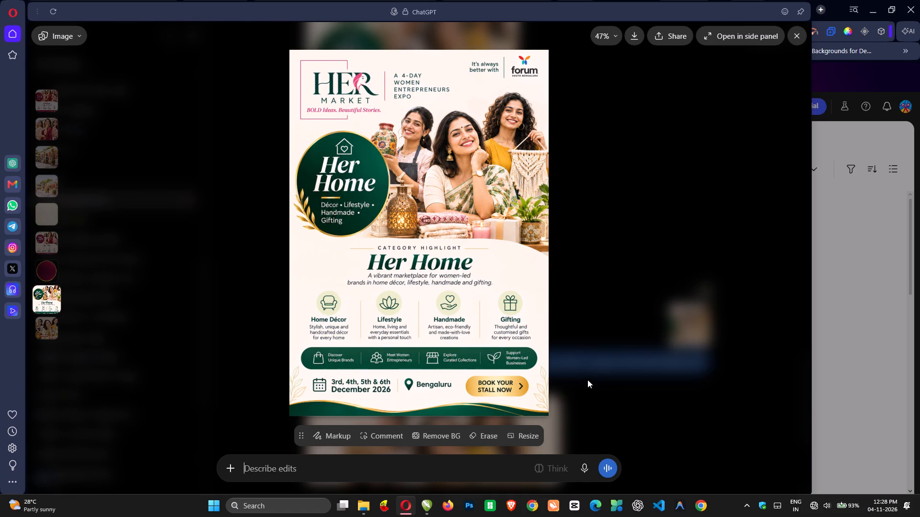
{"action": "key", "text": "alt+Tab"}
{"action": "left_click", "coordinate": [548, 327]}
{"action": "left_click", "coordinate": [527, 337]}
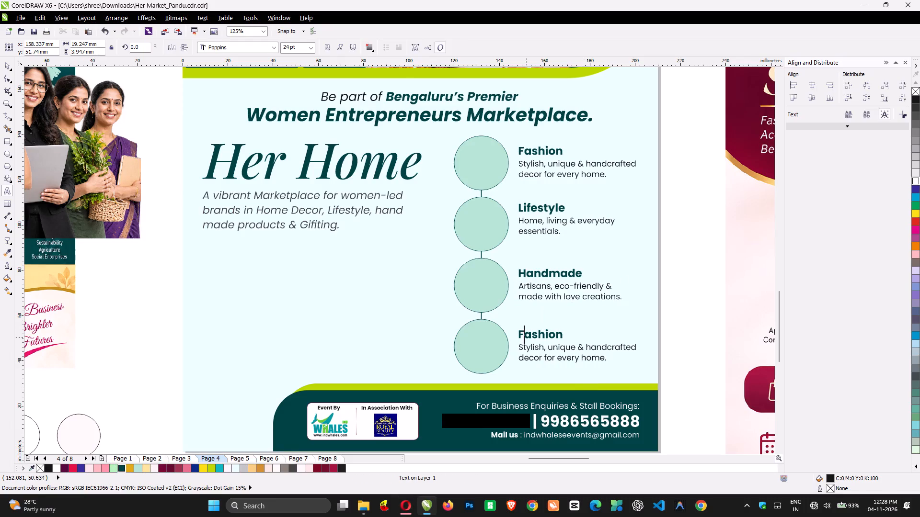
{"action": "key", "text": "ctrl+a"}
{"action": "type", "text": "Gig"}
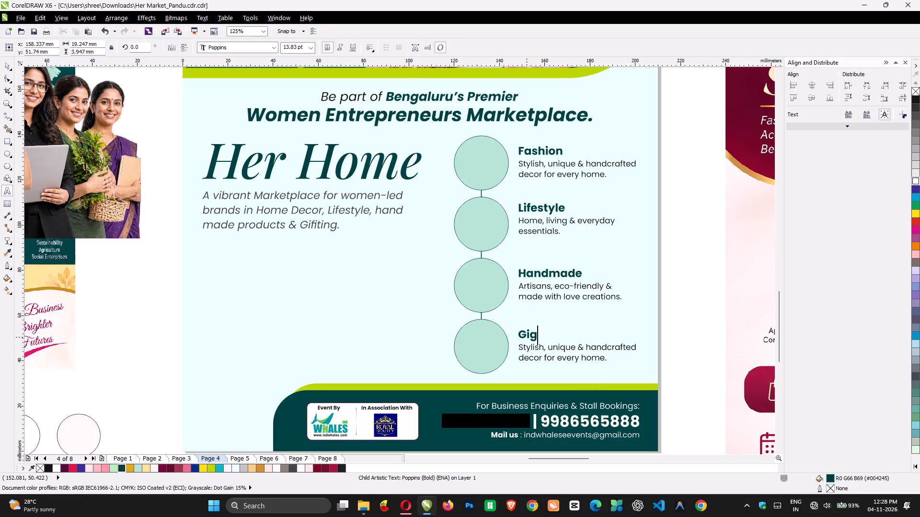
{"action": "key", "text": "BackSpace"}
{"action": "type", "text": "fting"}
Replace the description under the Gifting heading with "Thoughtful &" from the ChatGPT reference, correcting the spelling.
{"action": "key", "text": "alt+Tab"}
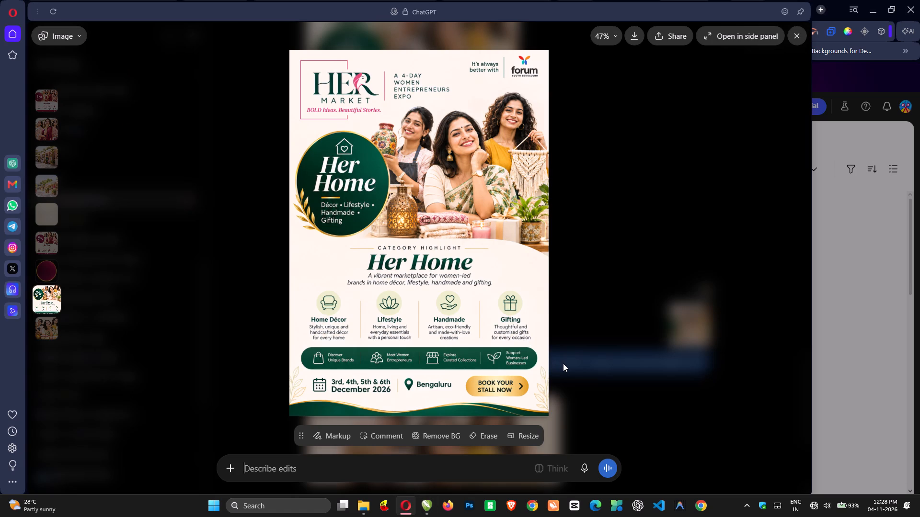
{"action": "key", "text": "alt+Tab"}
{"action": "left_click", "coordinate": [554, 360]}
{"action": "key", "text": "ctrl+a"}
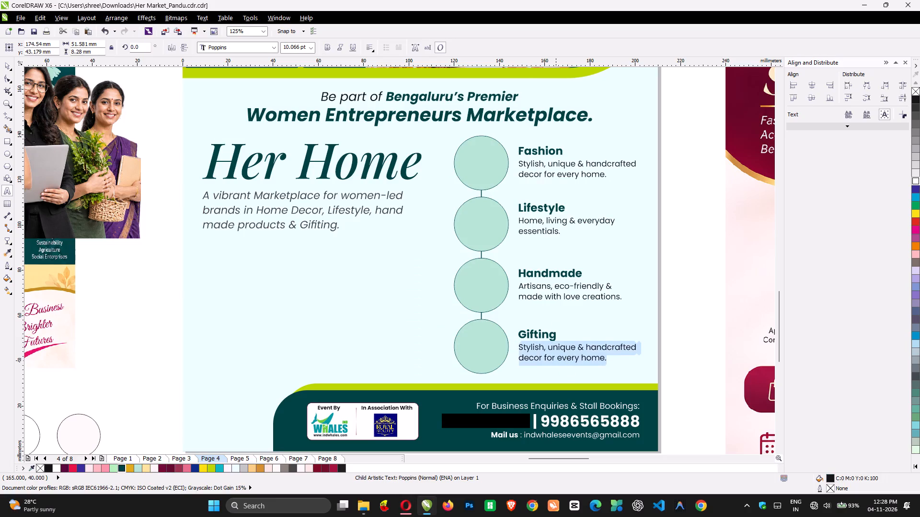
{"action": "type", "text": "Tho"}
{"action": "type", "text": "ughtfull and"}
{"action": "key", "text": "BackSpace"}
{"action": "key", "text": "BackSpace"}
{"action": "key", "text": "BackSpace"}
{"action": "key", "text": "shift+ampersand"}
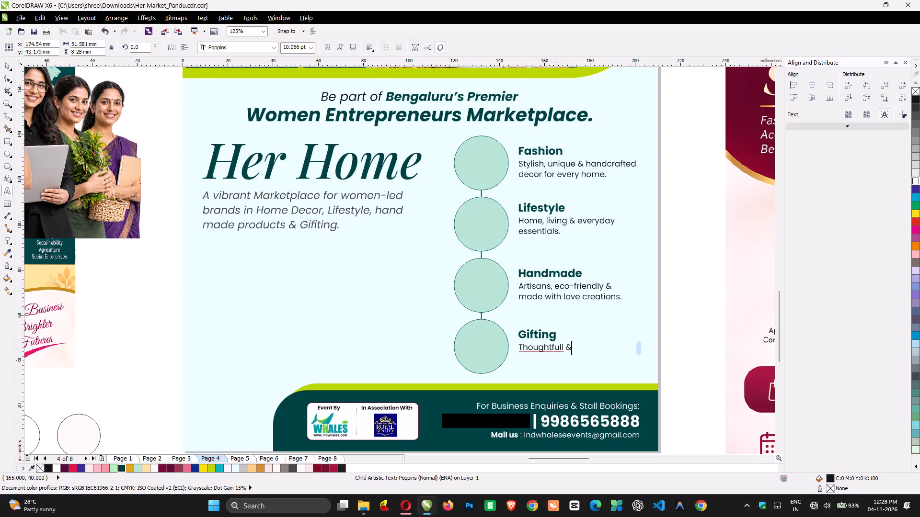
{"action": "key", "text": "Left"}
{"action": "key", "text": "Left"}
{"action": "key", "text": "BackSpace"}
{"action": "key", "text": "Right"}
{"action": "key", "text": "Right"}
{"action": "key", "text": "Right"}
{"action": "key", "text": "Right"}
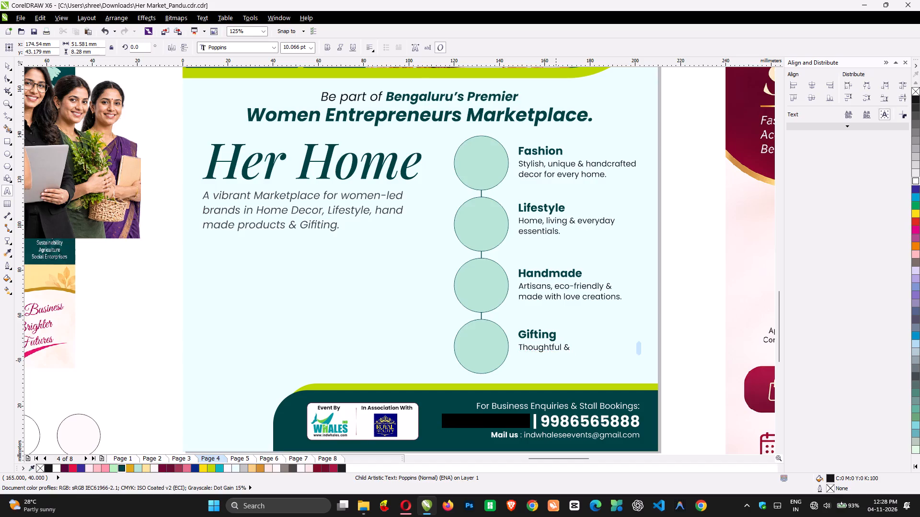
{"action": "key", "text": "space"}
Add "customised" to the first line of the Gifting description, checking its spelling against the ChatGPT reference.
{"action": "key", "text": "alt+Tab"}
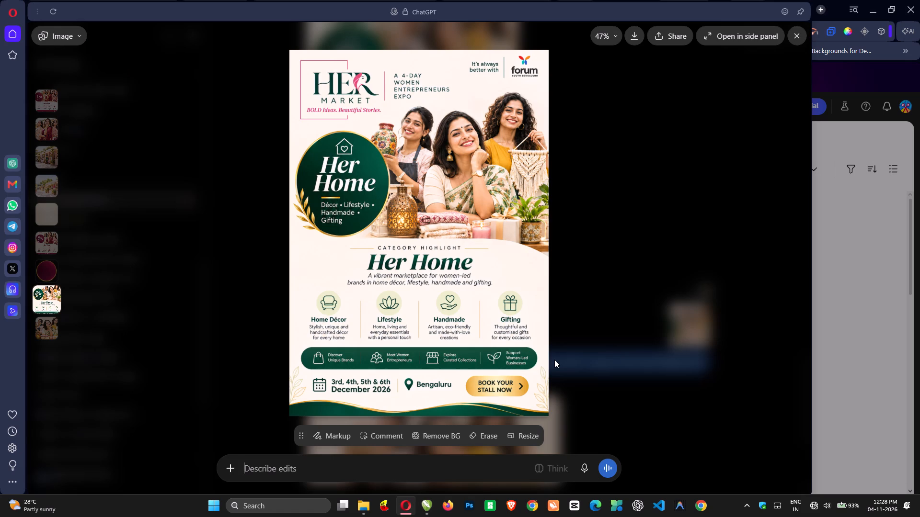
{"action": "key", "text": "alt+Tab"}
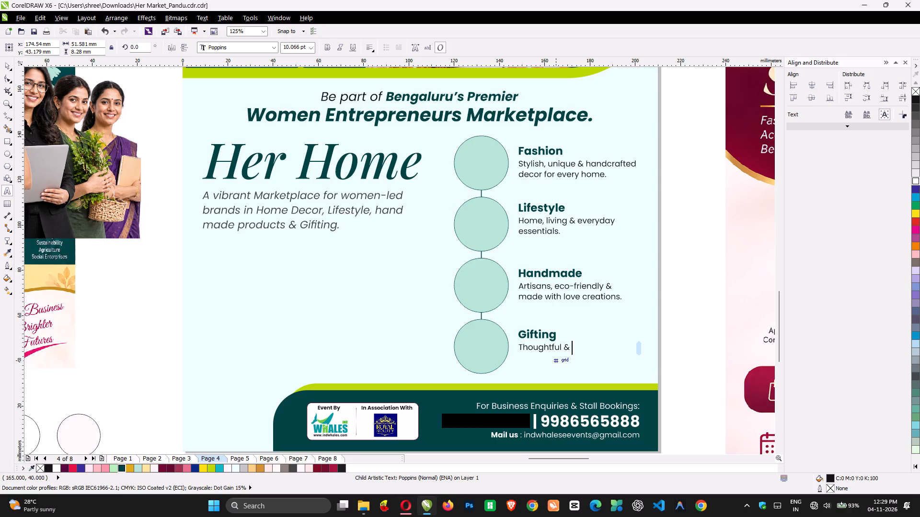
{"action": "key", "text": "alt+Tab"}
{"action": "key", "text": "alt+Tab"}
{"action": "key", "text": "c"}
{"action": "type", "text": "ustomi"}
{"action": "key", "text": "alt+Tab"}
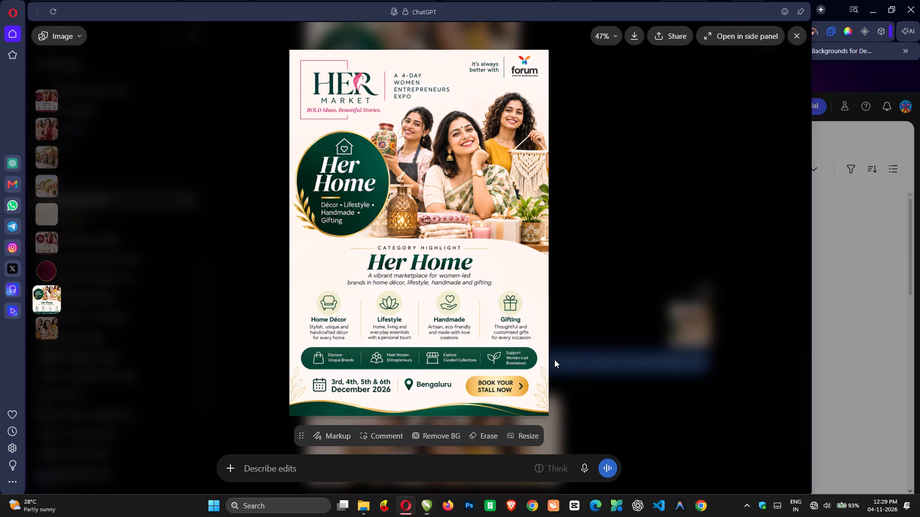
{"action": "key", "text": "alt+Tab"}
{"action": "type", "text": "sed"}
{"action": "key", "text": "space"}
Start a second line in the Gifting description with "gifts for", checking the wording against the ChatGPT reference.
{"action": "key", "text": "Return"}
{"action": "key", "text": "alt+Tab"}
{"action": "key", "text": "alt+Tab"}
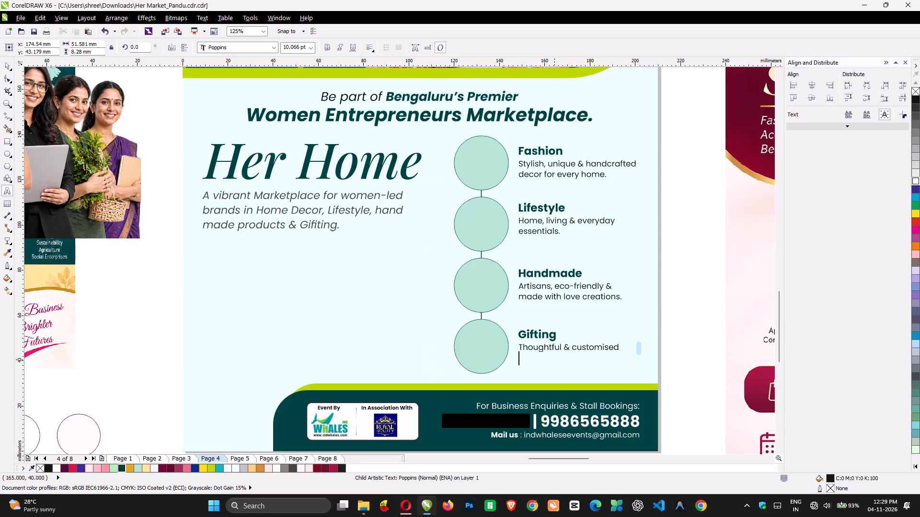
{"action": "type", "text": "gifts"}
{"action": "key", "text": "space"}
{"action": "key", "text": "alt+Tab"}
{"action": "key", "text": "alt+Tab"}
{"action": "type", "text": "for"}
{"action": "key", "text": "space"}
Finish the Gifting description with "every occasion." from the ChatGPT reference, correcting the spelling of "occasion".
{"action": "key", "text": "alt+Tab"}
{"action": "key", "text": "alt+Tab"}
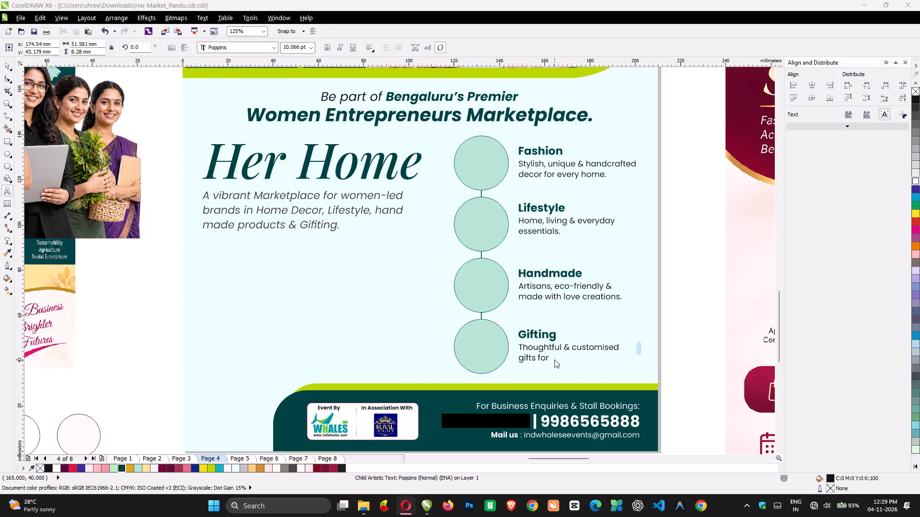
{"action": "type", "text": "every"}
{"action": "key", "text": "space"}
{"action": "key", "text": "alt+Tab"}
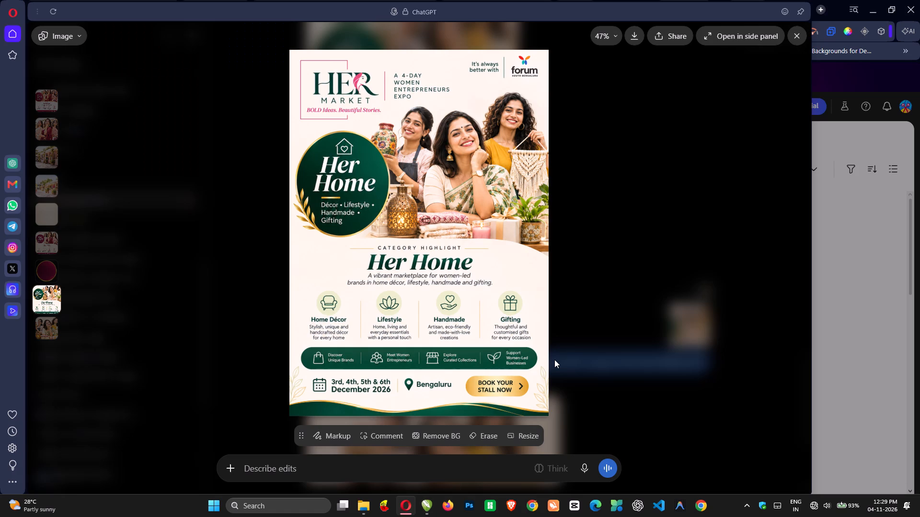
{"action": "key", "text": "alt+Tab"}
{"action": "type", "text": "ocassion."}
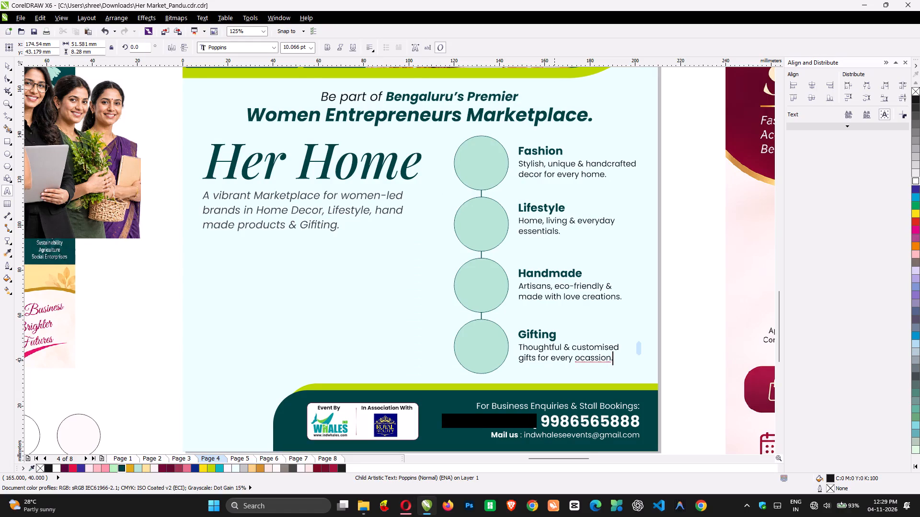
{"action": "left_click", "coordinate": [583, 358]}
{"action": "right_click", "coordinate": [583, 358]}
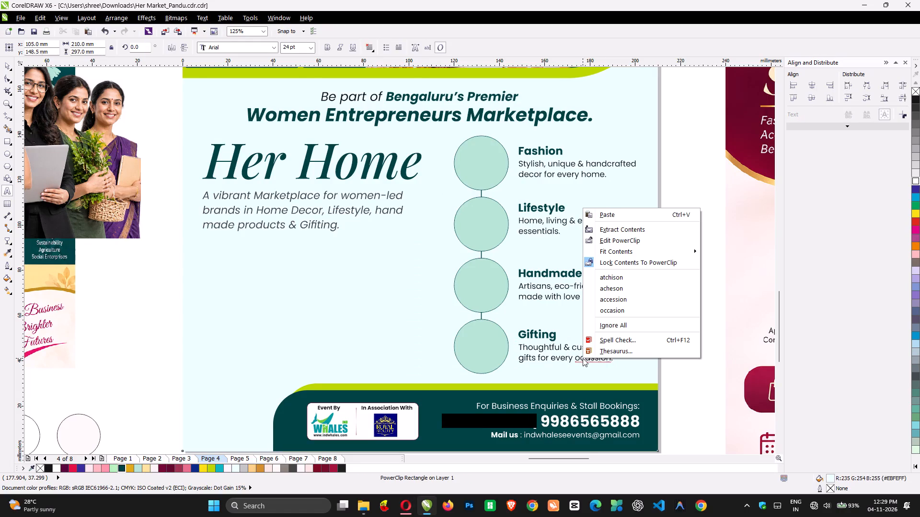
{"action": "left_click", "coordinate": [628, 310]}
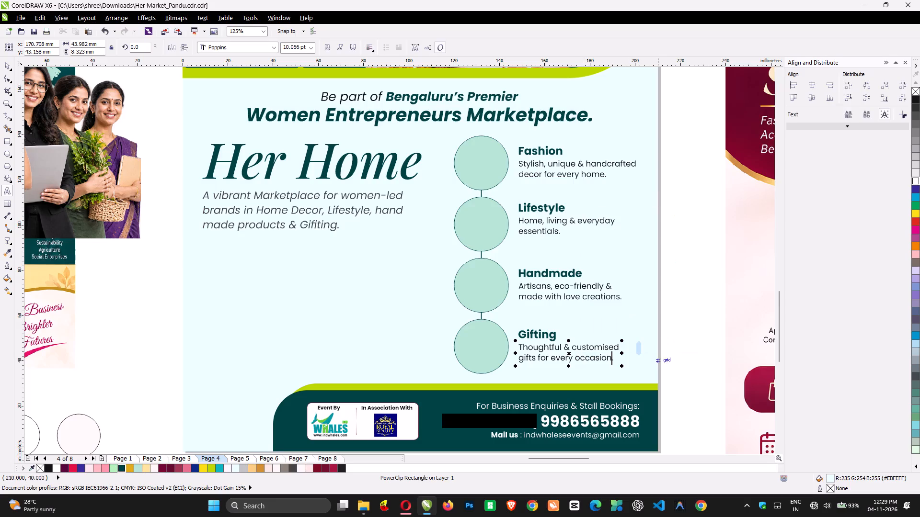
{"action": "left_click", "coordinate": [7, 65]}
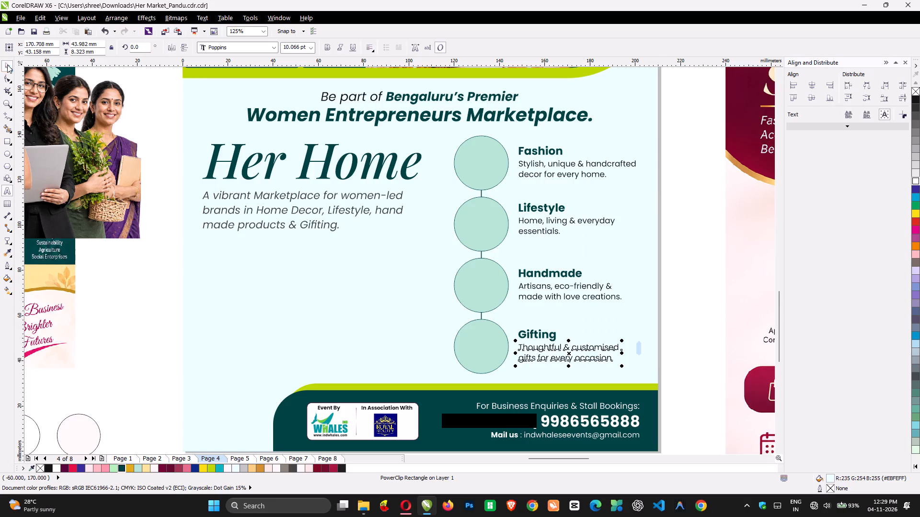
{"action": "left_click", "coordinate": [537, 333]}
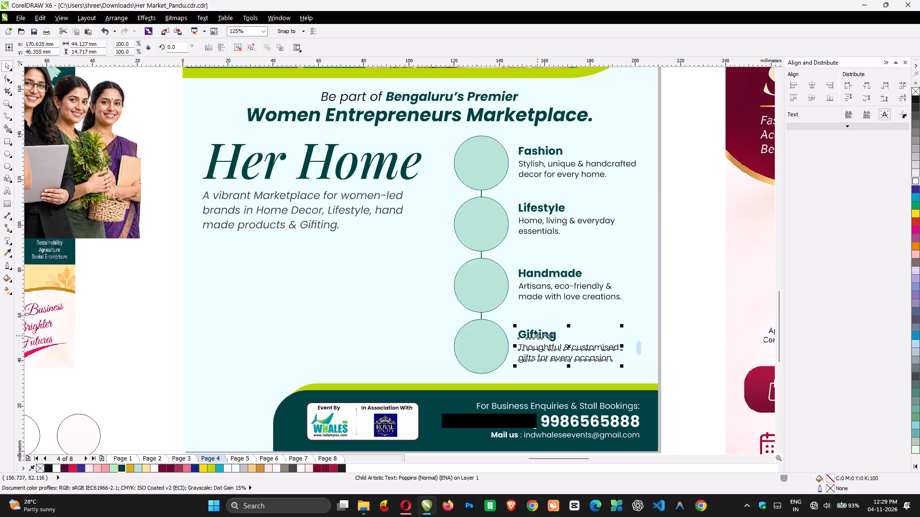
{"action": "left_click", "coordinate": [539, 274]}
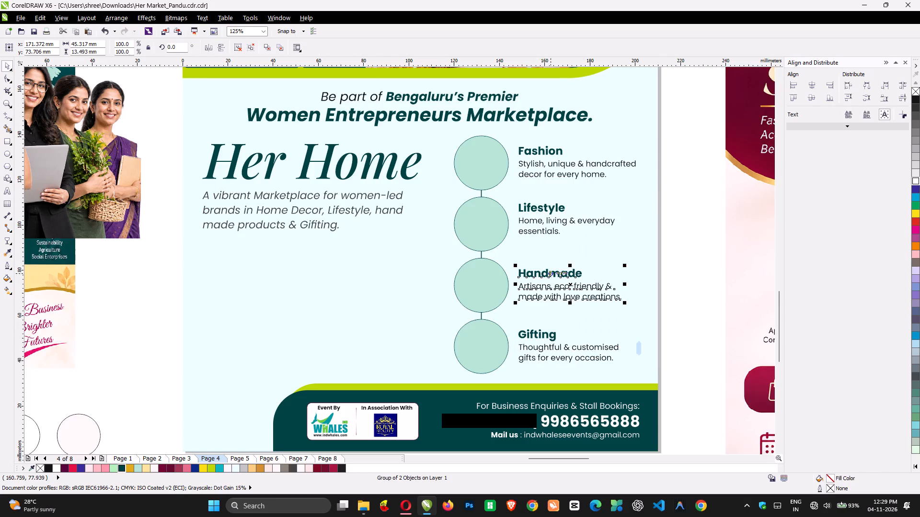
{"action": "left_click", "coordinate": [485, 279], "text": "shift"}
{"action": "key", "text": "e"}
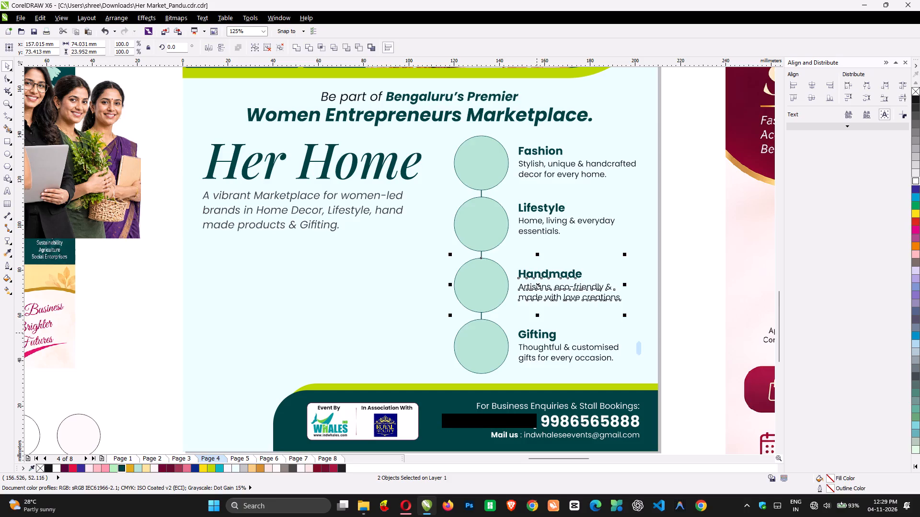
{"action": "left_click", "coordinate": [537, 333]}
{"action": "left_click", "coordinate": [481, 333], "text": "shift"}
{"action": "key", "text": "e"}
{"action": "left_click", "coordinate": [542, 211]}
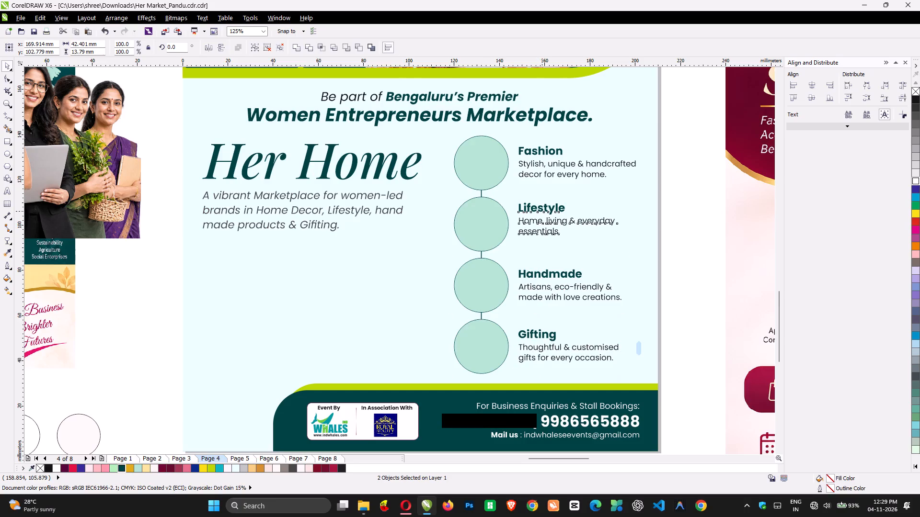
{"action": "left_click", "coordinate": [482, 225], "text": "shift"}
{"action": "key", "text": "e"}
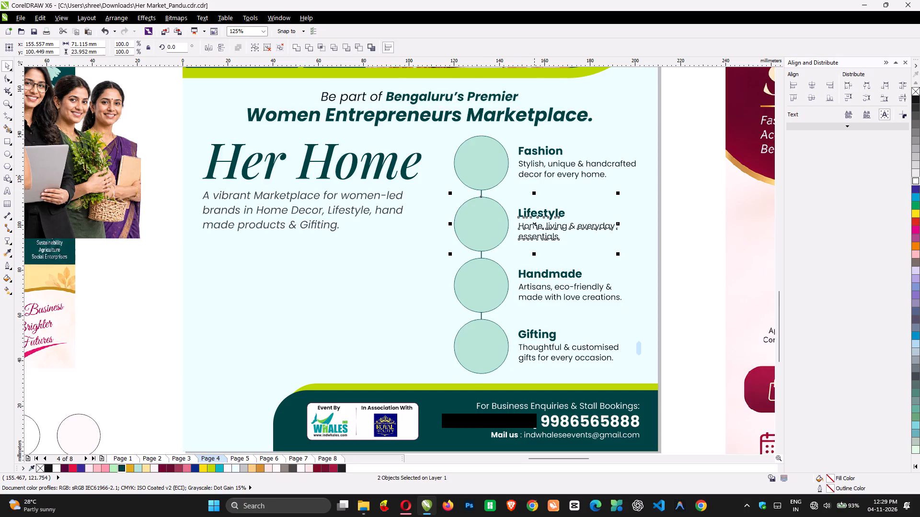
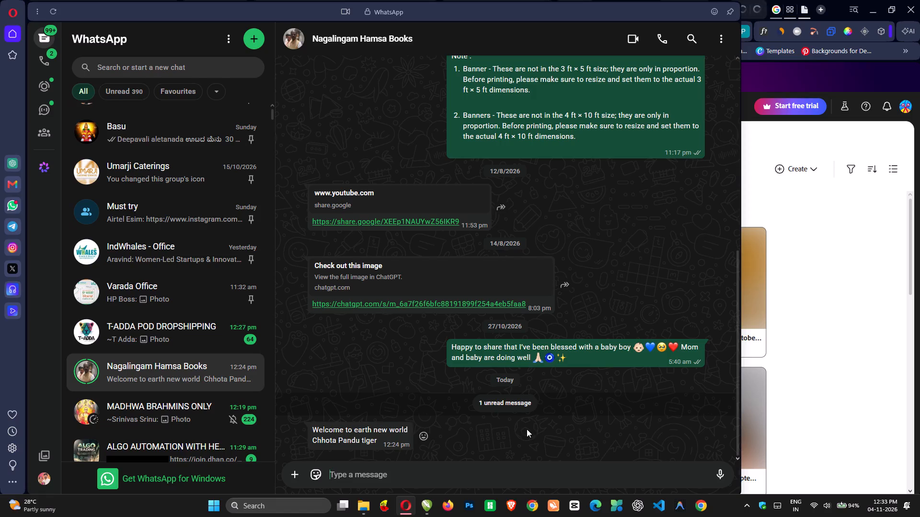
{"action": "left_click", "coordinate": [848, 415]}
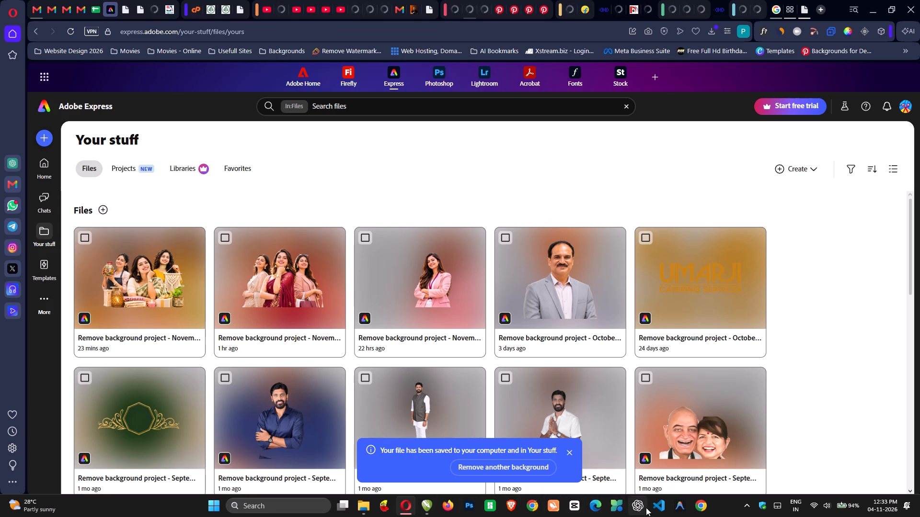
{"action": "double_click", "coordinate": [405, 515]}
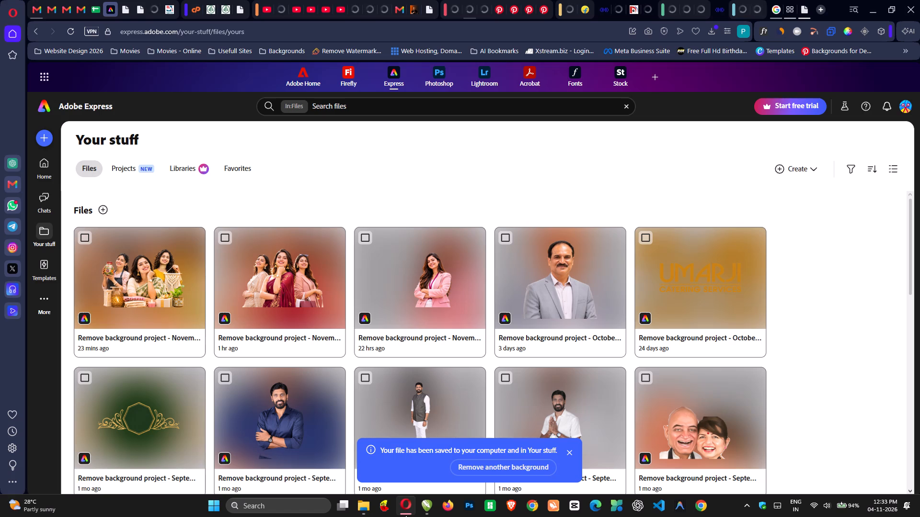
Switch back to CorelDRAW, to the Her Home poster on page 4.
{"action": "left_click", "coordinate": [430, 512]}
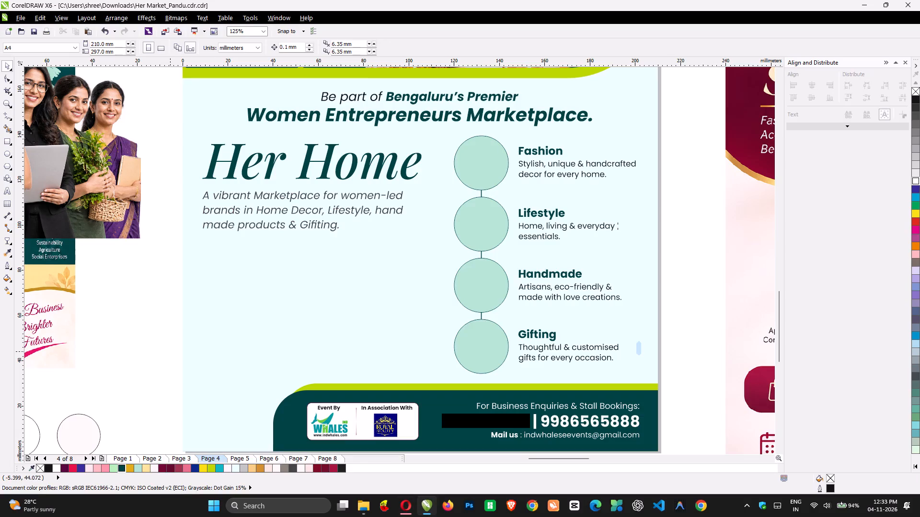
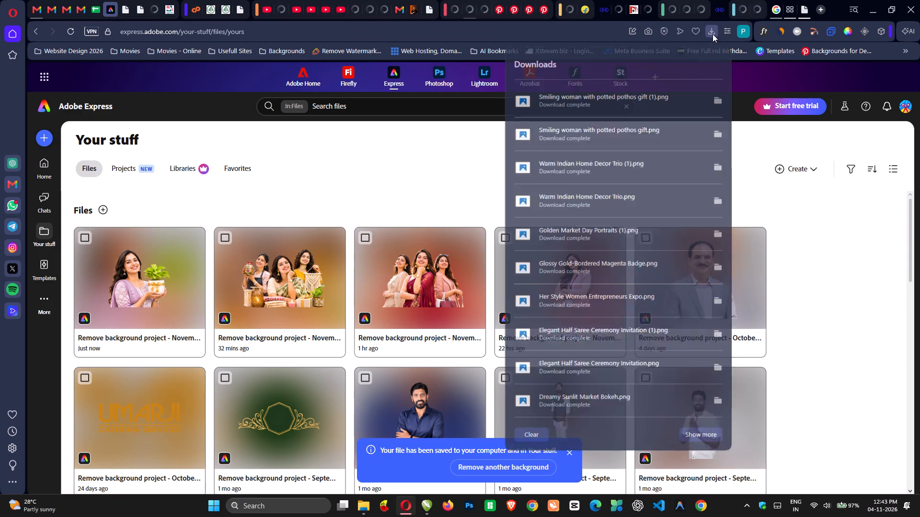
{"action": "left_click_drag", "start_coordinate": [614, 92], "coordinate": [509, 192]}
{"action": "key", "text": "alt+Tab"}
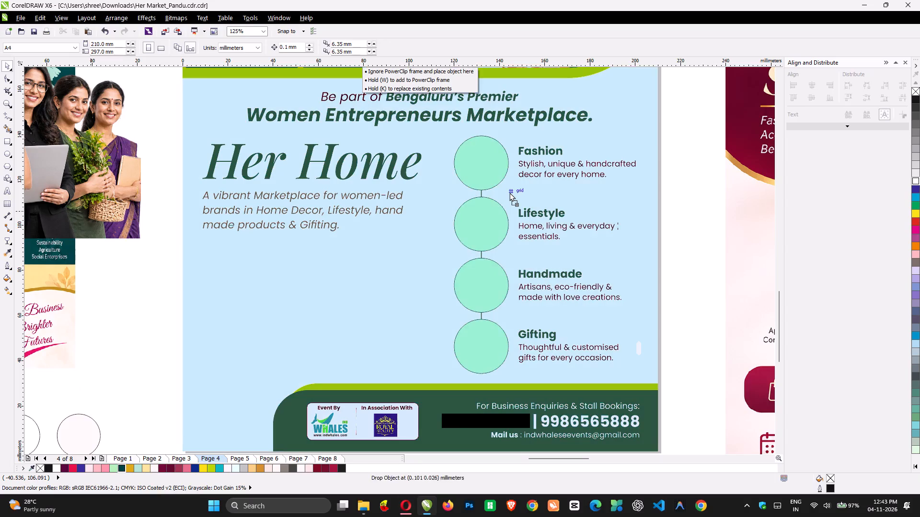
{"action": "left_click_drag", "start_coordinate": [509, 192], "coordinate": [759, 33]}
{"action": "key", "text": "alt+Tab"}
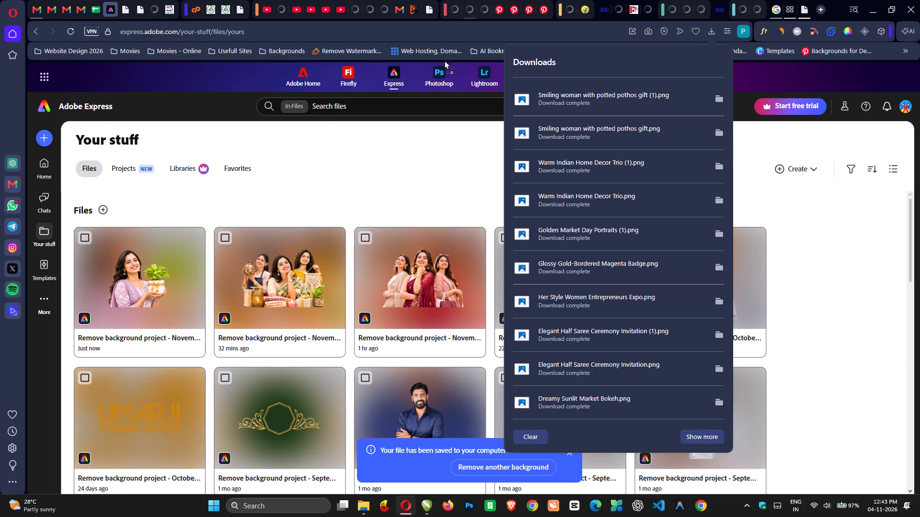
{"action": "key", "text": "alt+Tab"}
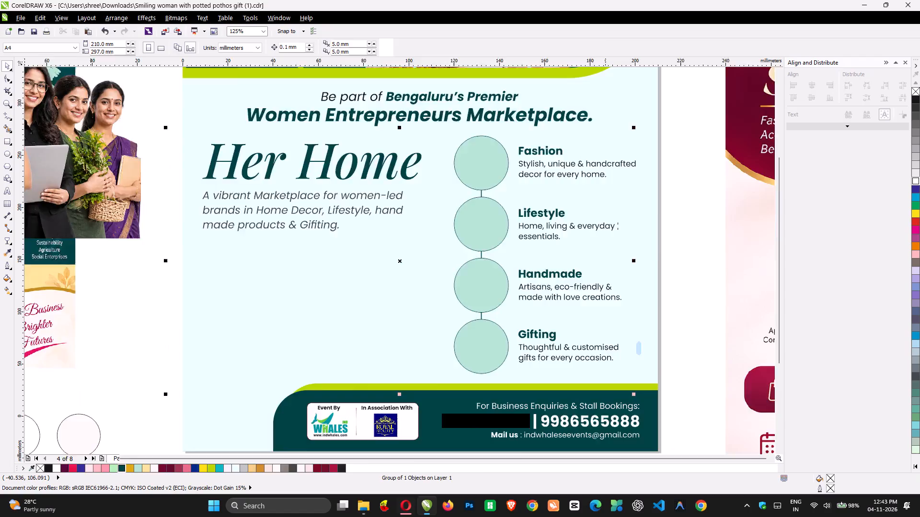
{"action": "key", "text": "alt+Tab"}
{"action": "key", "text": "alt+Left"}
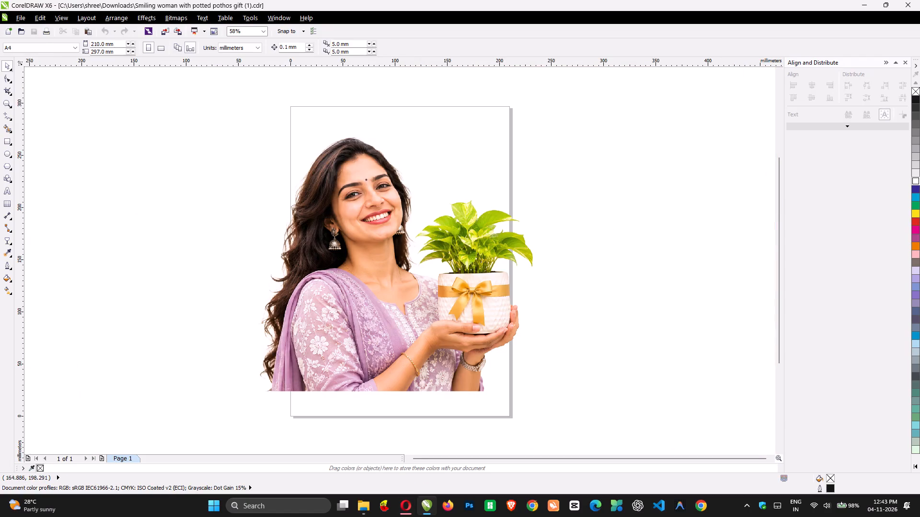
Cut the plant-gift woman image from its own document and paste it onto page 4 of Her Market_Pandu.
{"action": "left_click", "coordinate": [392, 243]}
{"action": "key", "text": "ctrl+x"}
{"action": "key", "text": "ctrl+Tab"}
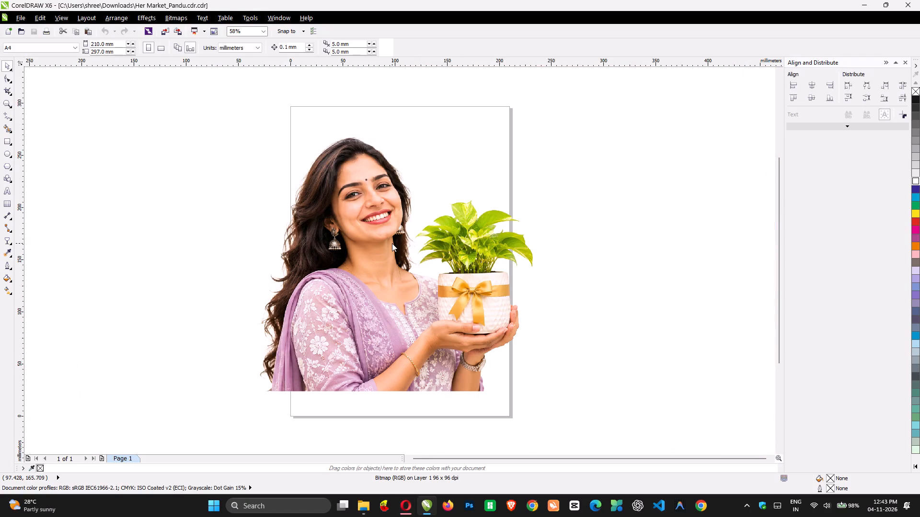
{"action": "key", "text": "ctrl+v"}
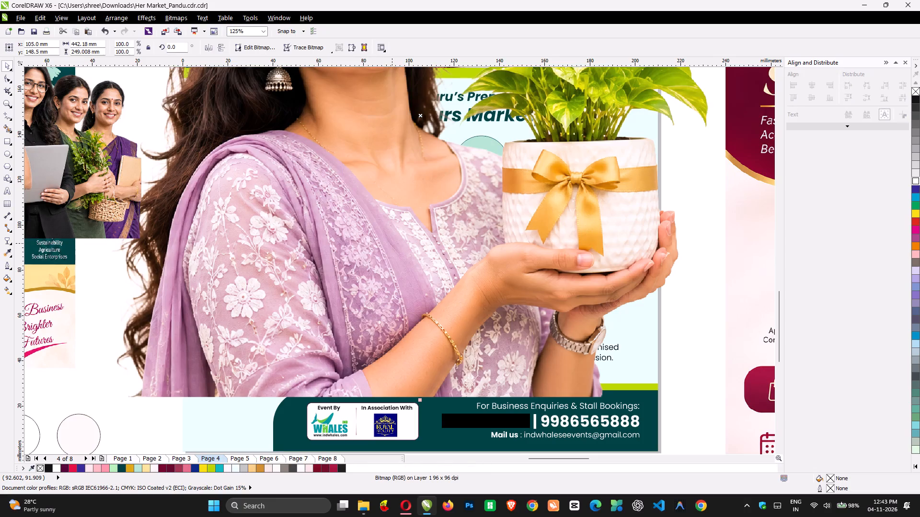
{"action": "left_click", "coordinate": [200, 376]}
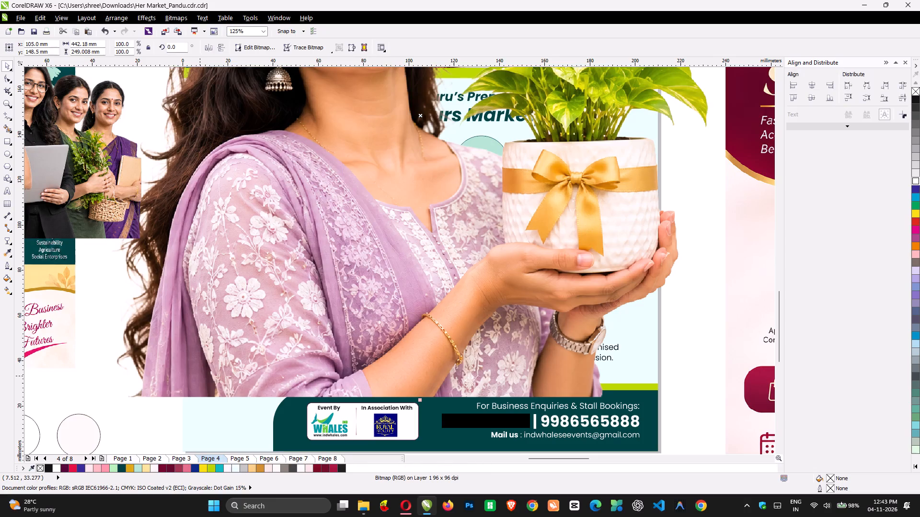
{"action": "scroll", "coordinate": [690, 447], "scroll_direction": "down", "scroll_amount": 1}
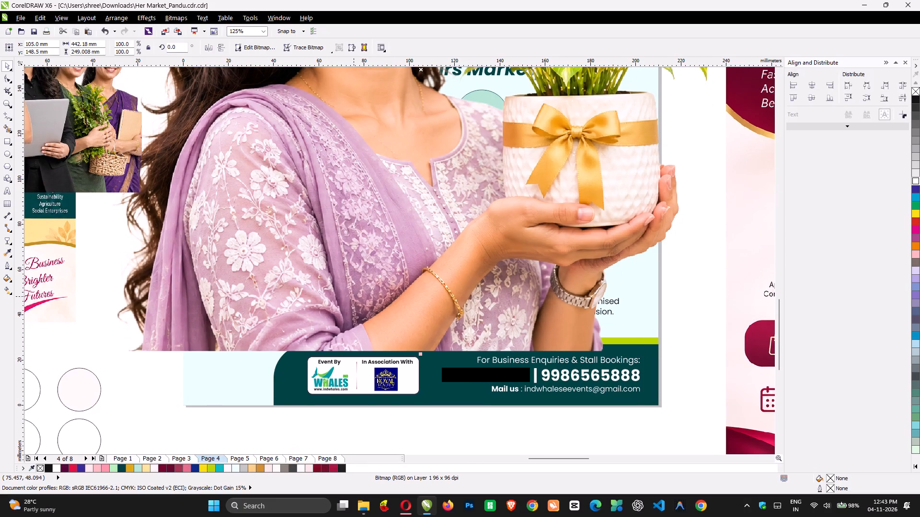
Scale the plant-gift woman image to 10% and move it into the empty area below the Her Home description.
{"action": "left_click_drag", "start_coordinate": [132, 46], "coordinate": [116, 48]}
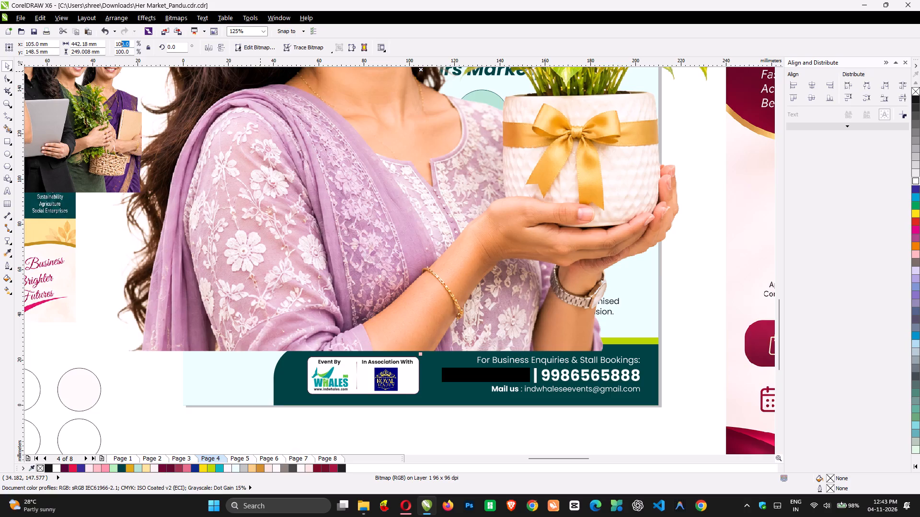
{"action": "left_click_drag", "start_coordinate": [116, 48], "coordinate": [110, 50]}
{"action": "type", "text": "10"}
{"action": "key", "text": "Tab"}
{"action": "type", "text": "10"}
{"action": "key", "text": "Return"}
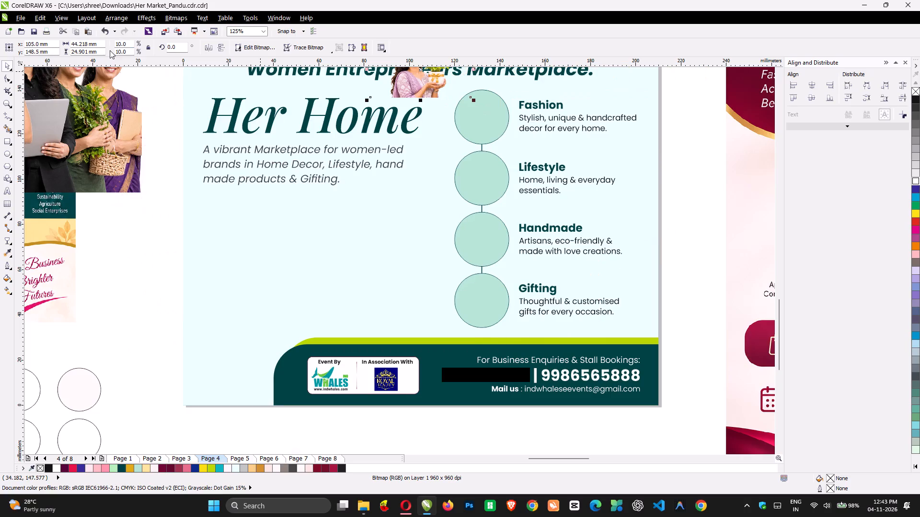
{"action": "left_click_drag", "start_coordinate": [416, 84], "coordinate": [281, 266]}
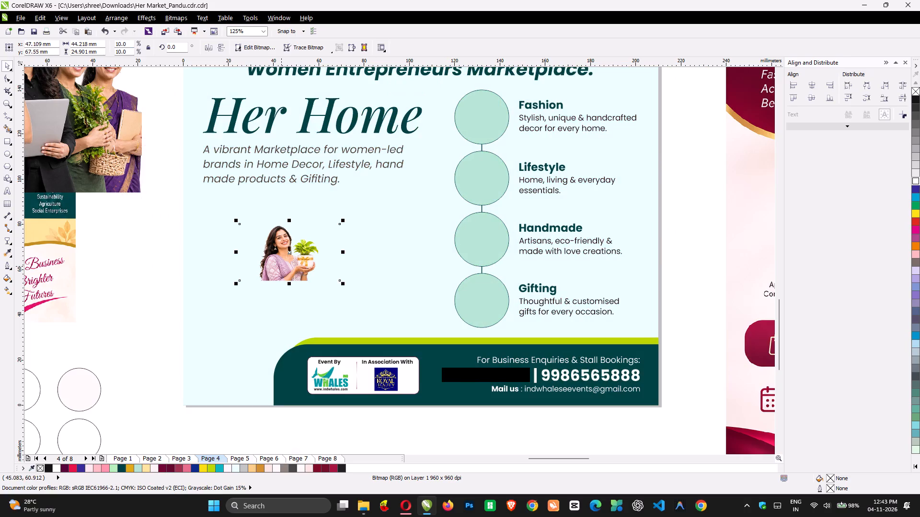
Crop the empty margins on both sides of the woman image, leaving it about 27 mm wide.
{"action": "left_click", "coordinate": [9, 75]}
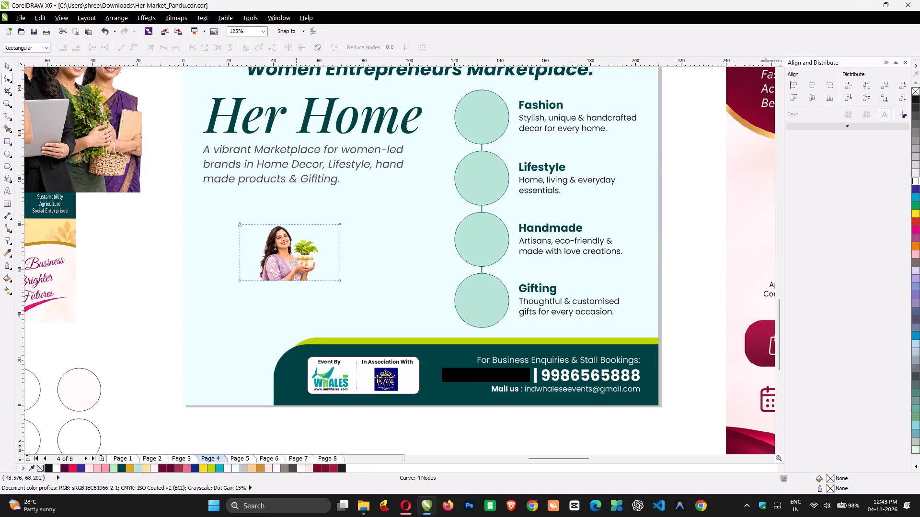
{"action": "left_click_drag", "start_coordinate": [235, 220], "coordinate": [251, 289]}
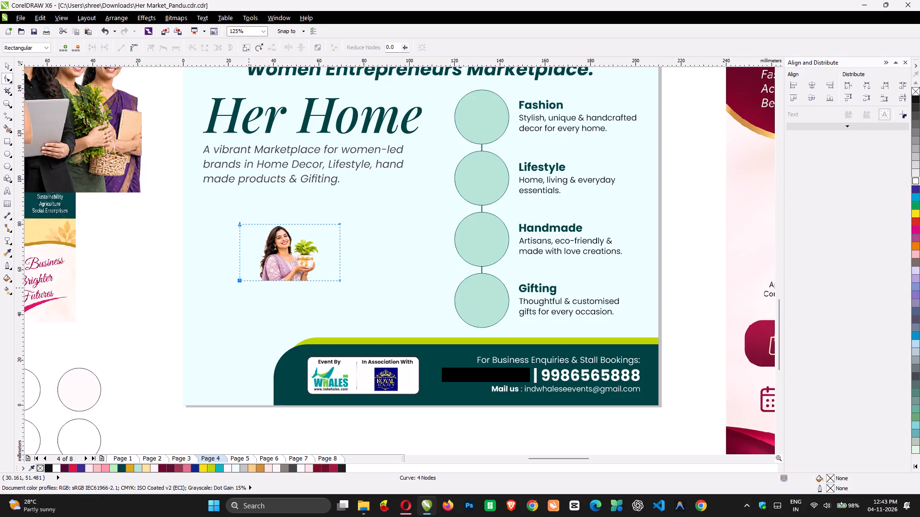
{"action": "left_click_drag", "start_coordinate": [240, 281], "coordinate": [259, 281]}
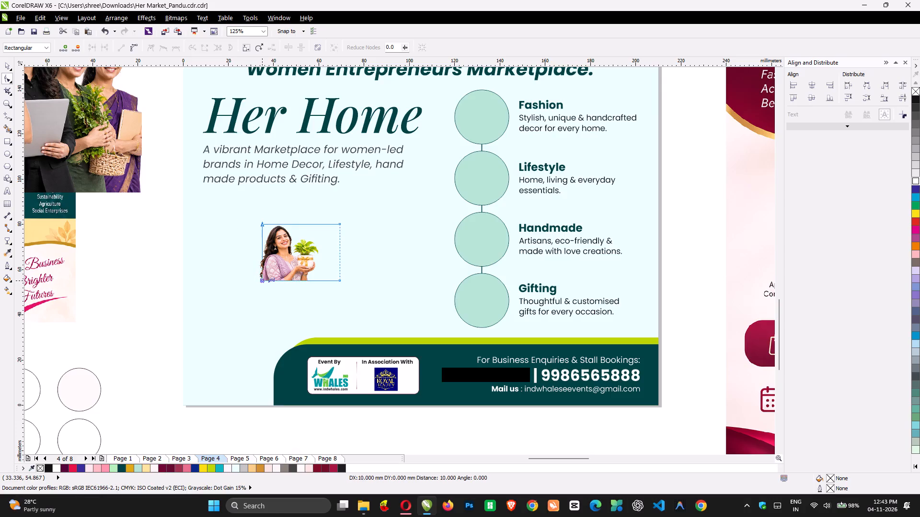
{"action": "left_click_drag", "start_coordinate": [259, 281], "coordinate": [258, 281]}
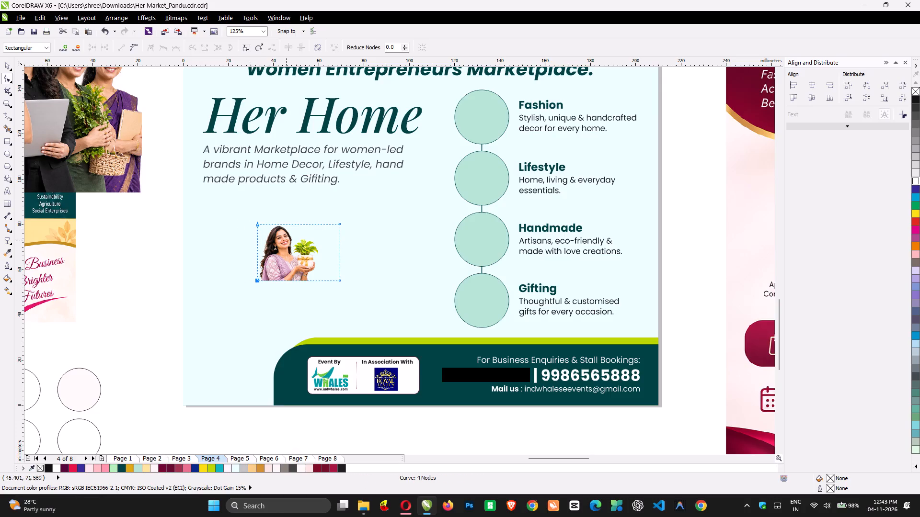
{"action": "left_click_drag", "start_coordinate": [291, 212], "coordinate": [373, 308]}
{"action": "left_click_drag", "start_coordinate": [340, 280], "coordinate": [328, 279]}
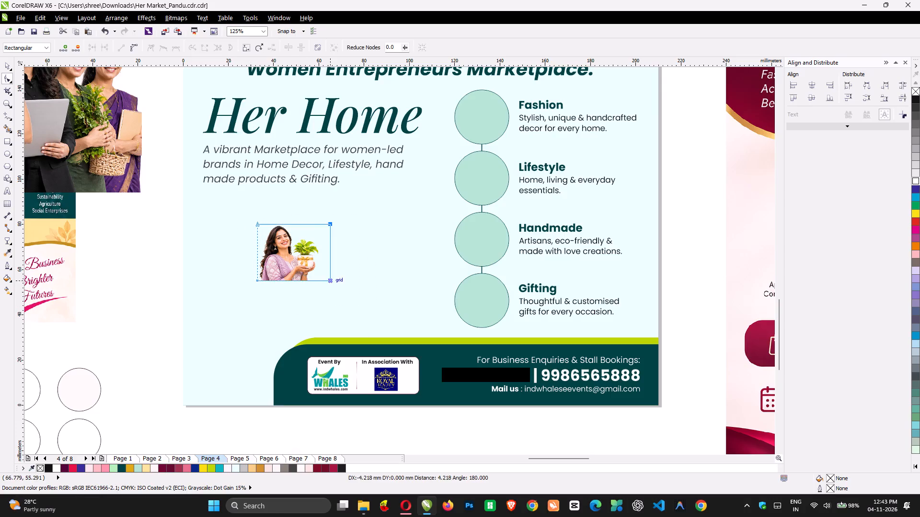
{"action": "left_click_drag", "start_coordinate": [328, 279], "coordinate": [321, 279]}
{"action": "key", "text": "space"}
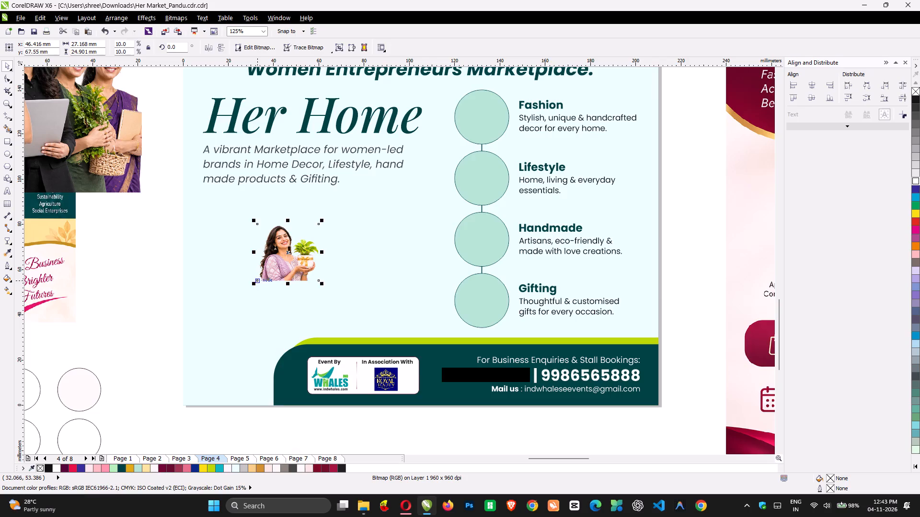
Enlarge the cropped woman image to 75 mm wide and place it over the poster's bottom-left corner.
{"action": "left_click_drag", "start_coordinate": [254, 284], "coordinate": [181, 414]}
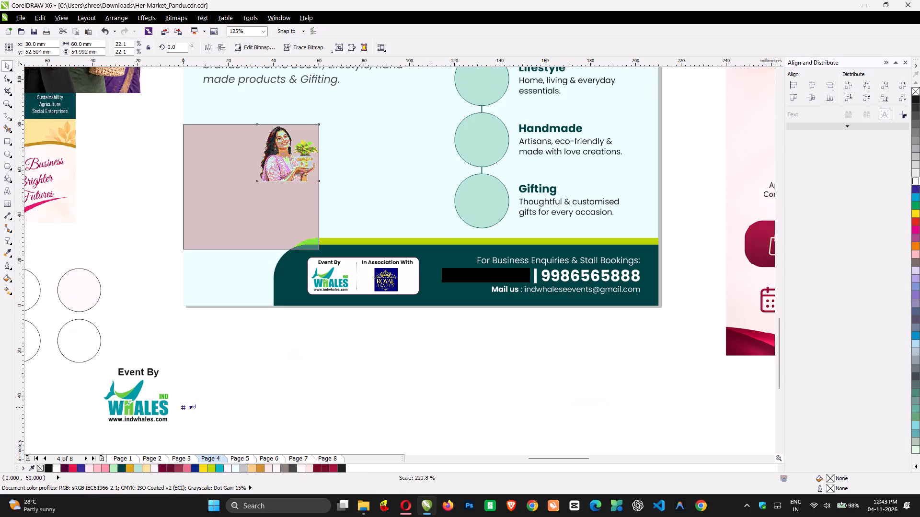
{"action": "left_click_drag", "start_coordinate": [181, 414], "coordinate": [147, 407]}
{"action": "left_click_drag", "start_coordinate": [245, 241], "coordinate": [264, 225]}
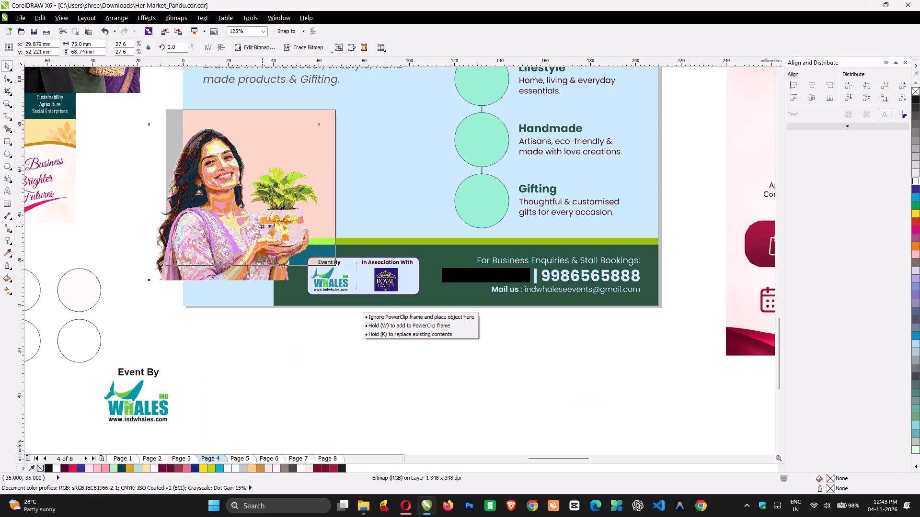
{"action": "left_click_drag", "start_coordinate": [264, 225], "coordinate": [261, 273]}
{"action": "scroll", "coordinate": [261, 273], "scroll_direction": "up", "scroll_amount": 1}
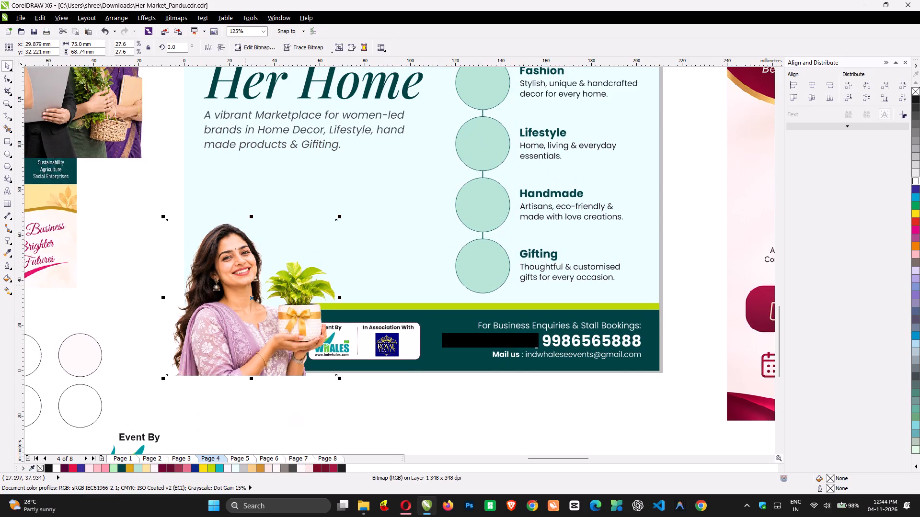
PowerClip the woman image inside the poster's pale background rectangle.
{"action": "right_click", "coordinate": [245, 285]}
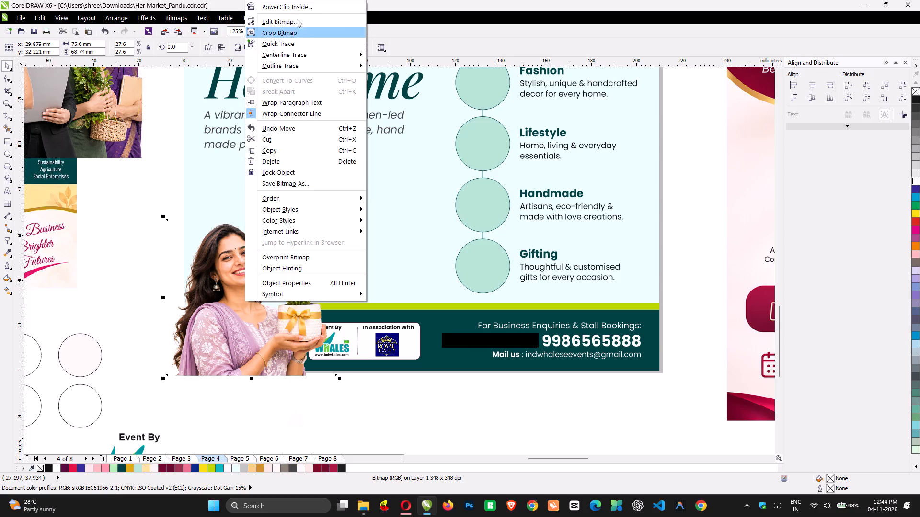
{"action": "left_click", "coordinate": [297, 4]}
{"action": "left_click", "coordinate": [363, 157]}
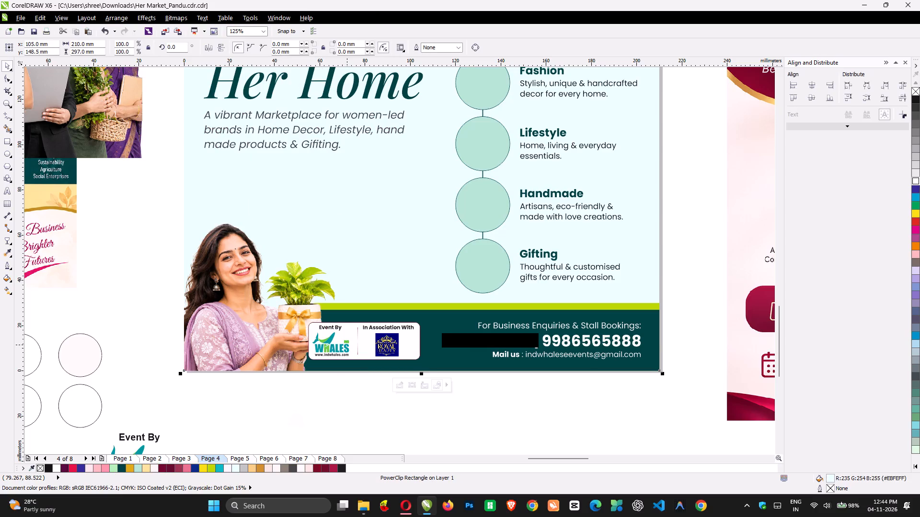
Scale the footer's organiser logo card and contact text together down to about 137 mm overall width.
{"action": "left_click", "coordinate": [368, 348]}
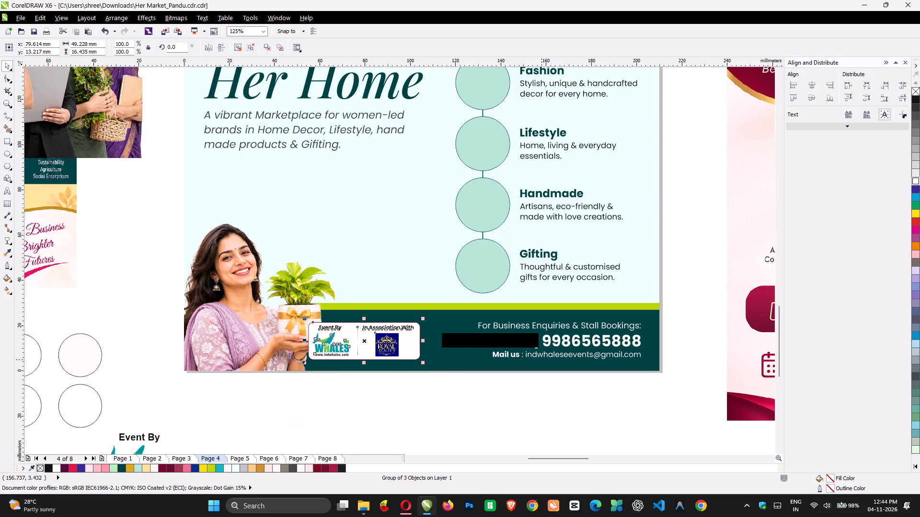
{"action": "left_click", "coordinate": [500, 343], "text": "shift"}
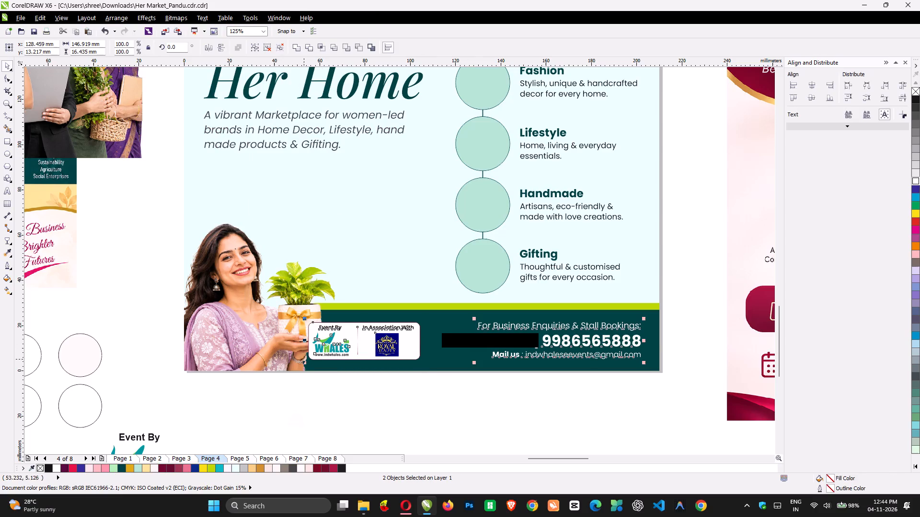
{"action": "left_click_drag", "start_coordinate": [305, 363], "coordinate": [309, 363]}
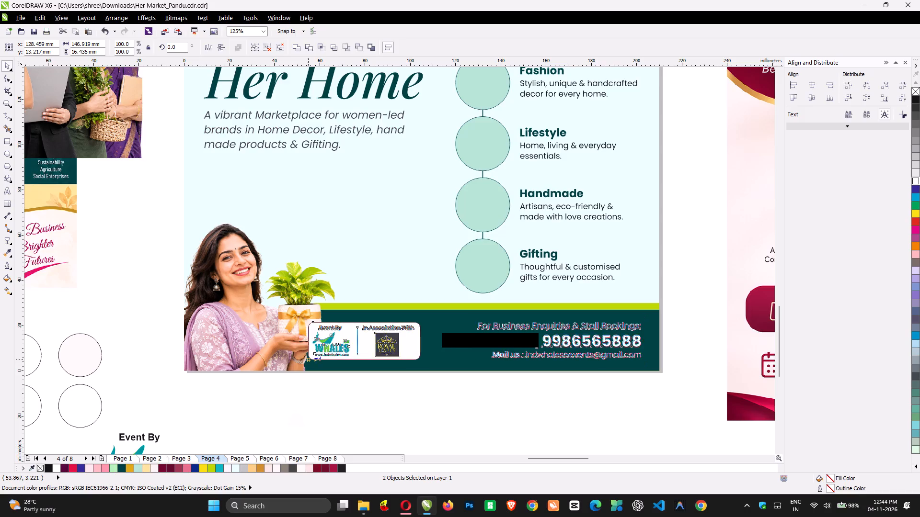
{"action": "left_click_drag", "start_coordinate": [309, 363], "coordinate": [328, 362]}
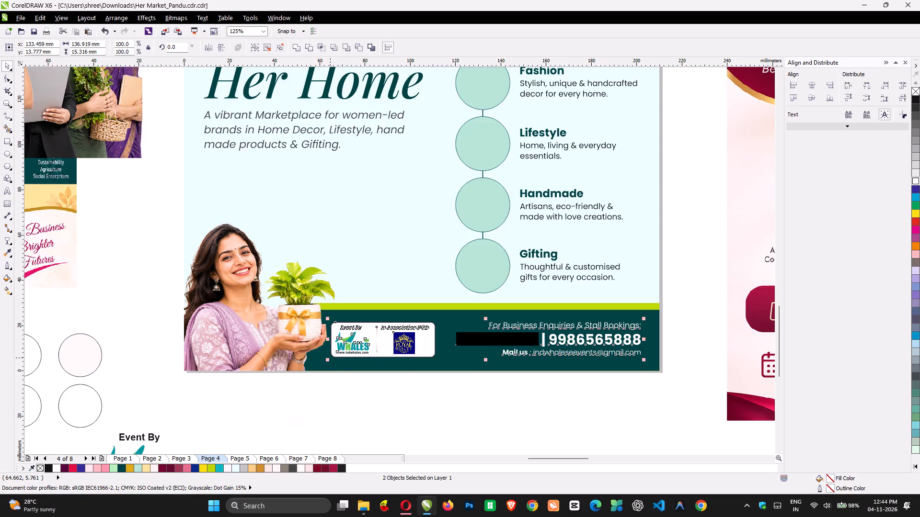
Nudge the organiser logo card about 1.8 mm to the right, away from the woman's hands.
{"action": "left_click", "coordinate": [391, 421]}
{"action": "left_click", "coordinate": [393, 333]}
{"action": "key", "text": "shift+Right"}
{"action": "key", "text": "shift+Right"}
{"action": "key", "text": "shift+Right"}
{"action": "key", "text": "shift+Right"}
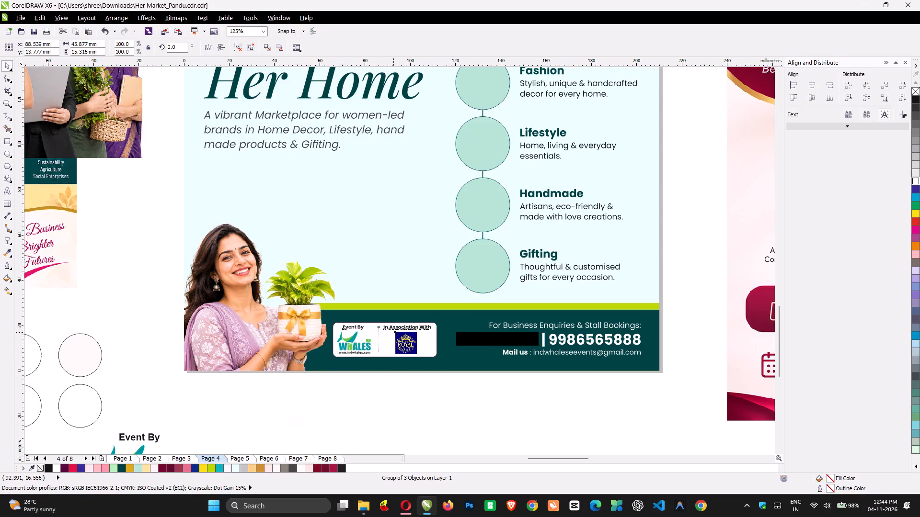
{"action": "key", "text": "shift+Right"}
{"action": "key", "text": "shift+Right"}
{"action": "key", "text": "shift+Right"}
{"action": "key", "text": "shift+Right"}
{"action": "key", "text": "shift+Right"}
{"action": "scroll", "coordinate": [393, 333], "scroll_direction": "up", "scroll_amount": 1}
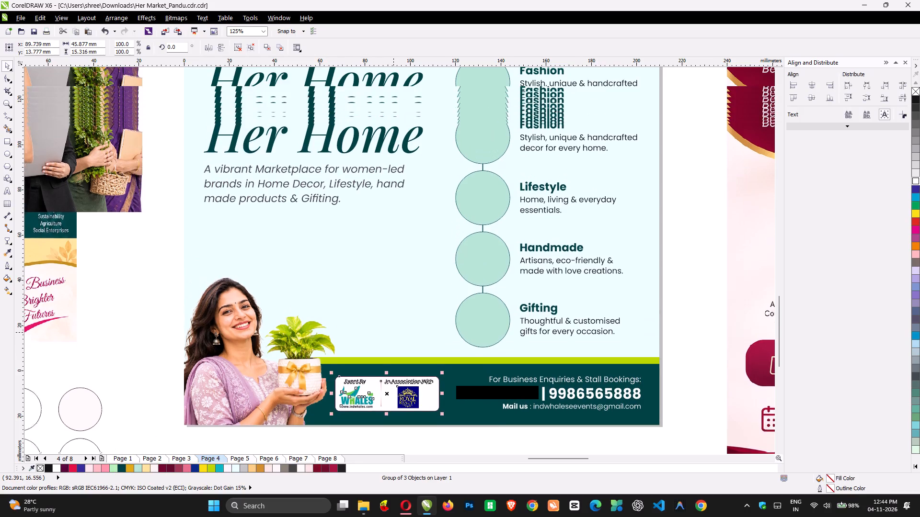
{"action": "scroll", "coordinate": [393, 333], "scroll_direction": "up", "scroll_amount": 1}
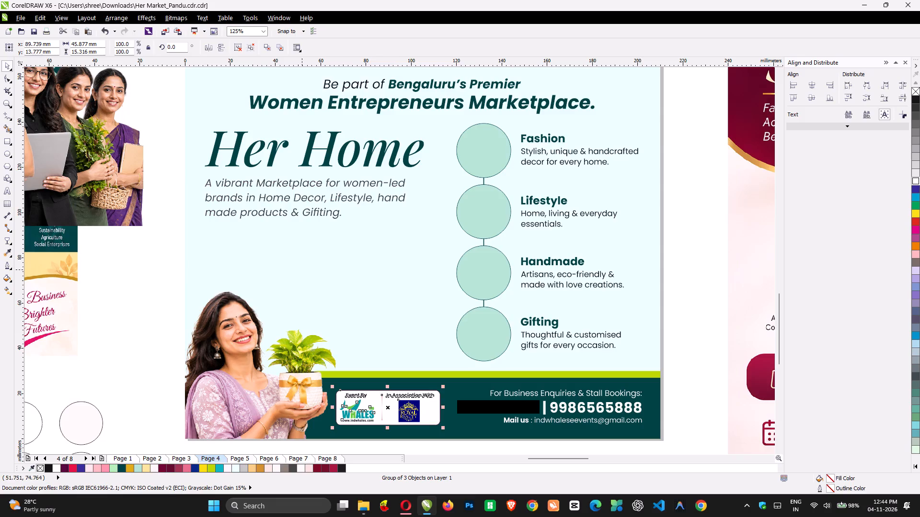
{"action": "left_click", "coordinate": [154, 263]}
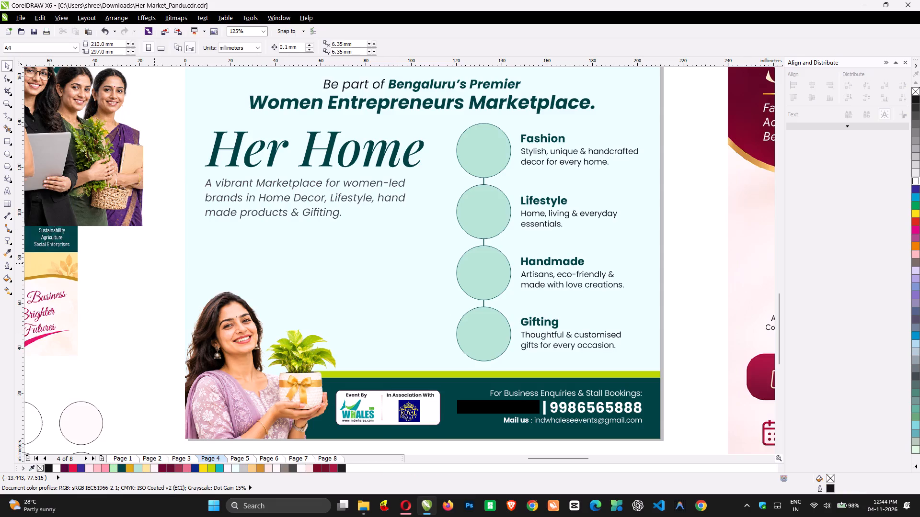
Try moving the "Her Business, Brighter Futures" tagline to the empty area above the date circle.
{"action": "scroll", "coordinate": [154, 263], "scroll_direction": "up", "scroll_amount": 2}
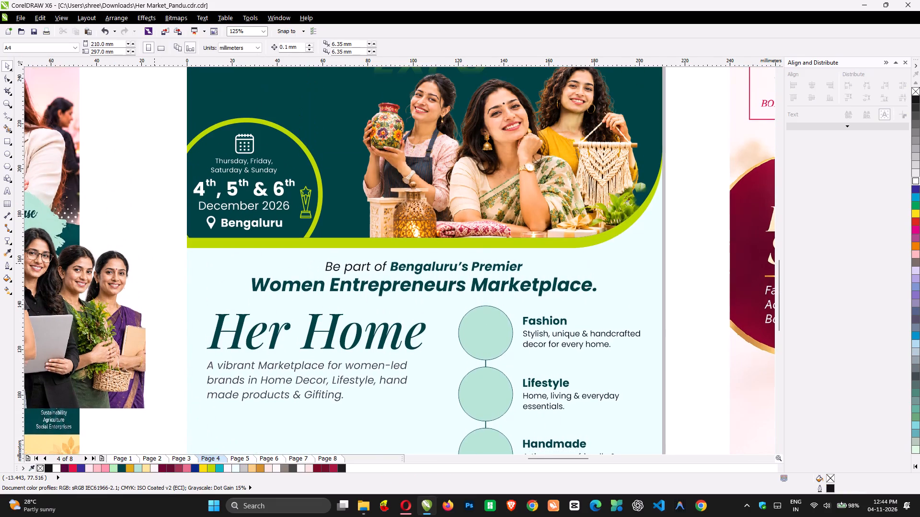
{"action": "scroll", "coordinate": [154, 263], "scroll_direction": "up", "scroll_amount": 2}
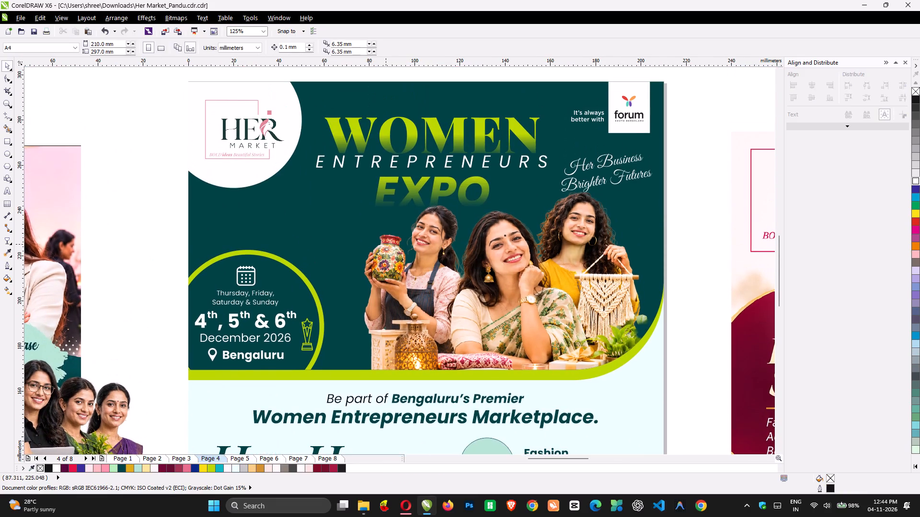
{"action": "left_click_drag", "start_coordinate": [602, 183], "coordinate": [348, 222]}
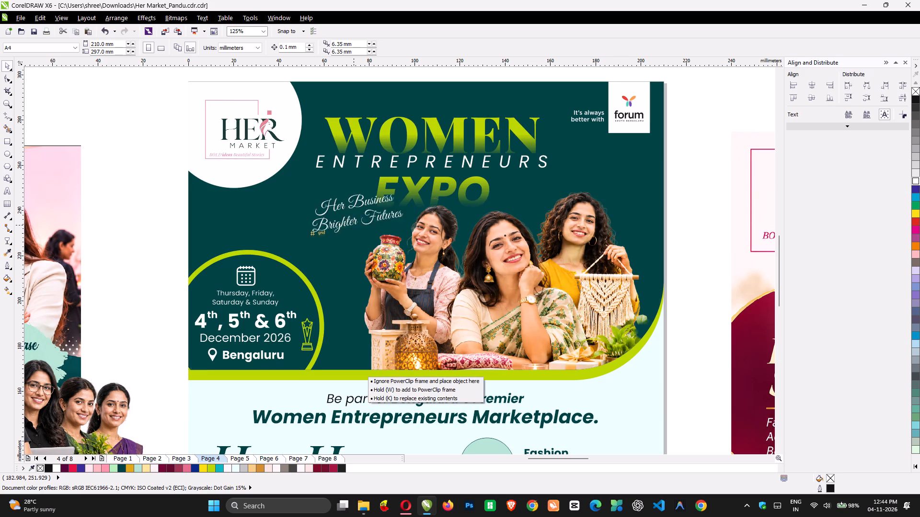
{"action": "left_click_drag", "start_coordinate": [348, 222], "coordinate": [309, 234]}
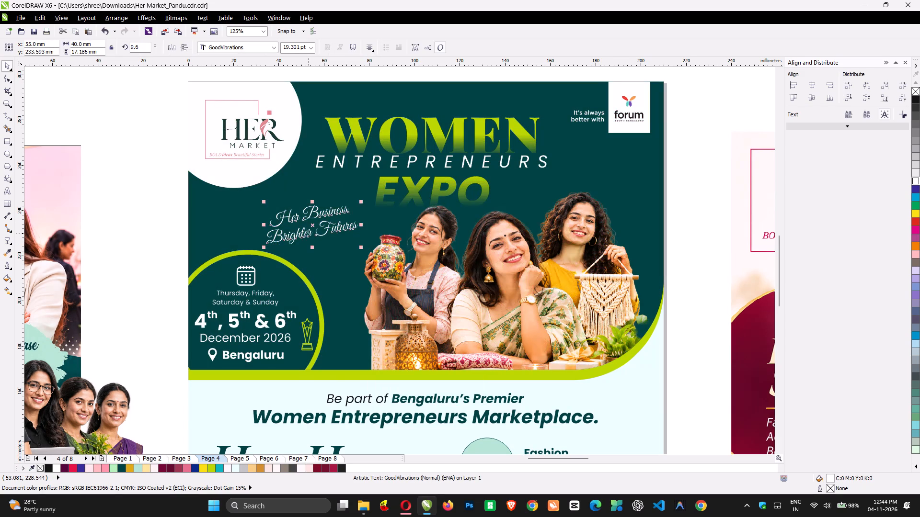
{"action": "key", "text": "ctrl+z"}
Enlarge the header image of the three women to about 169 mm wide, extending it toward the date circle.
{"action": "left_click", "coordinate": [543, 308], "text": "alt"}
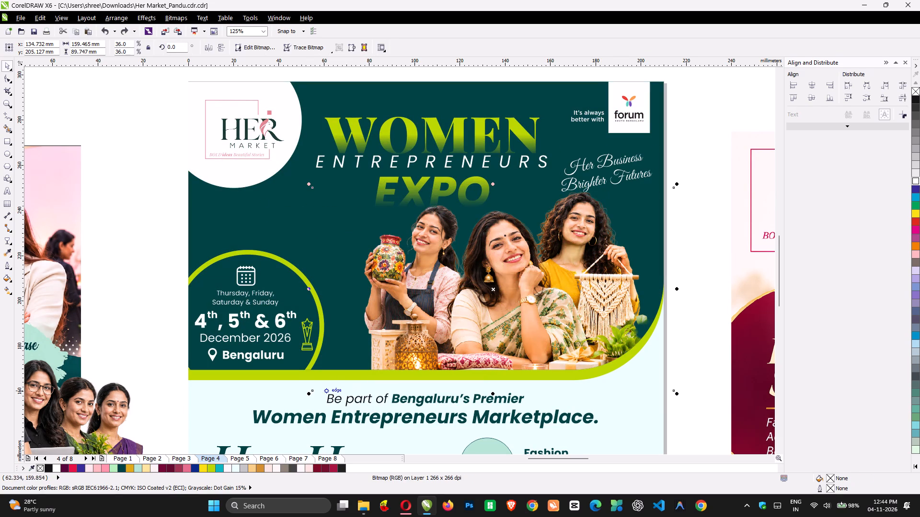
{"action": "left_click", "coordinate": [312, 394]}
{"action": "left_click", "coordinate": [413, 330]}
{"action": "left_click_drag", "start_coordinate": [310, 395], "coordinate": [276, 408]}
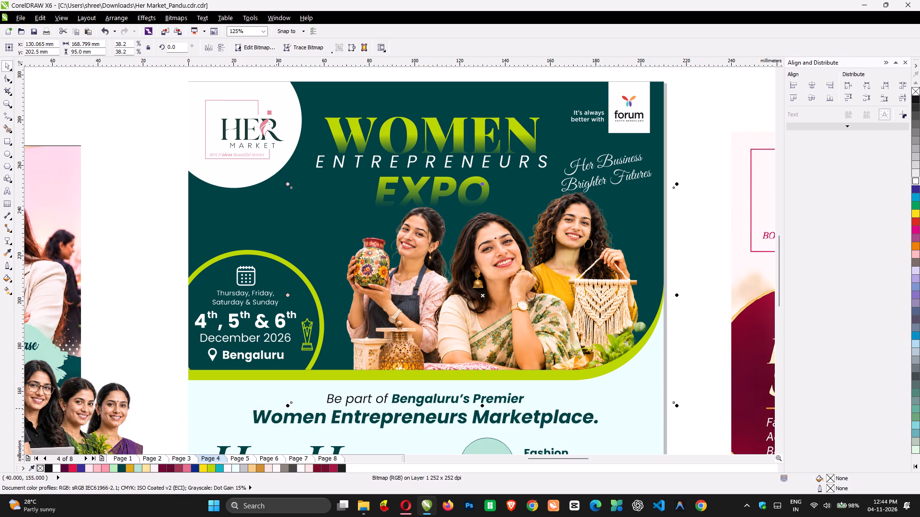
Nudge the three-women header image up by about 2.4 mm.
{"action": "key", "text": "shift+Up"}
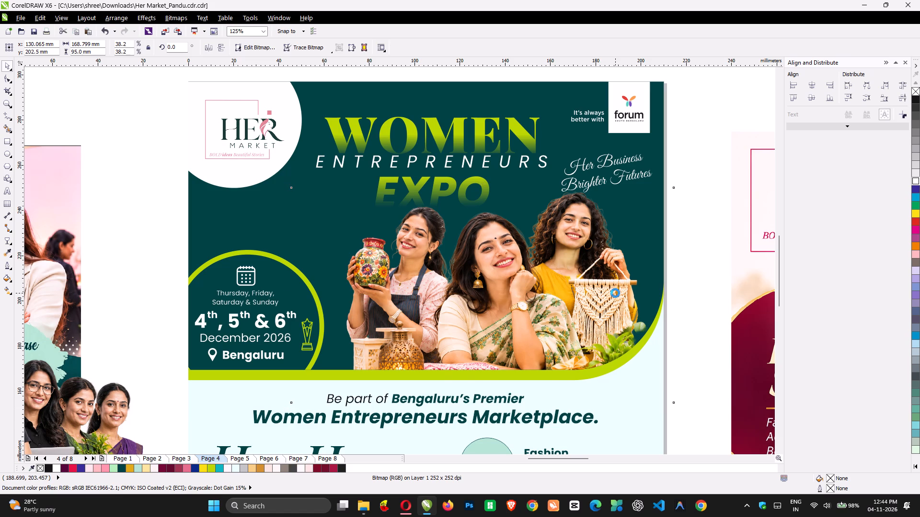
{"action": "key", "text": "shift+Up"}
{"action": "key", "text": "shift+Up"}
{"action": "key", "text": "shift+Up"}
{"action": "key", "text": "shift+Up"}
{"action": "key", "text": "shift+Up"}
{"action": "key", "text": "shift+Up"}
{"action": "key", "text": "shift+Up"}
{"action": "key", "text": "shift+Up"}
{"action": "key", "text": "shift+Up"}
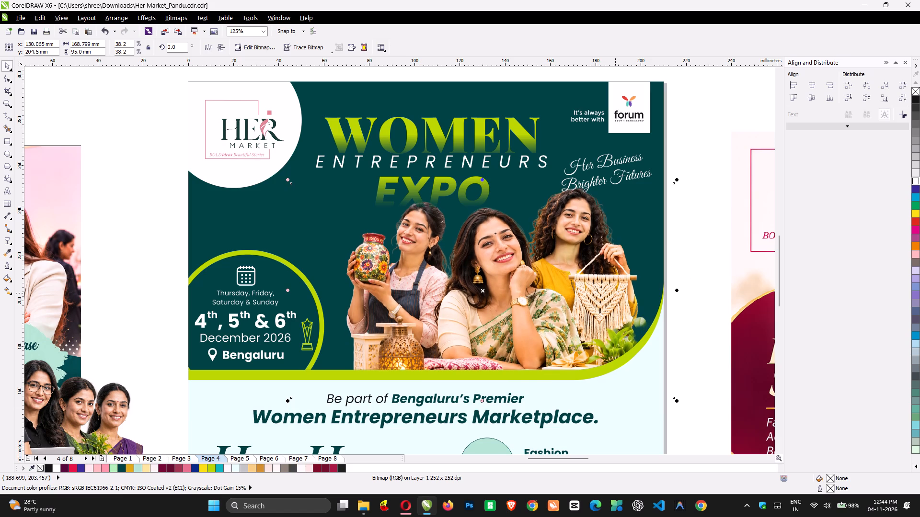
{"action": "key", "text": "shift+Up"}
{"action": "key", "text": "shift+Up"}
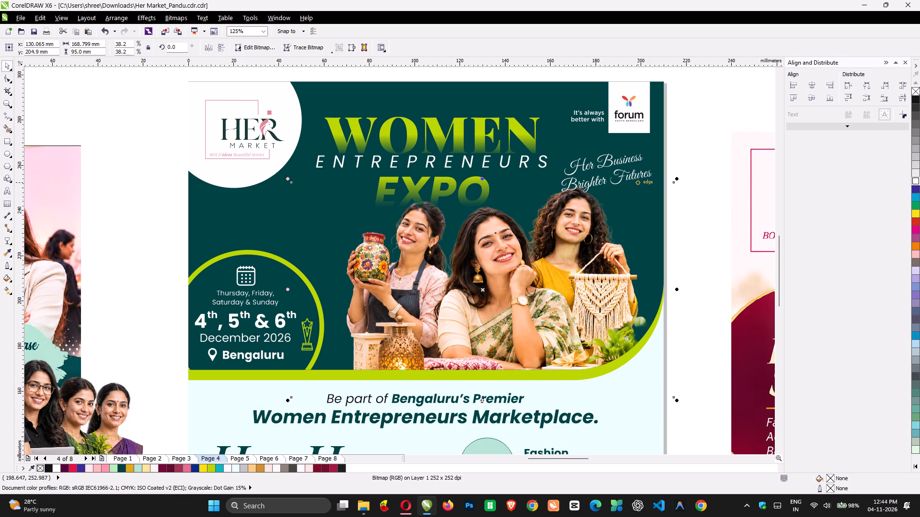
{"action": "left_click", "coordinate": [693, 135]}
Nudge the "Her Business, Brighter Futures" tagline up by about 3.6 mm, farther from the woman's hair.
{"action": "left_click", "coordinate": [598, 166]}
{"action": "key", "text": "shift+Up"}
{"action": "key", "text": "shift+Up"}
{"action": "key", "text": "shift+Up"}
{"action": "key", "text": "shift+Up"}
{"action": "key", "text": "shift+Up"}
{"action": "key", "text": "shift+Up"}
{"action": "key", "text": "shift+Up"}
{"action": "key", "text": "shift+Up"}
{"action": "key", "text": "shift+Up"}
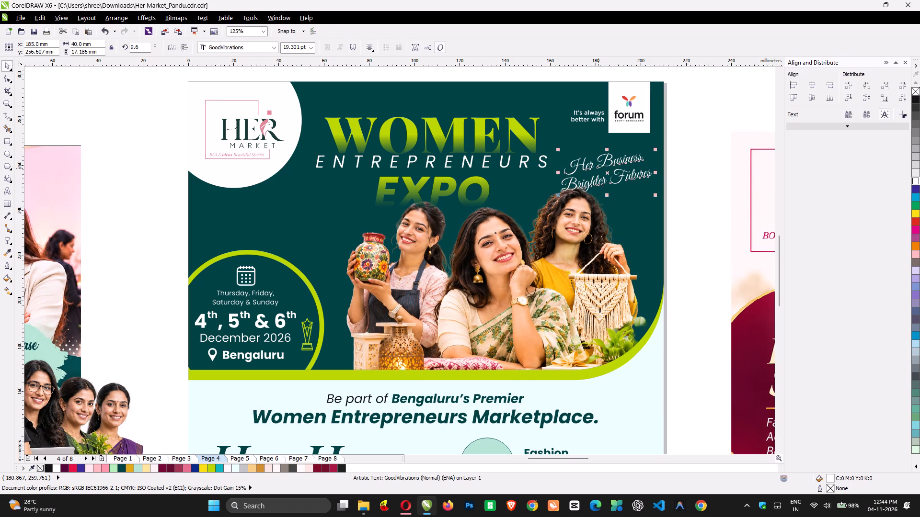
{"action": "key", "text": "shift+Up"}
{"action": "key", "text": "shift+Up"}
{"action": "key", "text": "shift+Up"}
{"action": "key", "text": "shift+Up"}
{"action": "key", "text": "shift+Up"}
{"action": "key", "text": "shift+Up"}
{"action": "key", "text": "shift+Up"}
{"action": "key", "text": "shift+Up"}
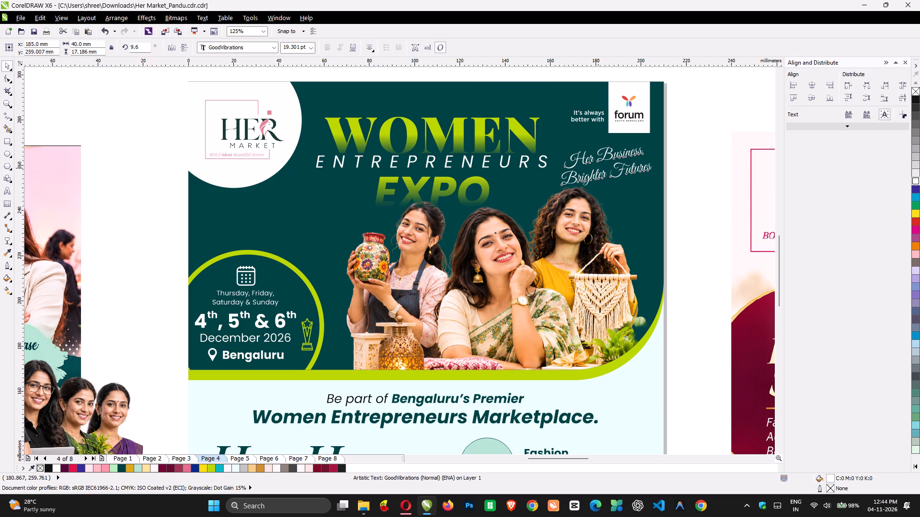
{"action": "key", "text": "shift+Up"}
{"action": "key", "text": "shift+Up"}
{"action": "key", "text": "shift+Up"}
{"action": "key", "text": "shift+Up"}
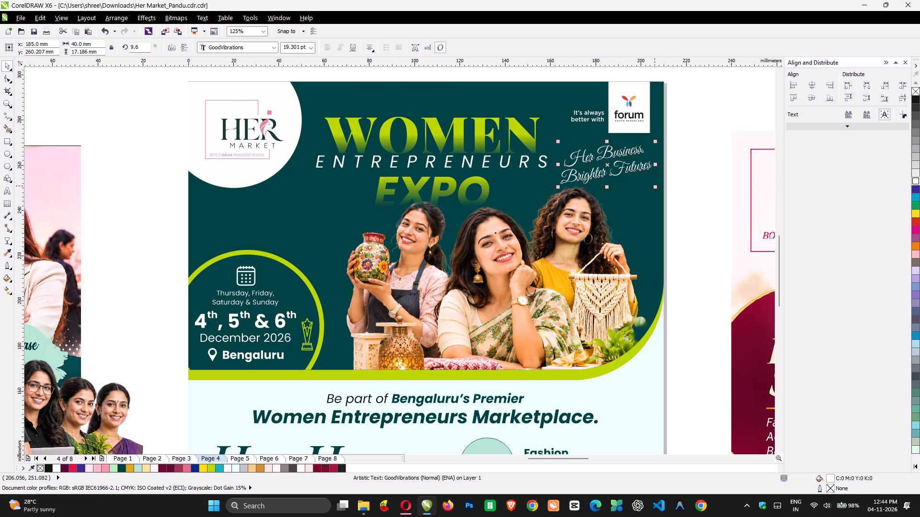
Scale the "Her Business, Brighter Futures" tagline down to a font size of about 16.2 pt.
{"action": "left_click_drag", "start_coordinate": [655, 186], "coordinate": [647, 187]}
{"action": "left_click", "coordinate": [691, 166]}
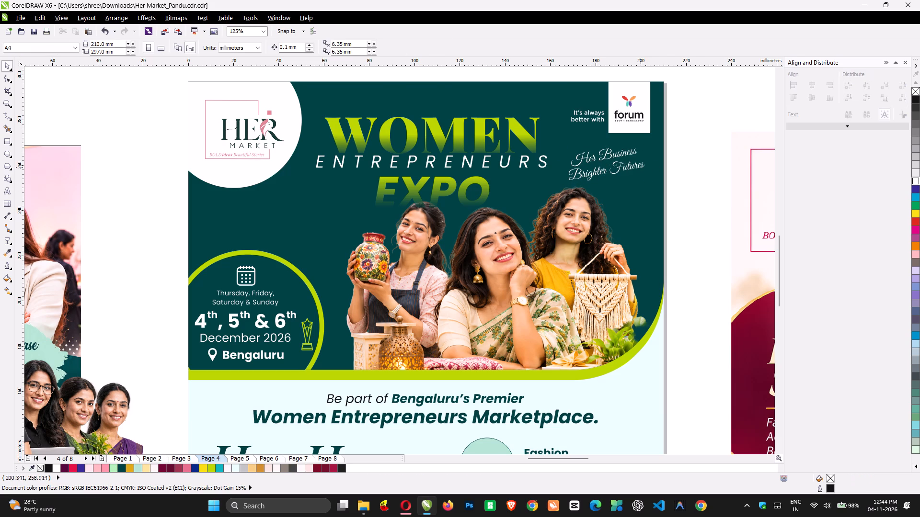
Rotate the "Her Business, Brighter Futures" tagline to about 341.6° so it slopes downward toward the page edge.
{"action": "left_click", "coordinate": [633, 167]}
{"action": "left_click", "coordinate": [633, 167]}
{"action": "left_click_drag", "start_coordinate": [651, 182], "coordinate": [642, 214]}
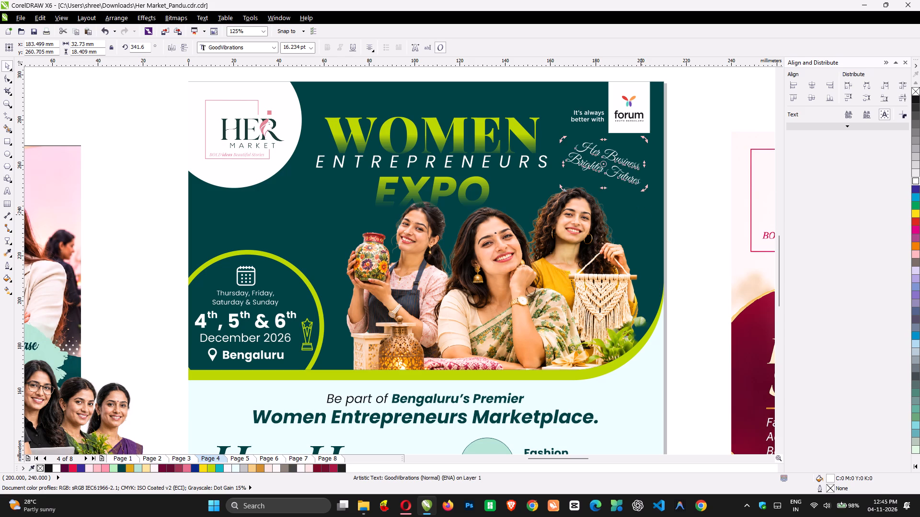
{"action": "left_click", "coordinate": [698, 211]}
Shift the tilted tagline slightly down and toward the page edge, above the curly-haired woman.
{"action": "left_click_drag", "start_coordinate": [631, 177], "coordinate": [637, 188]}
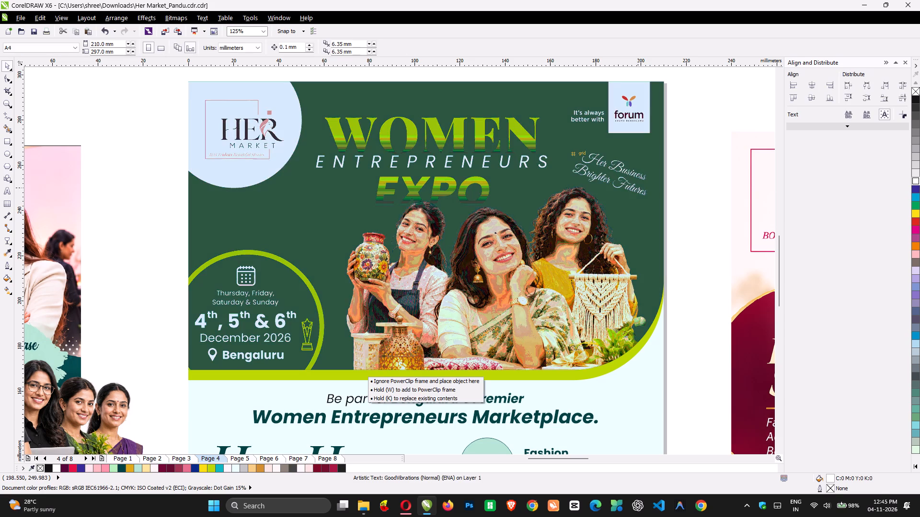
{"action": "left_click_drag", "start_coordinate": [637, 188], "coordinate": [637, 190]}
{"action": "left_click", "coordinate": [705, 240]}
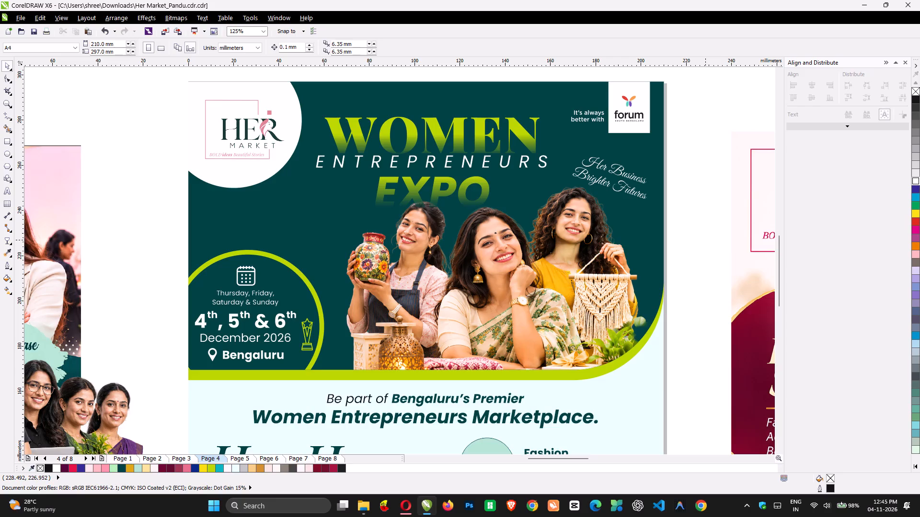
Copy the grouped four-benefit strip and "Book Your Stall Now!" badge from page 8 and paste it onto page 4.
{"action": "scroll", "coordinate": [705, 240], "scroll_direction": "down", "scroll_amount": 6}
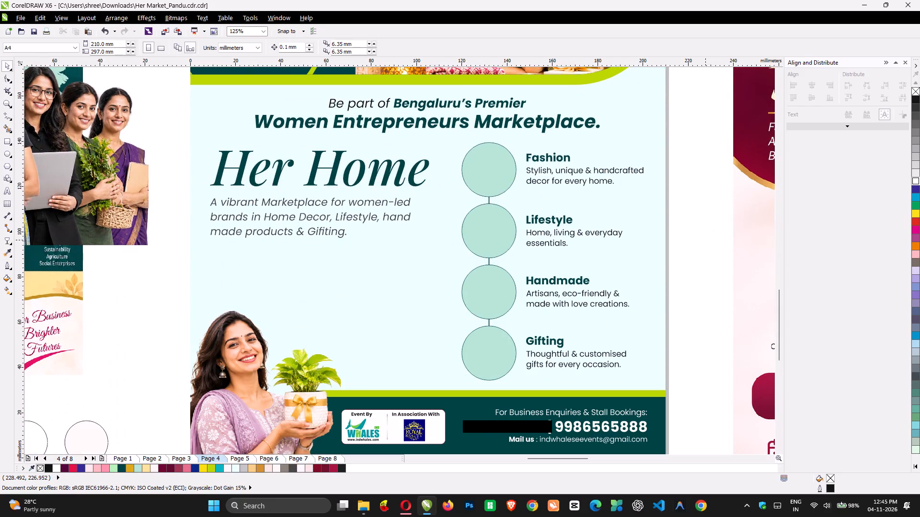
{"action": "left_click", "coordinate": [705, 240]}
{"action": "key", "text": "Page_Down"}
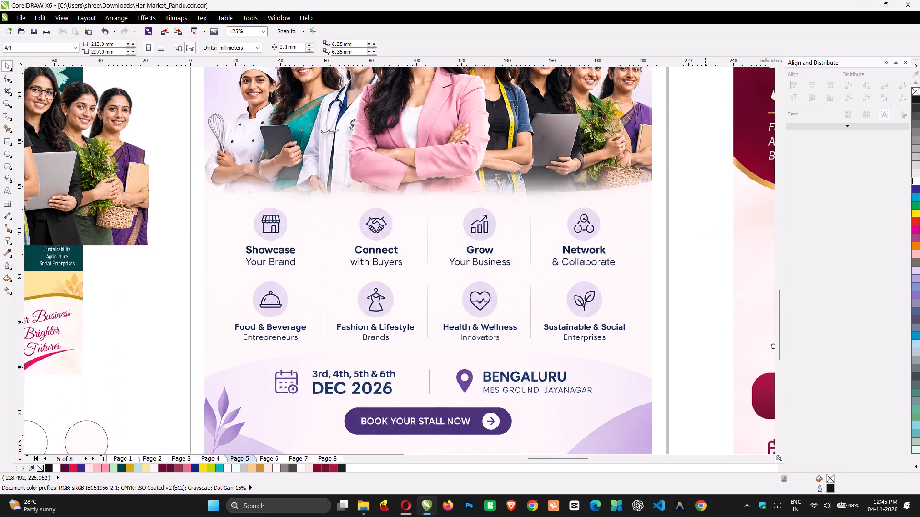
{"action": "key", "text": "Page_Down"}
{"action": "key", "text": "Page_Down"}
{"action": "key", "text": "Page_Down"}
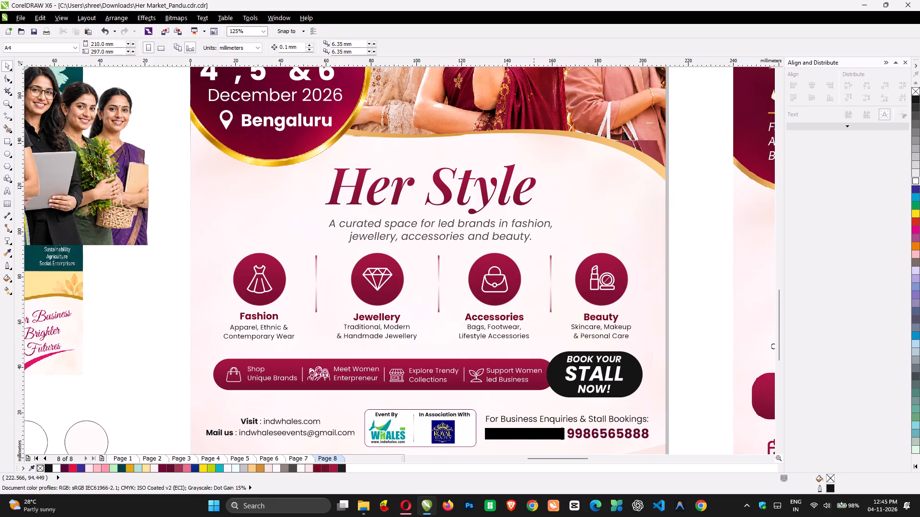
{"action": "left_click_drag", "start_coordinate": [160, 344], "coordinate": [695, 407]}
{"action": "key", "text": "ctrl+c"}
{"action": "key", "text": "Page_Up"}
{"action": "key", "text": "Page_Up"}
{"action": "key", "text": "Page_Up"}
{"action": "key", "text": "Page_Up"}
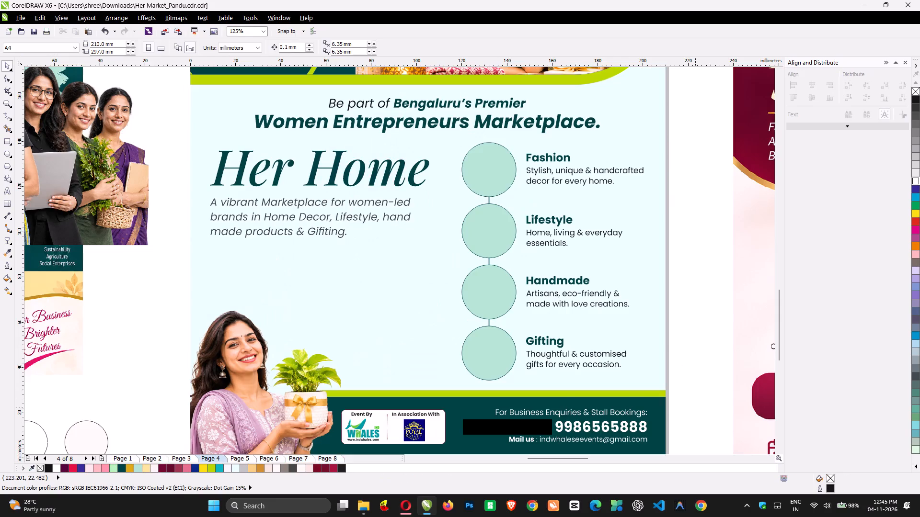
{"action": "key", "text": "ctrl+v"}
Move the pasted strip and badge group up to just below the Her Home description text.
{"action": "left_click_drag", "start_coordinate": [463, 386], "coordinate": [452, 333]}
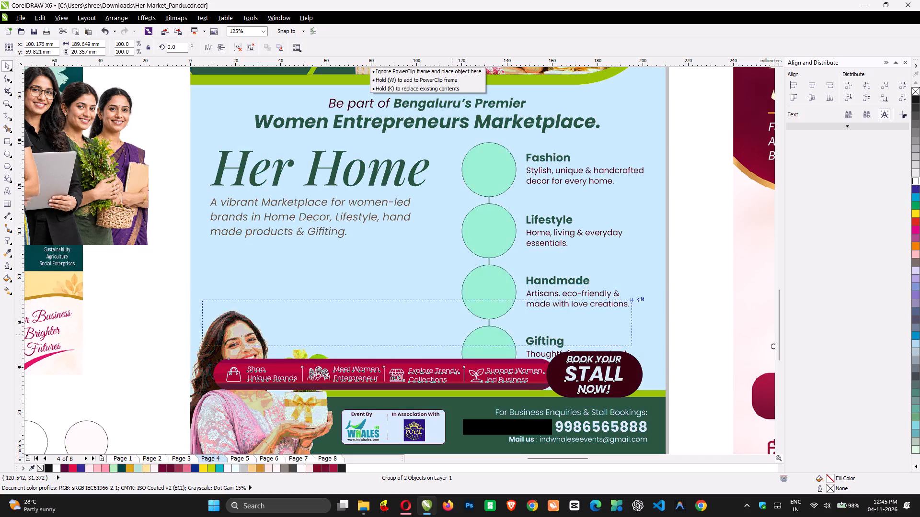
{"action": "left_click_drag", "start_coordinate": [452, 333], "coordinate": [447, 290]}
{"action": "left_click", "coordinate": [720, 313]}
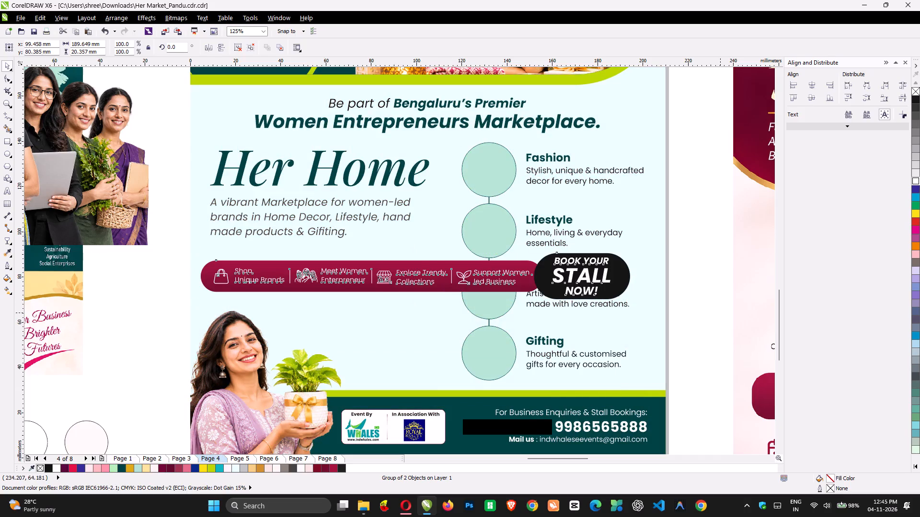
Ungroup the pasted strip from the "Book Your Stall Now!" badge.
{"action": "left_click_drag", "start_coordinate": [724, 234], "coordinate": [527, 312]}
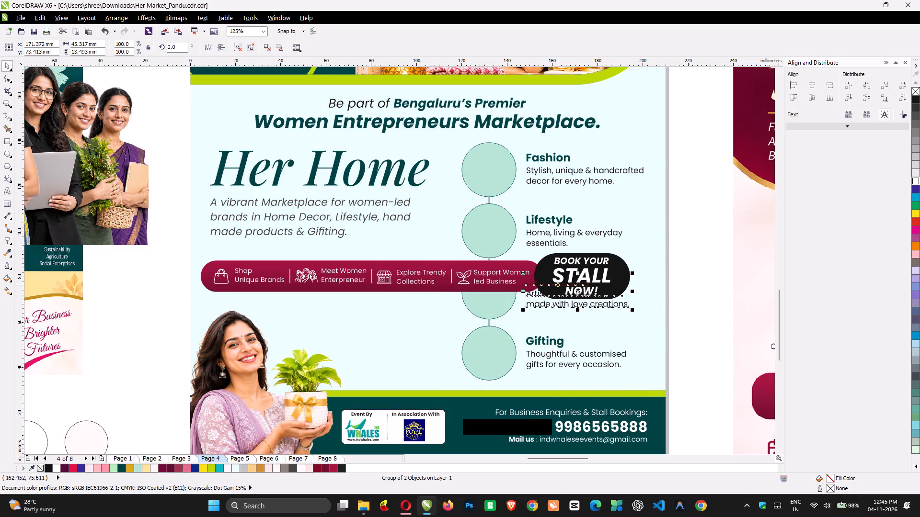
{"action": "left_click", "coordinate": [695, 287]}
{"action": "left_click", "coordinate": [605, 275]}
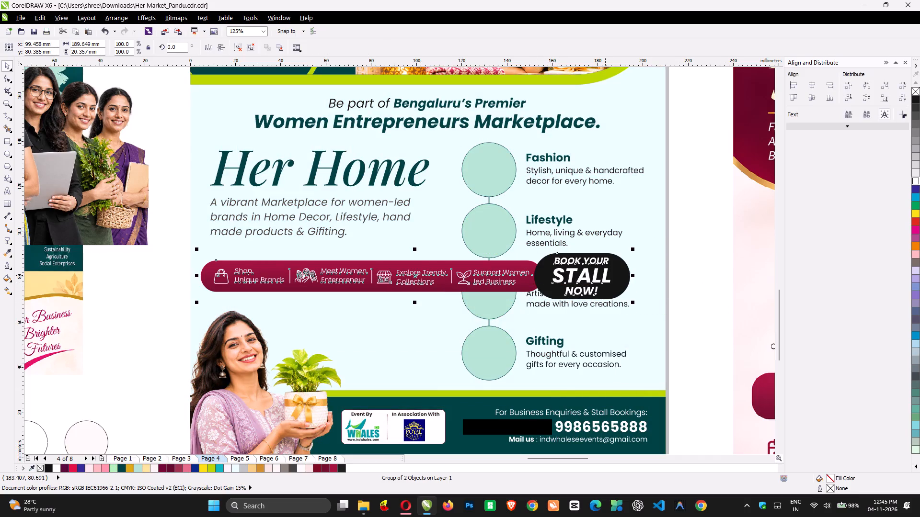
{"action": "key", "text": "ctrl+u"}
{"action": "left_click", "coordinate": [696, 256]}
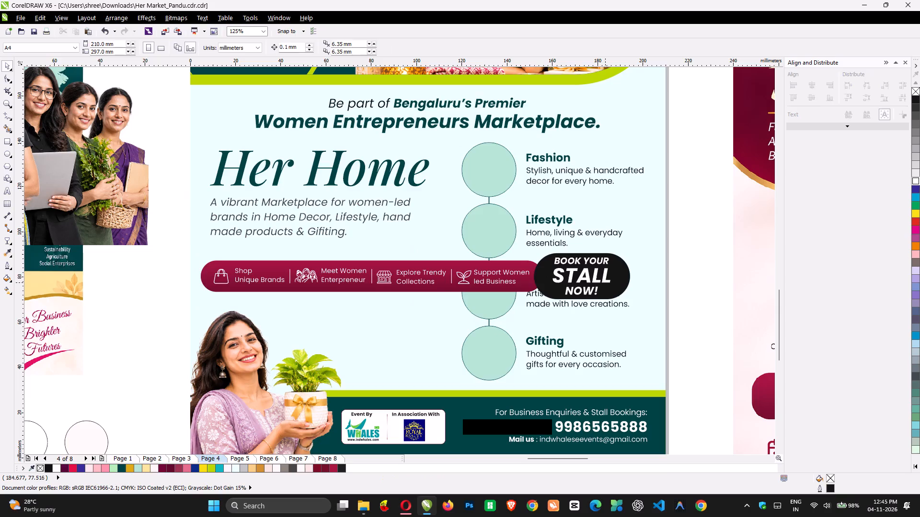
Move the "Book Your Stall Now!" badge into the gap between the potted plant and the Gifting circle.
{"action": "left_click", "coordinate": [605, 281]}
{"action": "left_click_drag", "start_coordinate": [605, 281], "coordinate": [414, 352]}
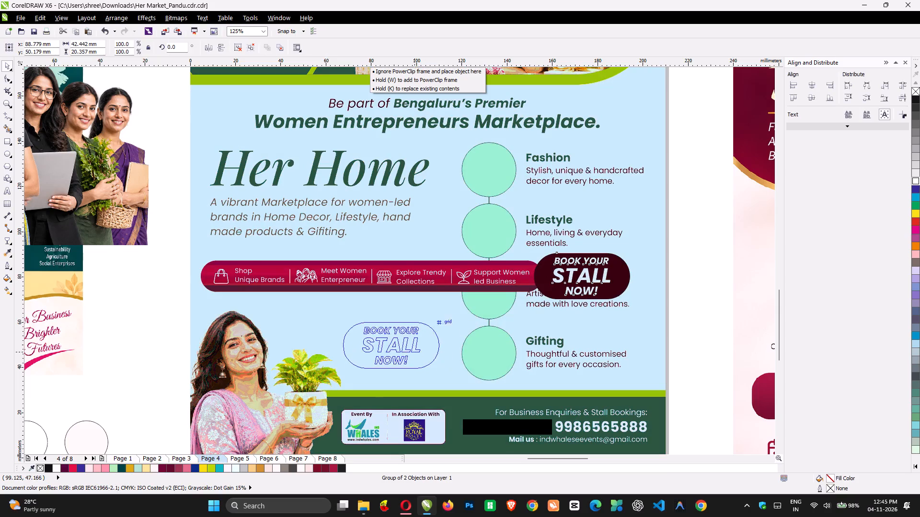
{"action": "left_click_drag", "start_coordinate": [414, 352], "coordinate": [417, 354]}
Widen the badge's black background to about 57 mm around its center and shift the badge about 8 mm toward the plant.
{"action": "left_click", "coordinate": [431, 340], "text": "ctrl"}
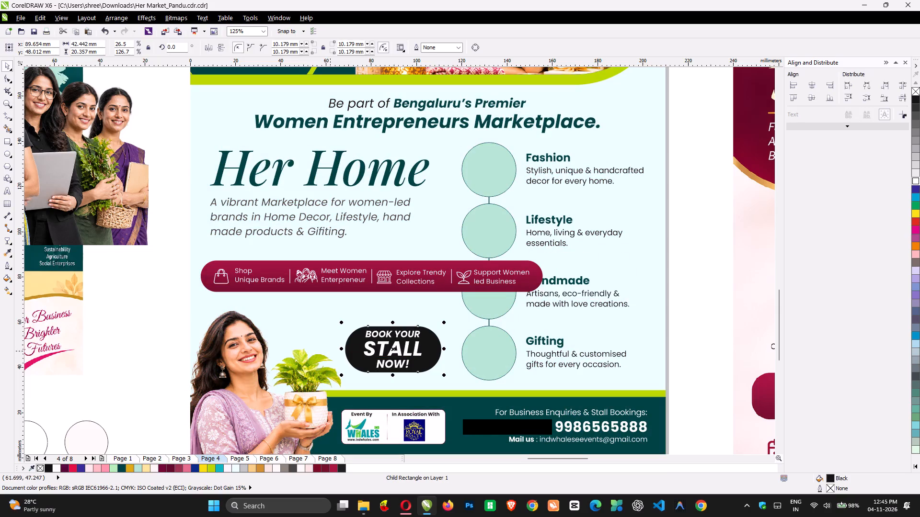
{"action": "left_click_drag", "start_coordinate": [339, 350], "coordinate": [323, 351]}
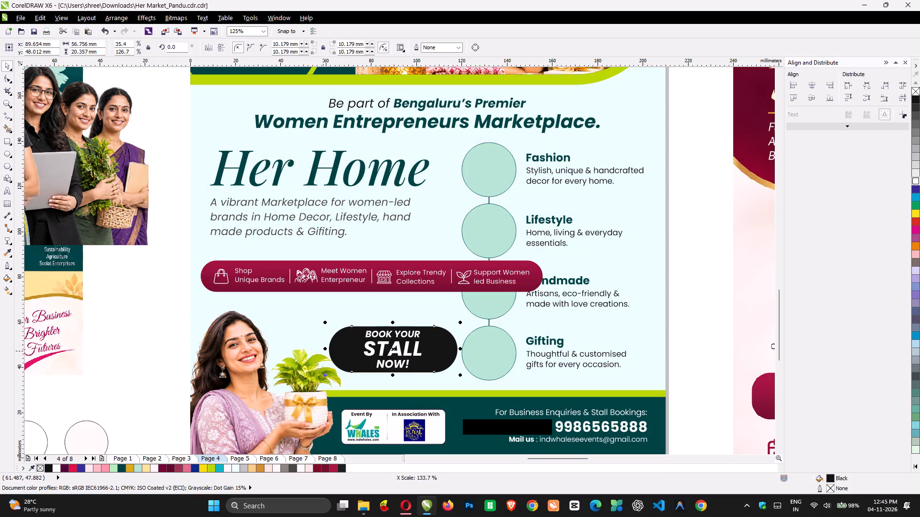
{"action": "left_click", "coordinate": [437, 392]}
{"action": "left_click_drag", "start_coordinate": [424, 353], "coordinate": [410, 354]}
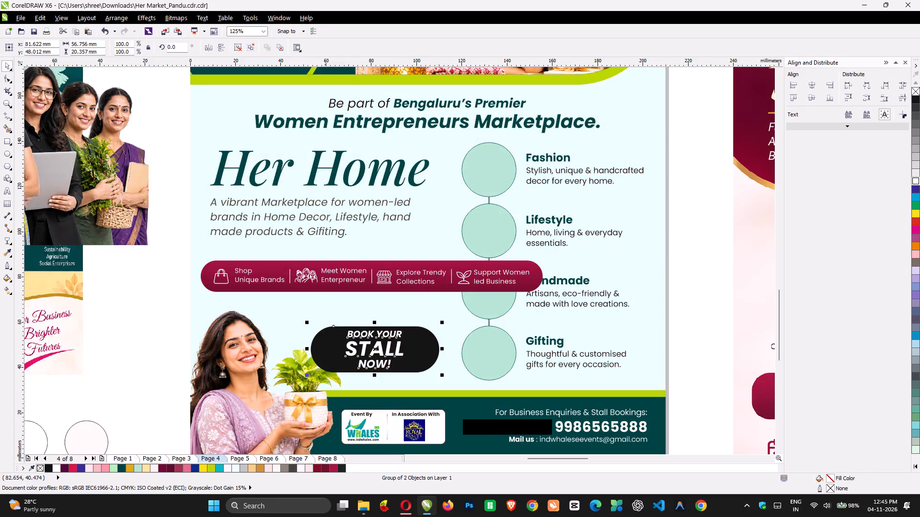
Reduce the corner radius of the badge's black rectangle to about 4.4 mm with the Shape tool.
{"action": "left_click", "coordinate": [316, 348], "text": "ctrl"}
{"action": "left_click", "coordinate": [7, 80]}
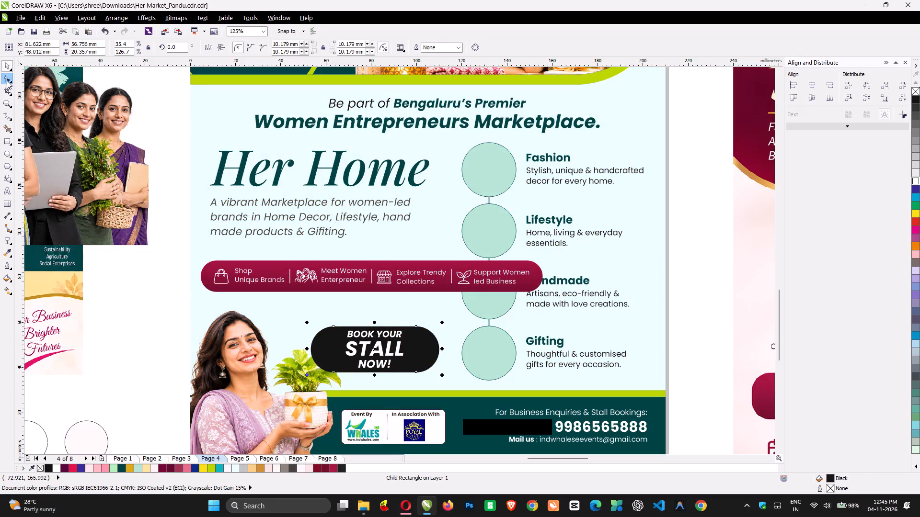
{"action": "left_click_drag", "start_coordinate": [334, 326], "coordinate": [327, 324]}
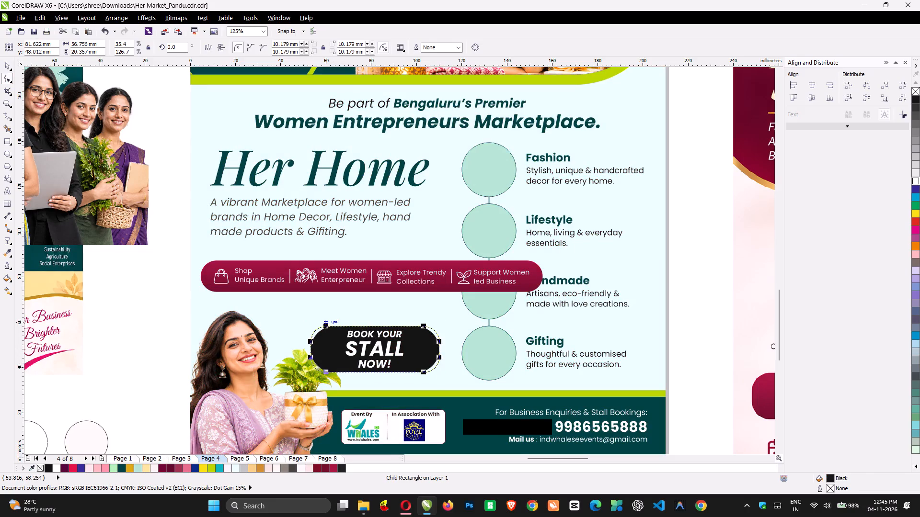
{"action": "left_click_drag", "start_coordinate": [327, 324], "coordinate": [321, 324]}
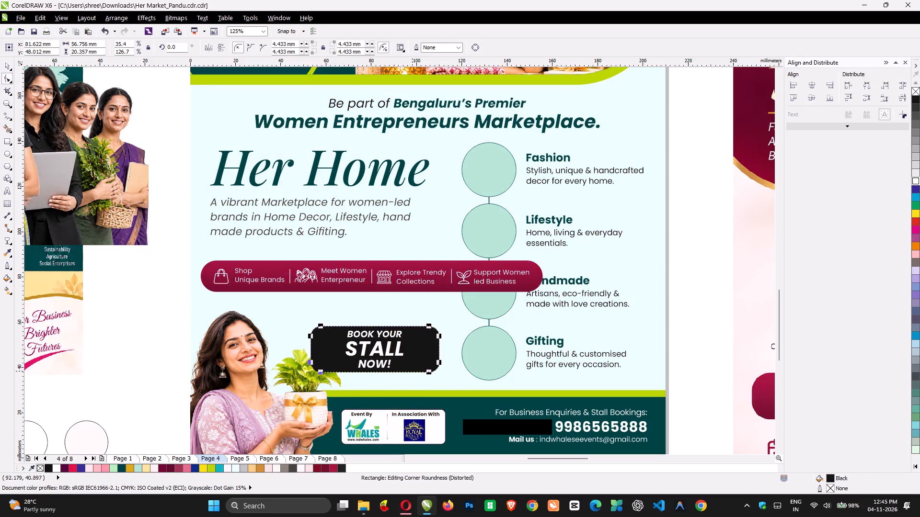
{"action": "key", "text": "space"}
Scale the badge to about 53 mm wide and position it just above the lime band, between the plant and Gifting circle.
{"action": "left_click", "coordinate": [379, 367]}
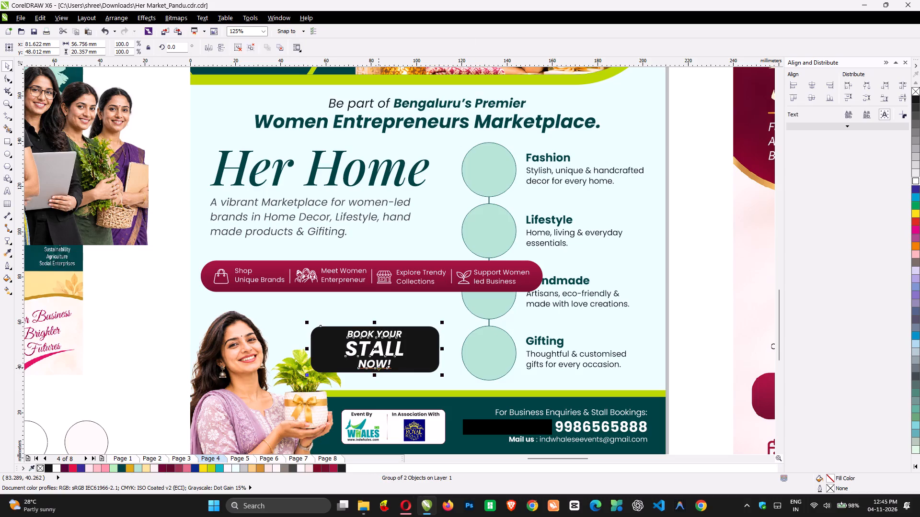
{"action": "left_click_drag", "start_coordinate": [307, 374], "coordinate": [315, 374]}
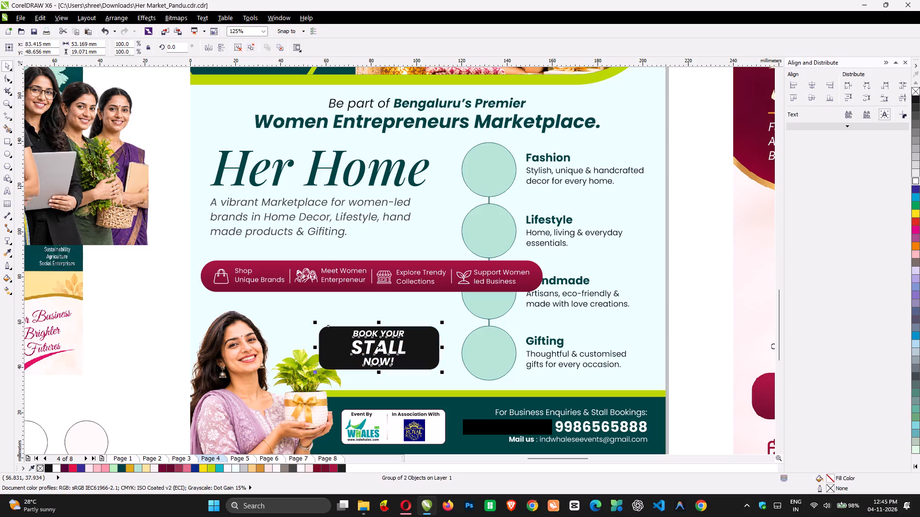
{"action": "left_click_drag", "start_coordinate": [383, 347], "coordinate": [391, 353]}
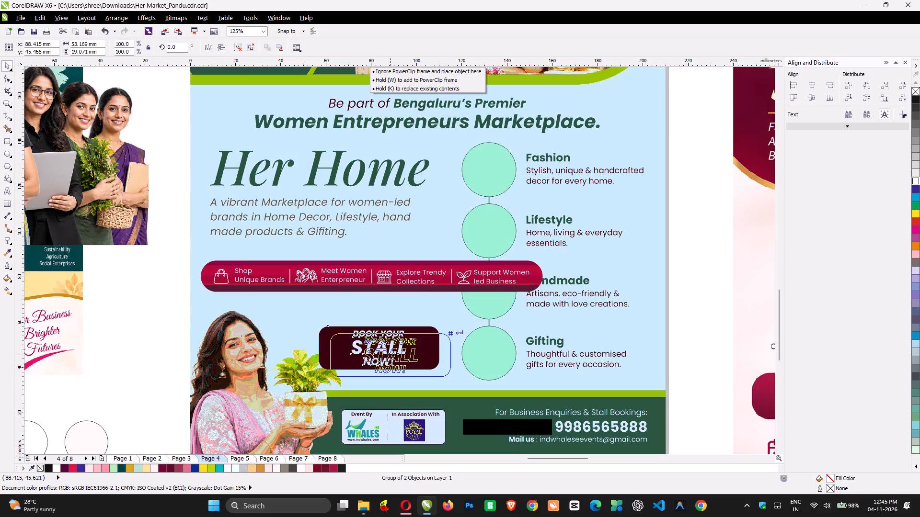
{"action": "left_click_drag", "start_coordinate": [391, 353], "coordinate": [387, 353]}
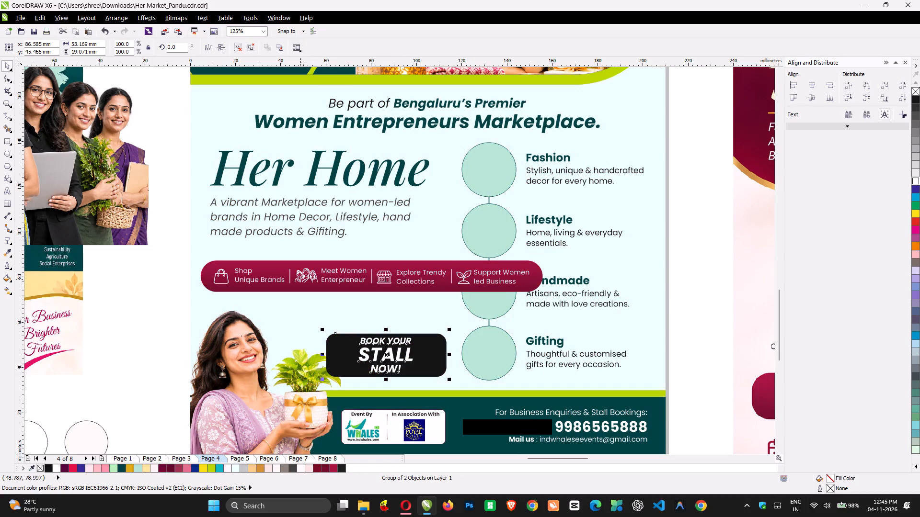
Recolor the benefit strip's background with a linear two-color fountain fill from dark teal to lime #B0CB1F, comparing with undo and redo.
{"action": "left_click", "coordinate": [269, 265]}
{"action": "left_click", "coordinate": [269, 265], "text": "ctrl"}
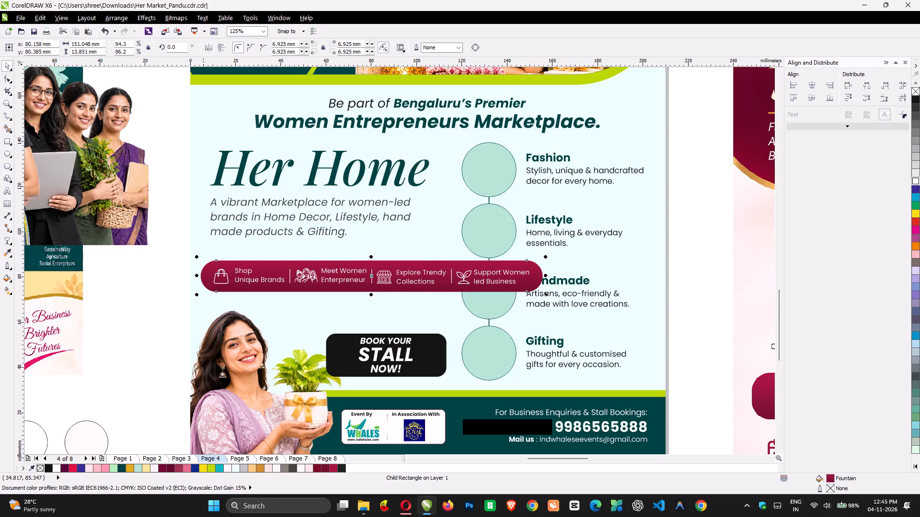
{"action": "key", "text": "F11"}
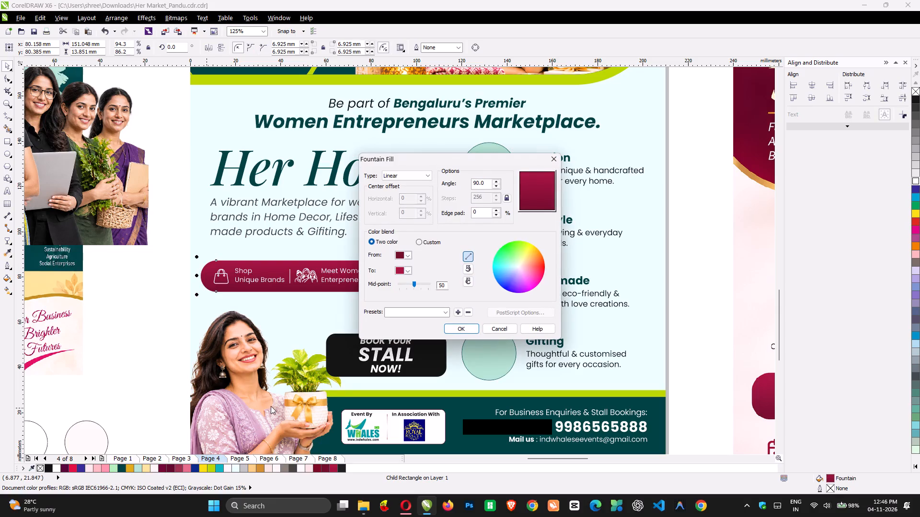
{"action": "left_click", "coordinate": [407, 254]}
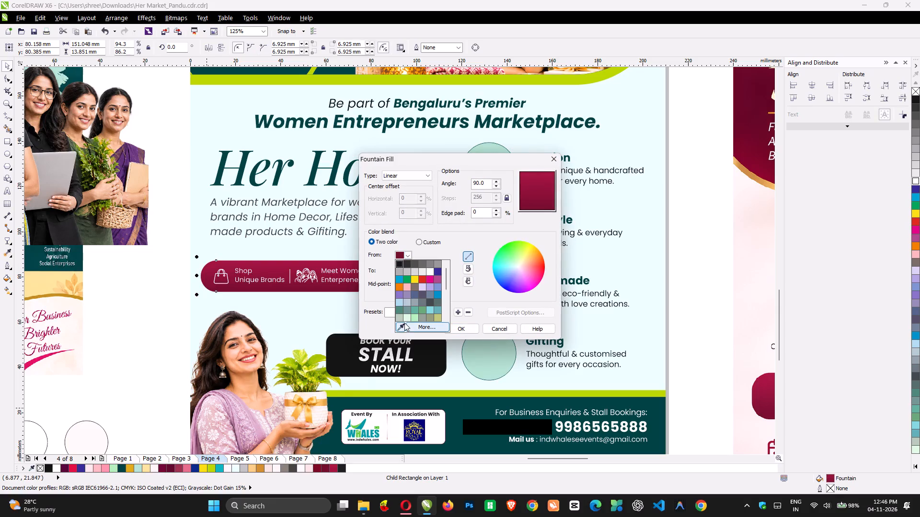
{"action": "left_click", "coordinate": [401, 325]}
{"action": "left_click", "coordinate": [121, 472]}
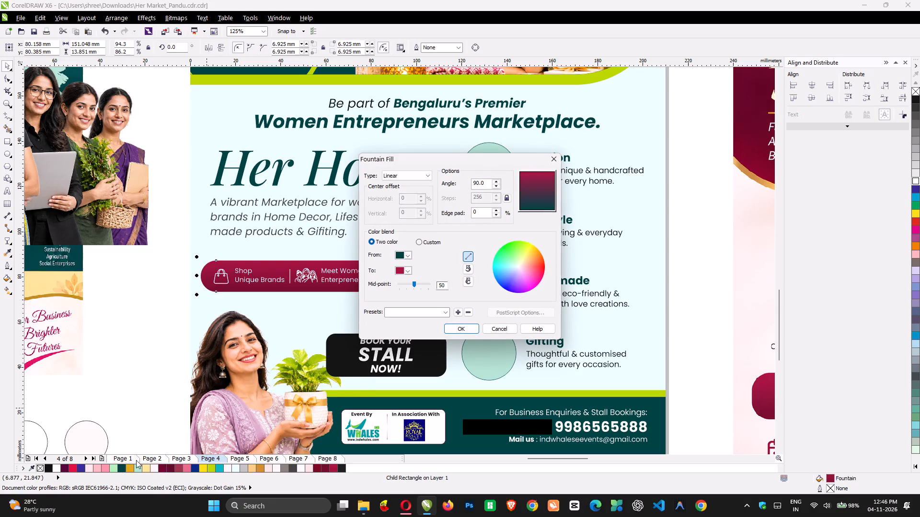
{"action": "left_click", "coordinate": [409, 270]}
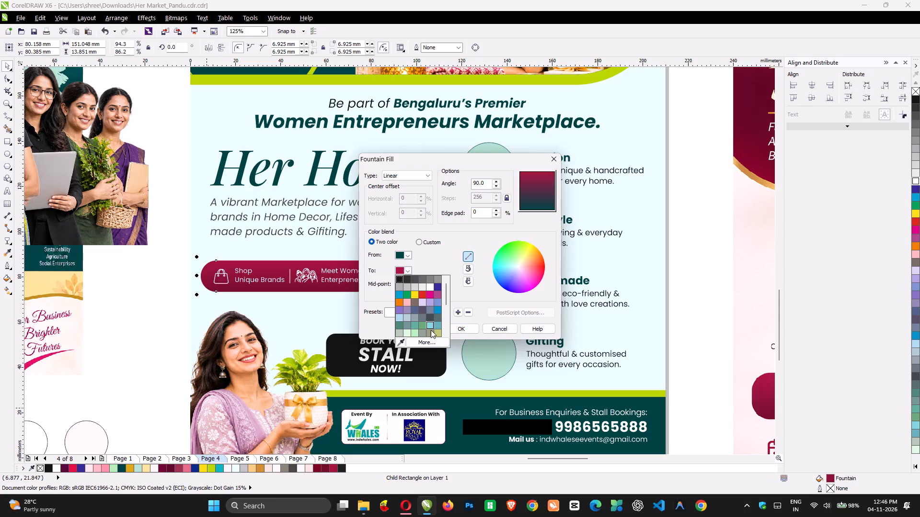
{"action": "left_click", "coordinate": [429, 341]}
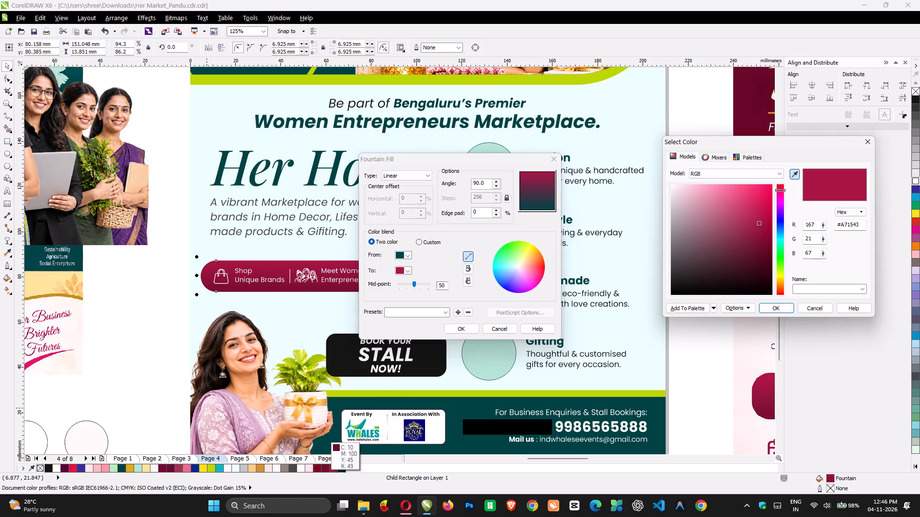
{"action": "left_click", "coordinate": [350, 394]}
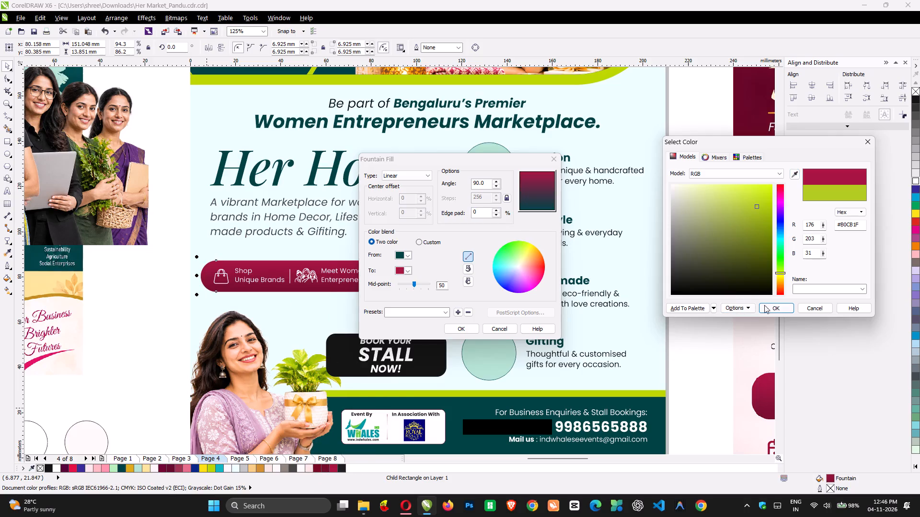
{"action": "left_click", "coordinate": [770, 308]}
{"action": "left_click", "coordinate": [456, 329]}
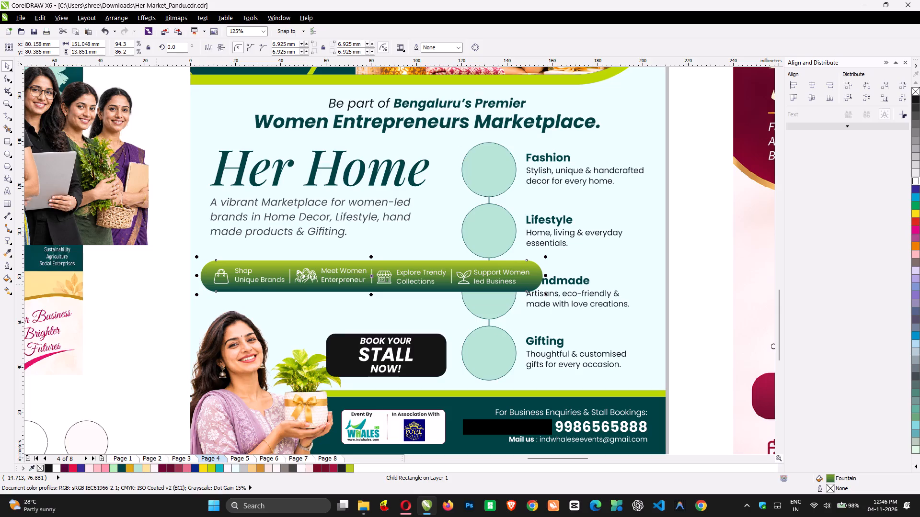
{"action": "key", "text": "ctrl+z"}
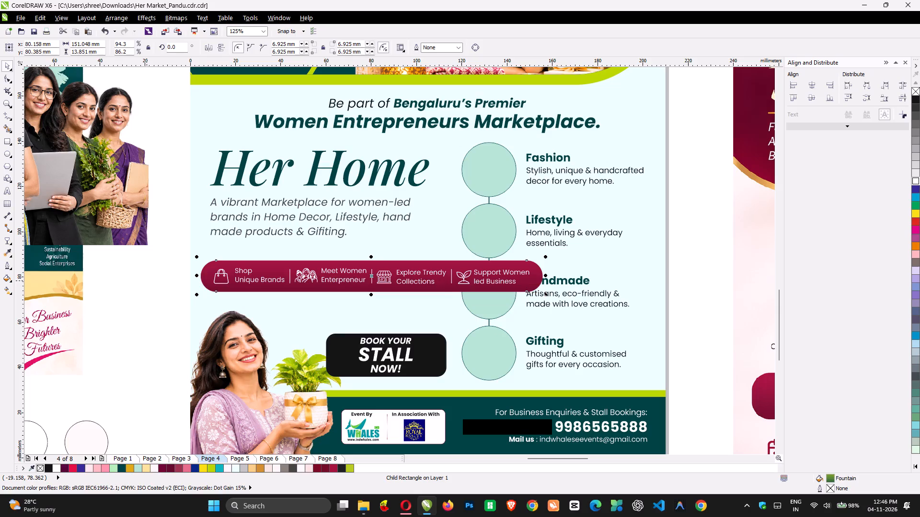
{"action": "key", "text": "ctrl+shift+z"}
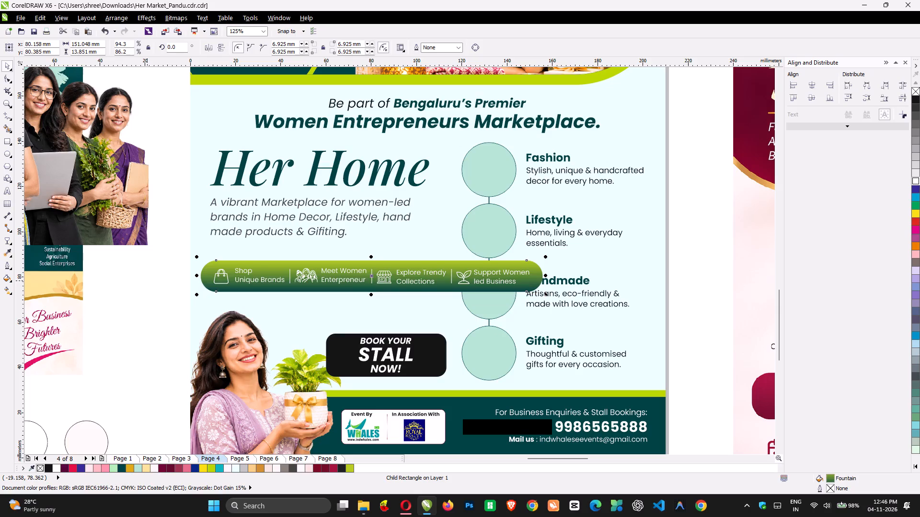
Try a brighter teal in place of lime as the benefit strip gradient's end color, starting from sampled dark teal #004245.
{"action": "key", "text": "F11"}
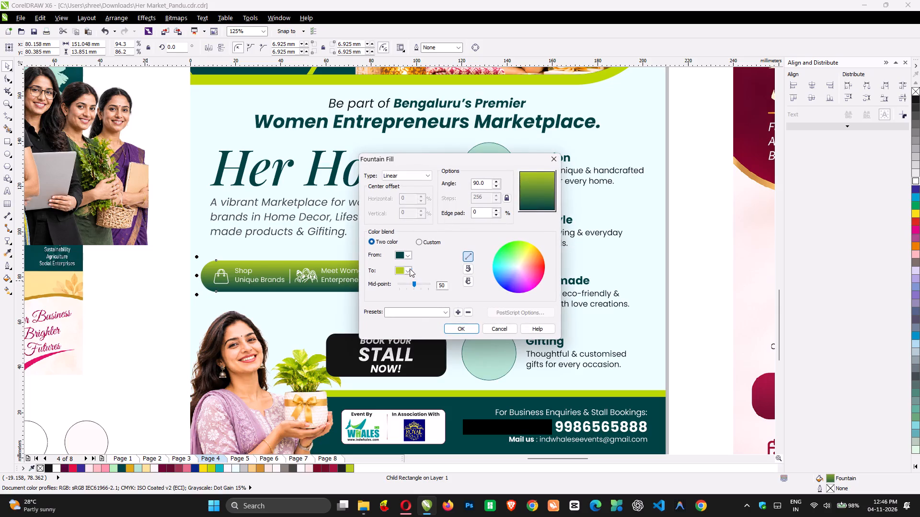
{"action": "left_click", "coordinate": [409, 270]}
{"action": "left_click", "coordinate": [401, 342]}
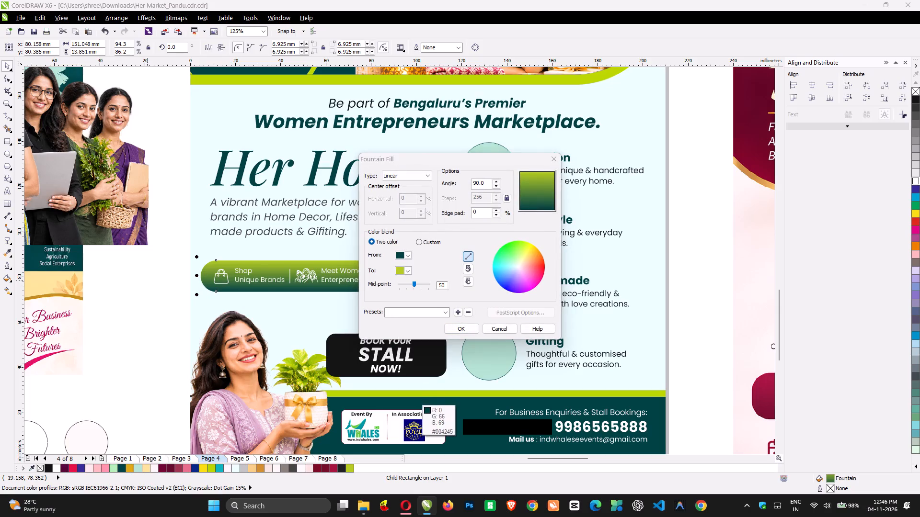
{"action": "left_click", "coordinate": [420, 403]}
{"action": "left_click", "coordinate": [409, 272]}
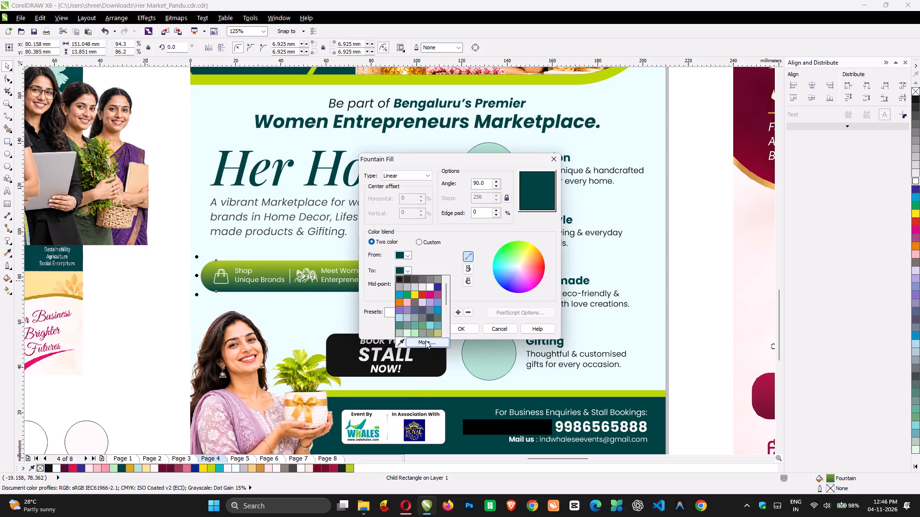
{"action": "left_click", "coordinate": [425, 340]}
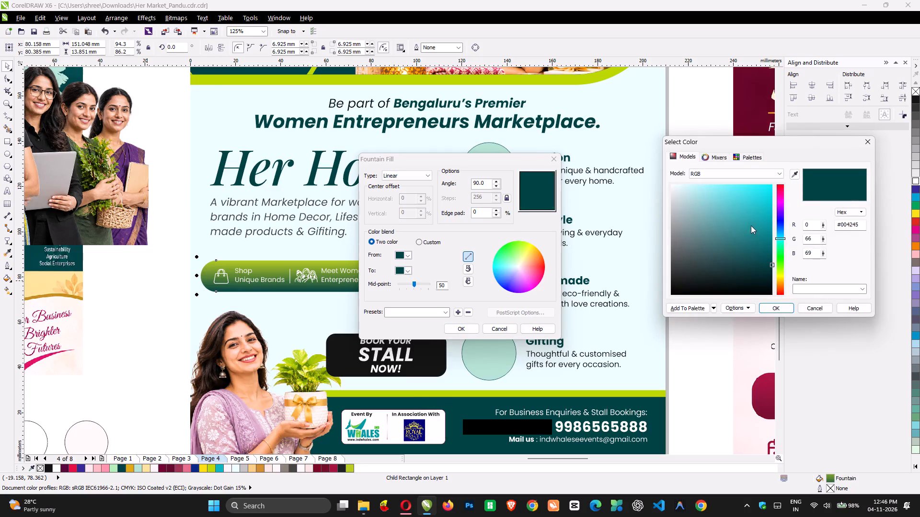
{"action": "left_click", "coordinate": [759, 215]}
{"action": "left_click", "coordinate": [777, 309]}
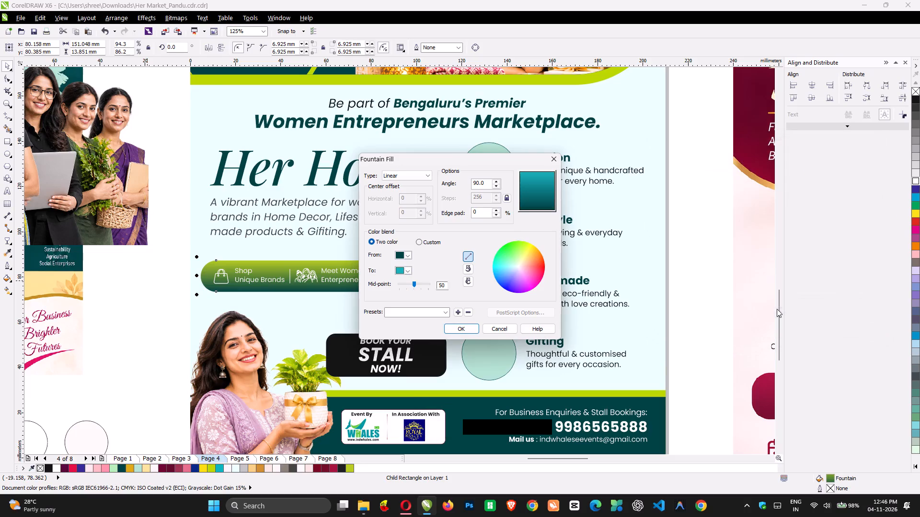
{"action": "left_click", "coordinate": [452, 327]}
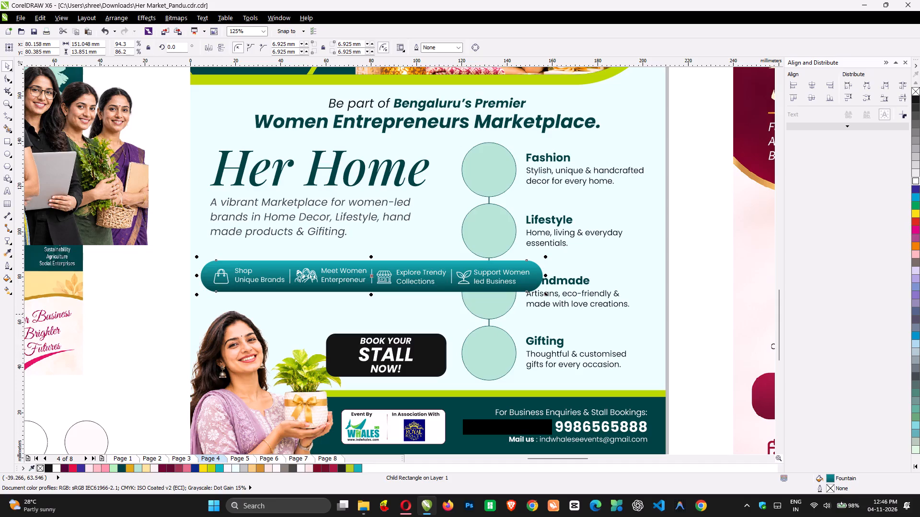
Set the benefit strip gradient's end color to teal #007278, derived from the sampled dark teal start color #004245.
{"action": "key", "text": "F11"}
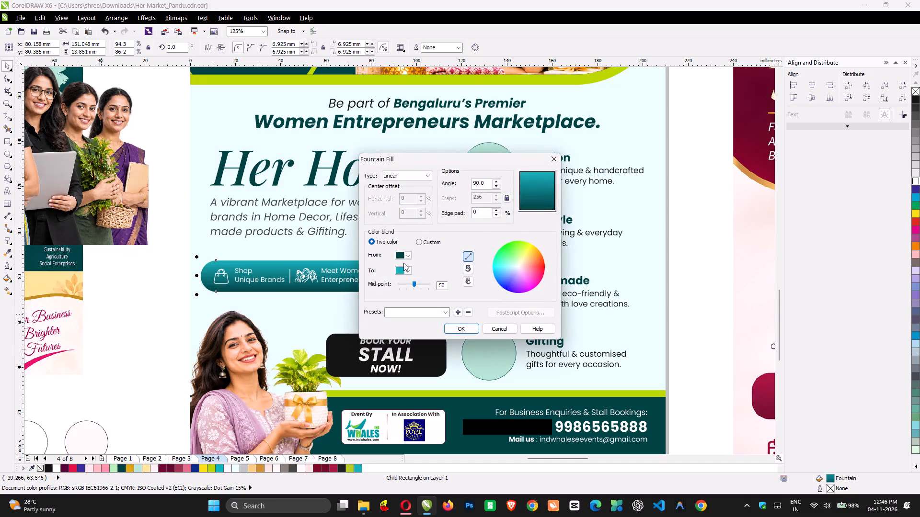
{"action": "left_click", "coordinate": [408, 270]}
{"action": "left_click", "coordinate": [402, 343]}
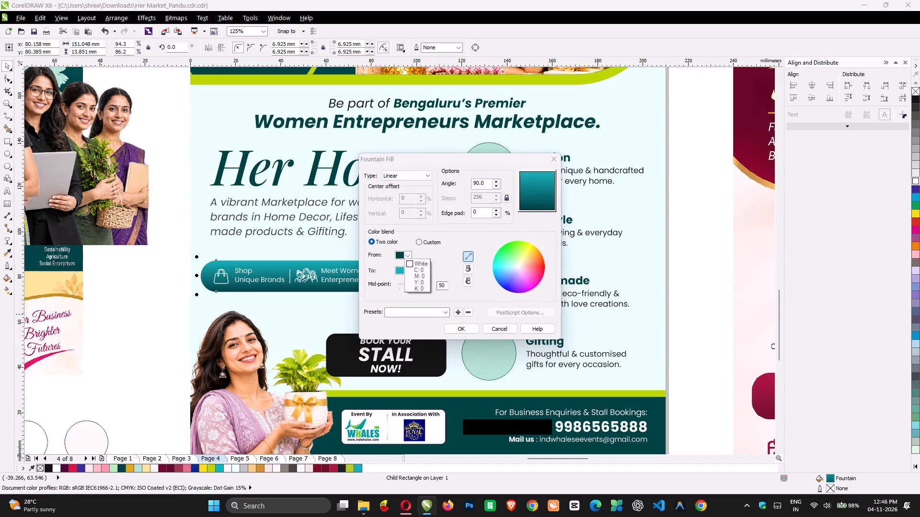
{"action": "left_click", "coordinate": [402, 254]}
{"action": "left_click", "coordinate": [410, 270]}
{"action": "left_click", "coordinate": [426, 345]}
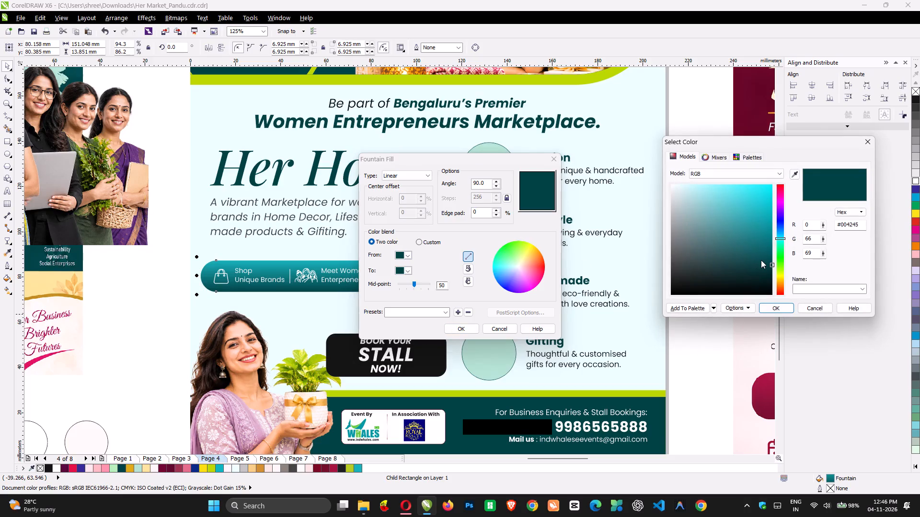
{"action": "left_click_drag", "start_coordinate": [771, 265], "coordinate": [771, 254]}
{"action": "left_click", "coordinate": [777, 308]}
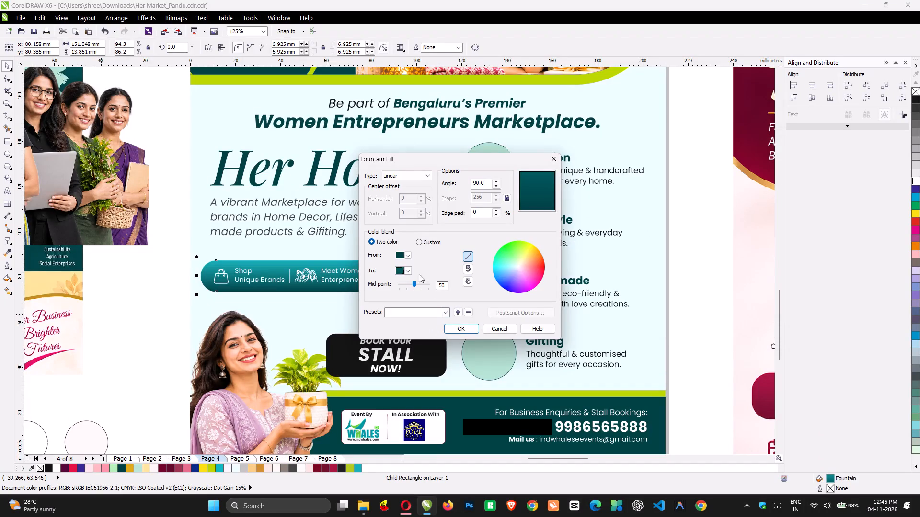
{"action": "left_click", "coordinate": [408, 271]}
{"action": "left_click", "coordinate": [424, 339]}
{"action": "left_click_drag", "start_coordinate": [770, 254], "coordinate": [772, 251]}
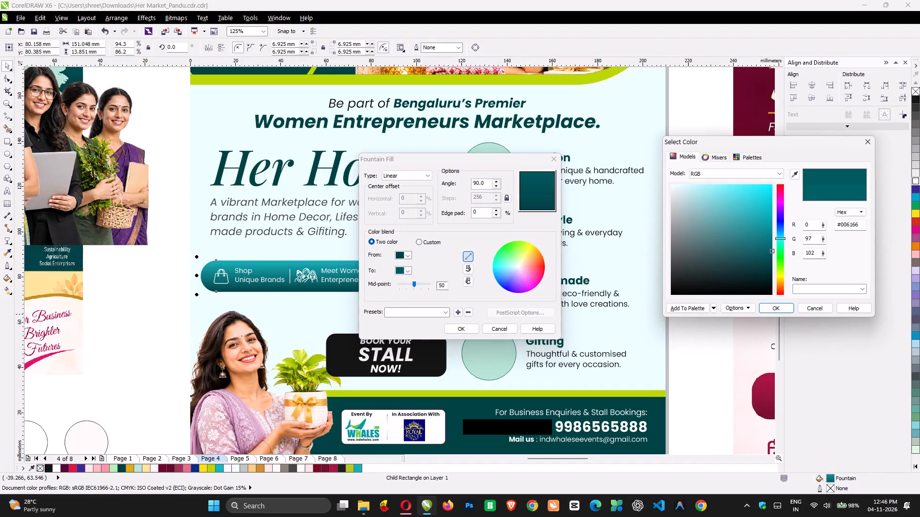
{"action": "left_click_drag", "start_coordinate": [772, 251], "coordinate": [775, 246]}
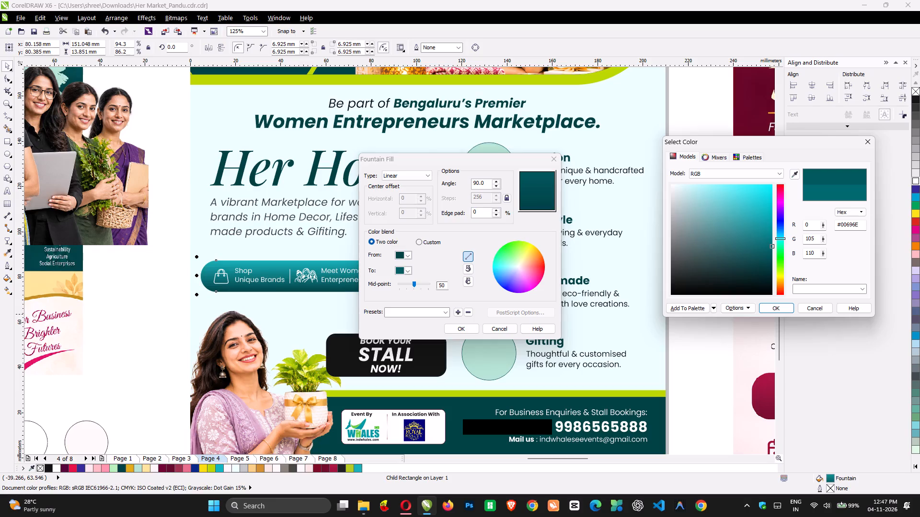
{"action": "left_click_drag", "start_coordinate": [775, 246], "coordinate": [773, 242]}
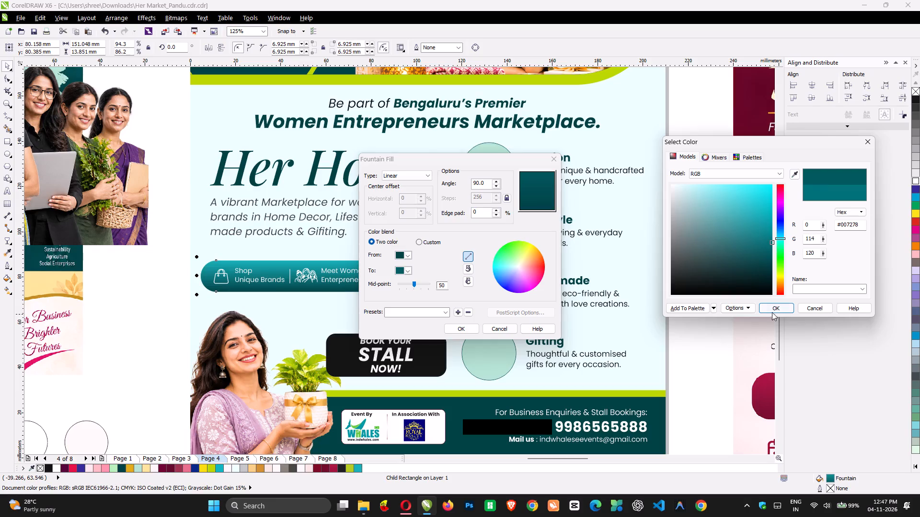
{"action": "left_click", "coordinate": [772, 306]}
{"action": "left_click", "coordinate": [463, 329]}
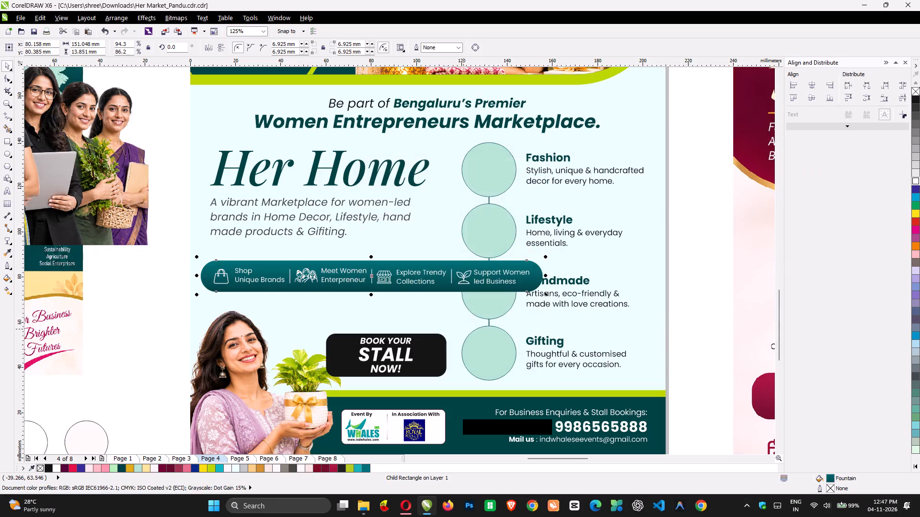
{"action": "left_click", "coordinate": [122, 290]}
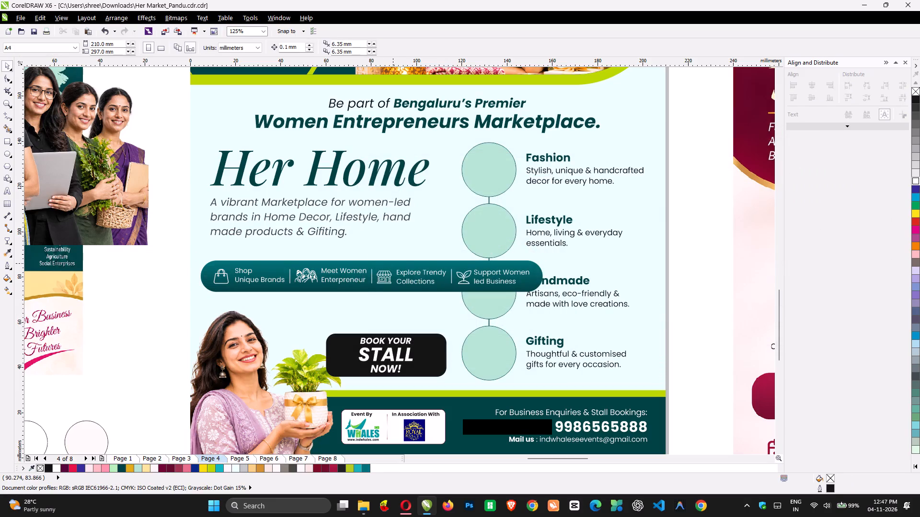
Ungroup the benefit strip, narrow its teal background to about 110 mm keeping the left edge fixed, and raise it about 6.5 mm.
{"action": "left_click", "coordinate": [392, 262]}
{"action": "key", "text": "ctrl+u"}
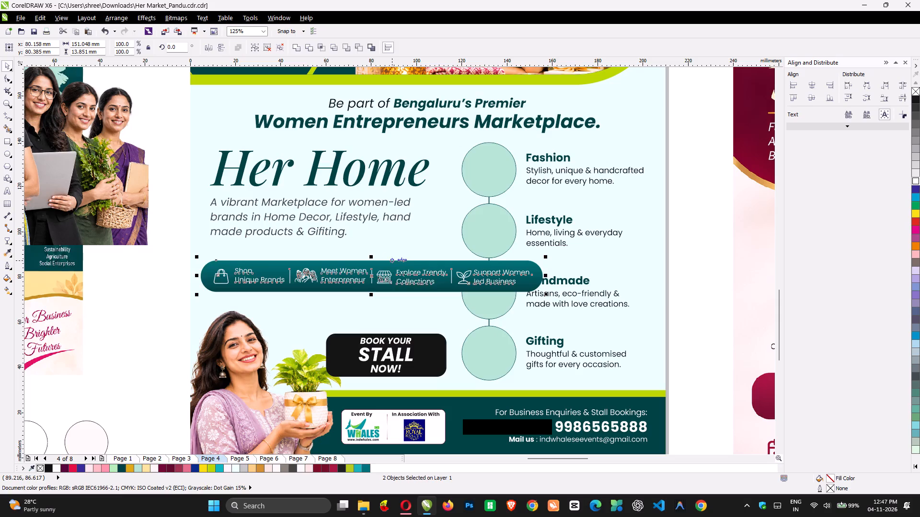
{"action": "left_click", "coordinate": [153, 267]}
{"action": "left_click", "coordinate": [376, 264]}
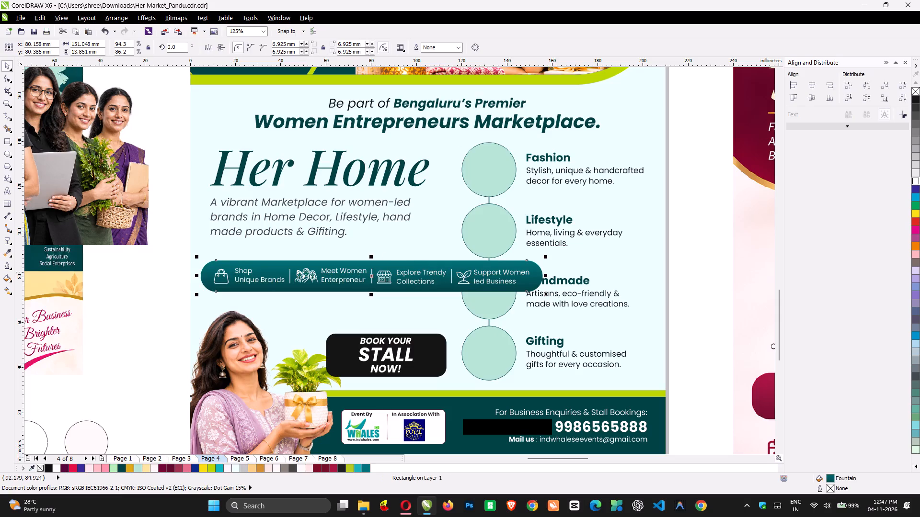
{"action": "left_click_drag", "start_coordinate": [548, 276], "coordinate": [453, 300]}
{"action": "left_click_drag", "start_coordinate": [378, 262], "coordinate": [378, 257]}
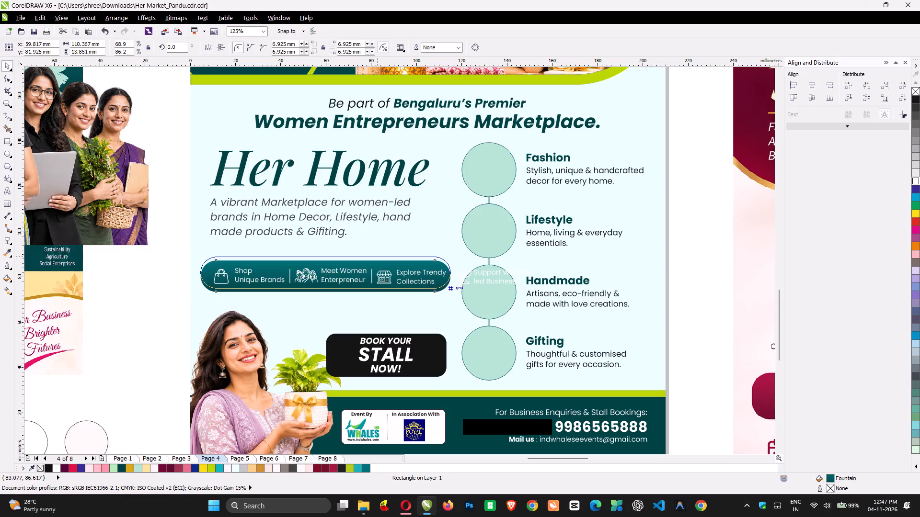
{"action": "left_click_drag", "start_coordinate": [378, 257], "coordinate": [377, 247]}
Duplicate the teal bar about 19 mm below the original and narrow the copy around its center to about 80 mm.
{"action": "key", "text": "ctrl+c"}
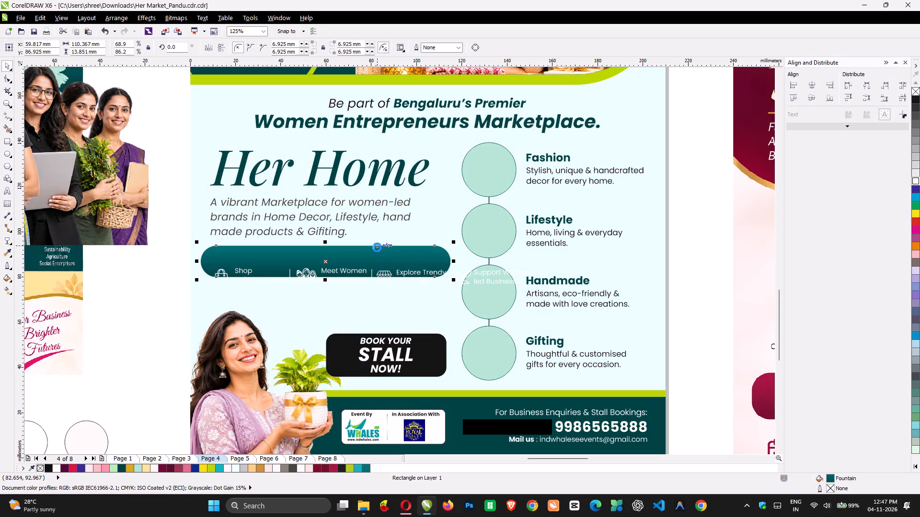
{"action": "key", "text": "ctrl+v"}
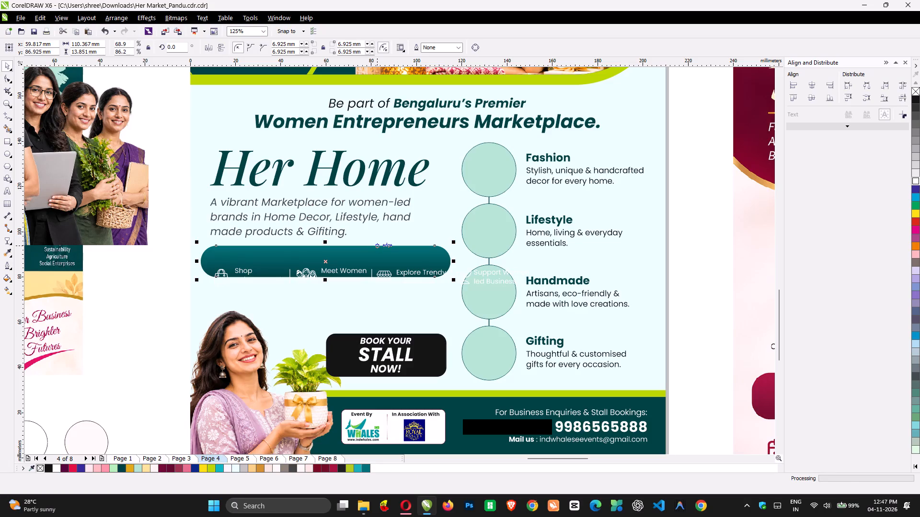
{"action": "left_click_drag", "start_coordinate": [377, 247], "coordinate": [373, 289]}
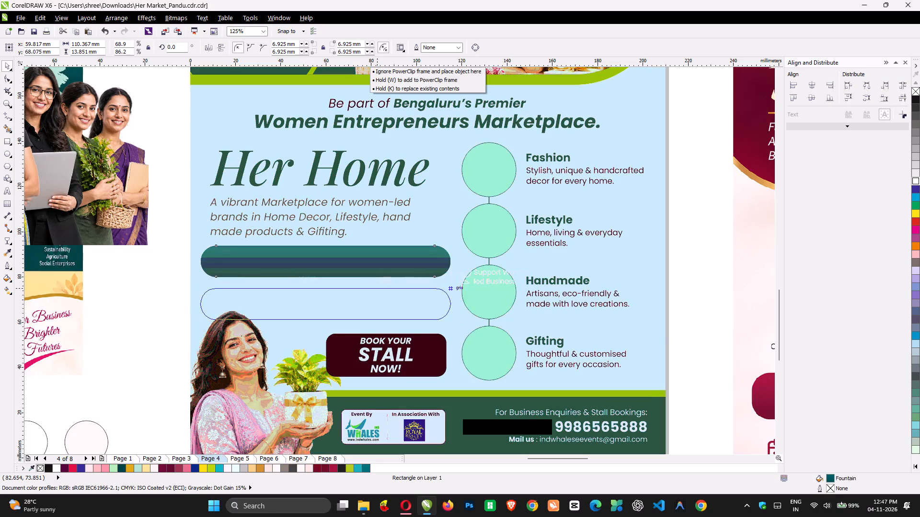
{"action": "left_click_drag", "start_coordinate": [373, 289], "coordinate": [370, 285]}
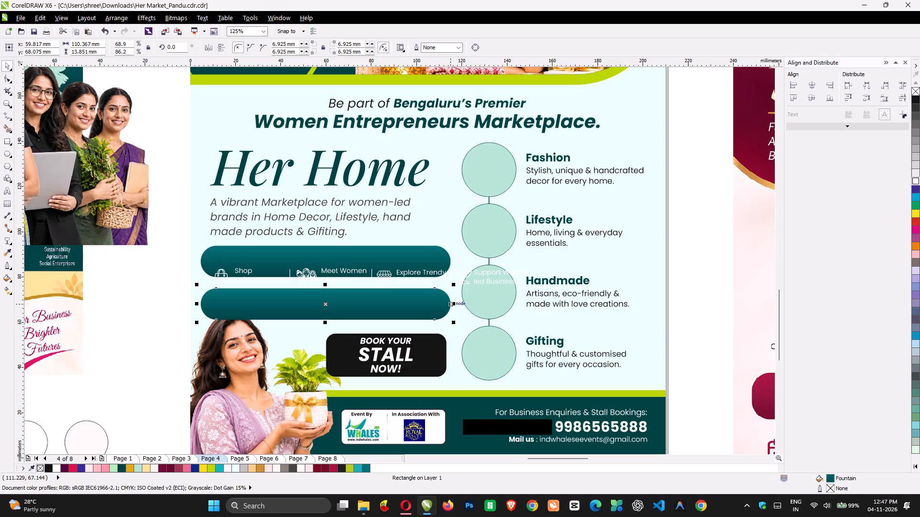
{"action": "left_click_drag", "start_coordinate": [453, 304], "coordinate": [425, 317]}
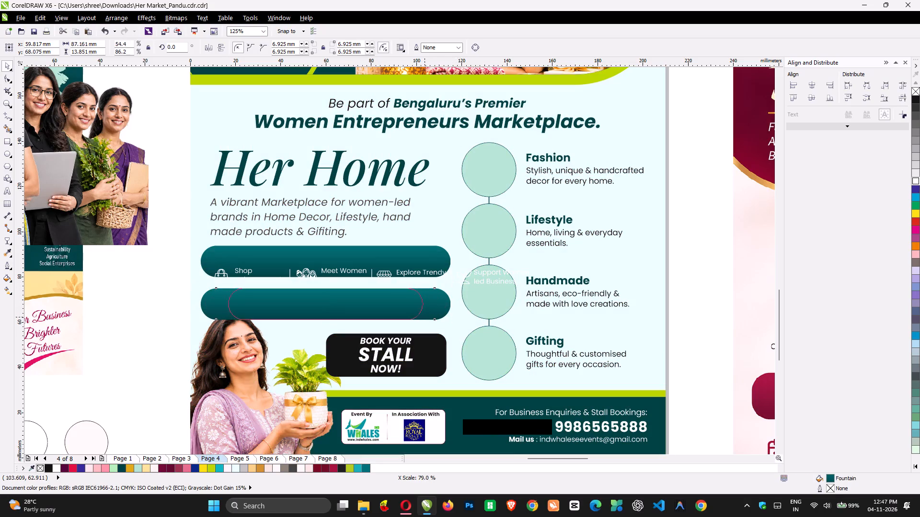
{"action": "left_click_drag", "start_coordinate": [425, 317], "coordinate": [420, 318]}
Ungroup the benefits row and move the Explore Trendy Collections icon and text to the front of the lower bar's left half.
{"action": "key", "text": "z"}
{"action": "left_click_drag", "start_coordinate": [162, 239], "coordinate": [433, 311]}
{"action": "key", "text": "space"}
{"action": "scroll", "coordinate": [433, 311], "scroll_direction": "down", "scroll_amount": 1}
{"action": "scroll", "coordinate": [433, 311], "scroll_direction": "left", "scroll_amount": 1}
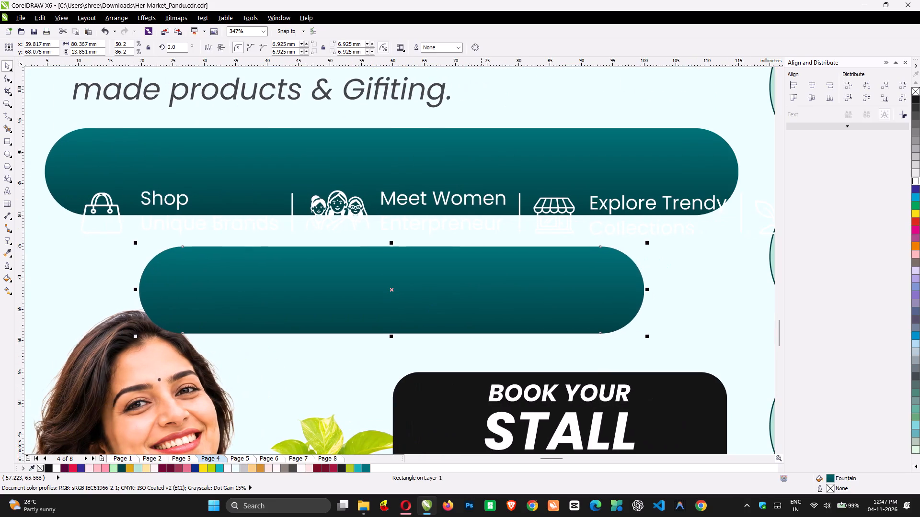
{"action": "left_click", "coordinate": [553, 208]}
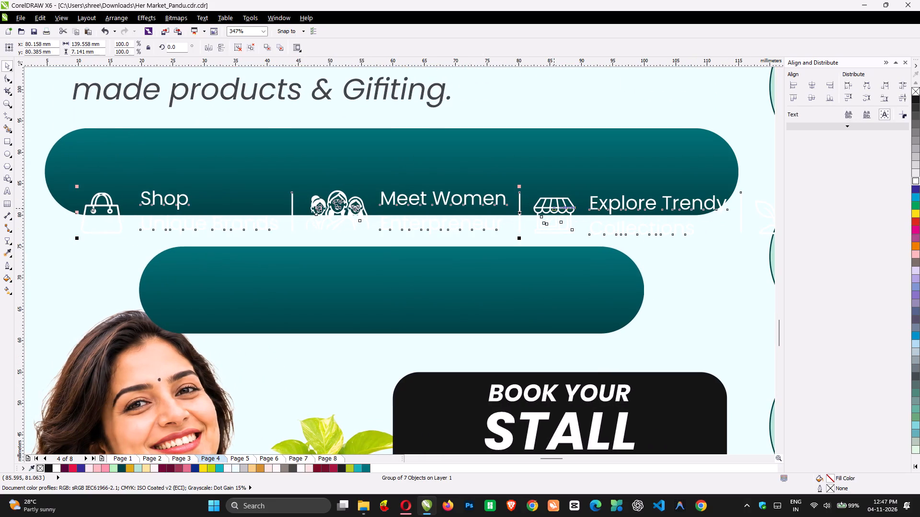
{"action": "key", "text": "ctrl+u"}
{"action": "left_click", "coordinate": [524, 360]}
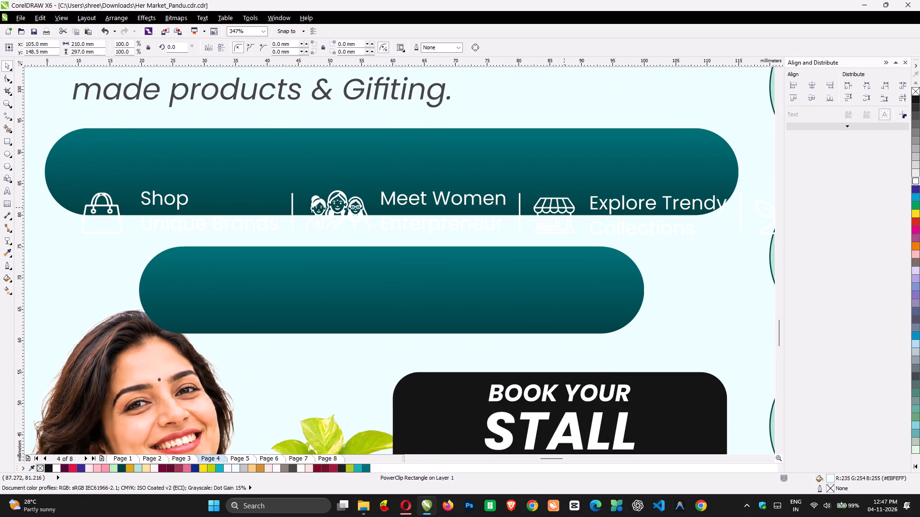
{"action": "left_click", "coordinate": [564, 207]}
{"action": "left_click_drag", "start_coordinate": [564, 207], "coordinate": [204, 281]}
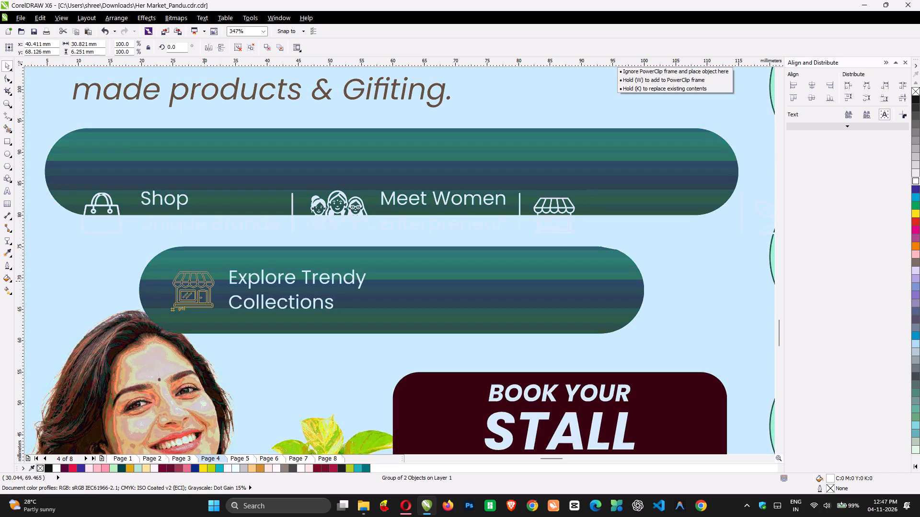
{"action": "left_click_drag", "start_coordinate": [204, 281], "coordinate": [204, 281]}
{"action": "key", "text": "shift+Page_Up"}
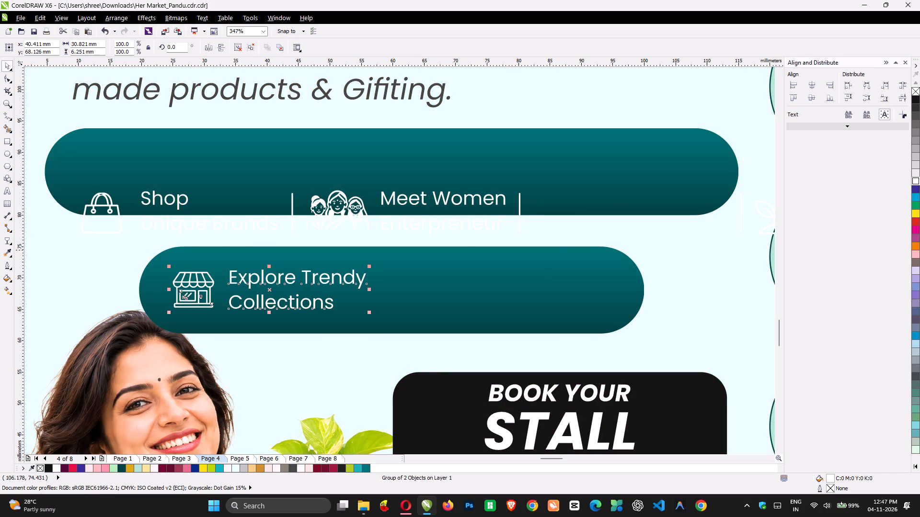
Move the last divider and the Support Women led Business item to the front of the lower bar's right half.
{"action": "left_click", "coordinate": [740, 221]}
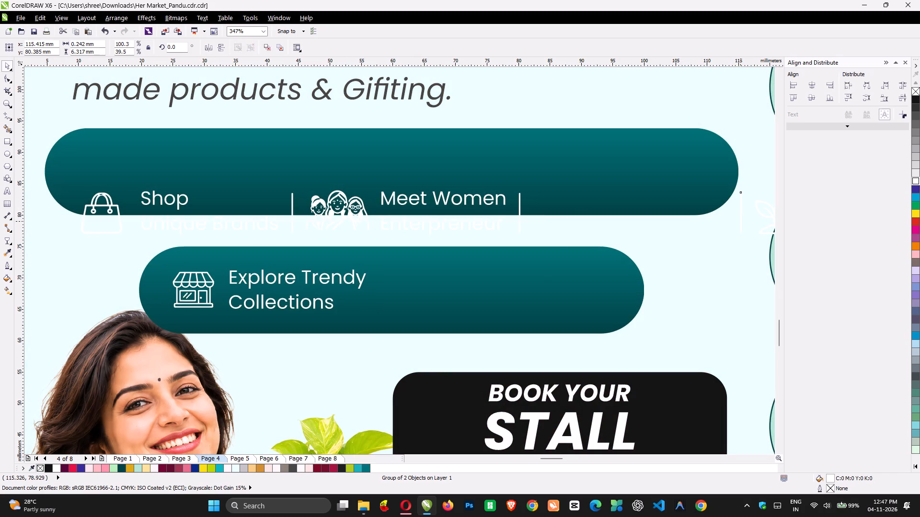
{"action": "left_click", "coordinate": [764, 209], "text": "shift"}
{"action": "left_click_drag", "start_coordinate": [764, 209], "coordinate": [408, 284]}
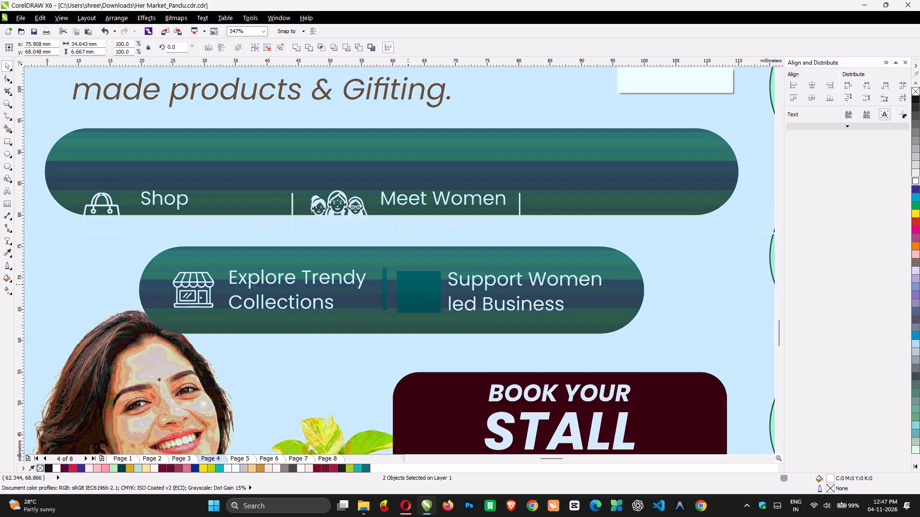
{"action": "key", "text": "shift+Page_Up"}
Align and evenly space the lower bar's two benefit items and divider, and center them as a group horizontally in the bar.
{"action": "left_click", "coordinate": [360, 276], "text": "shift"}
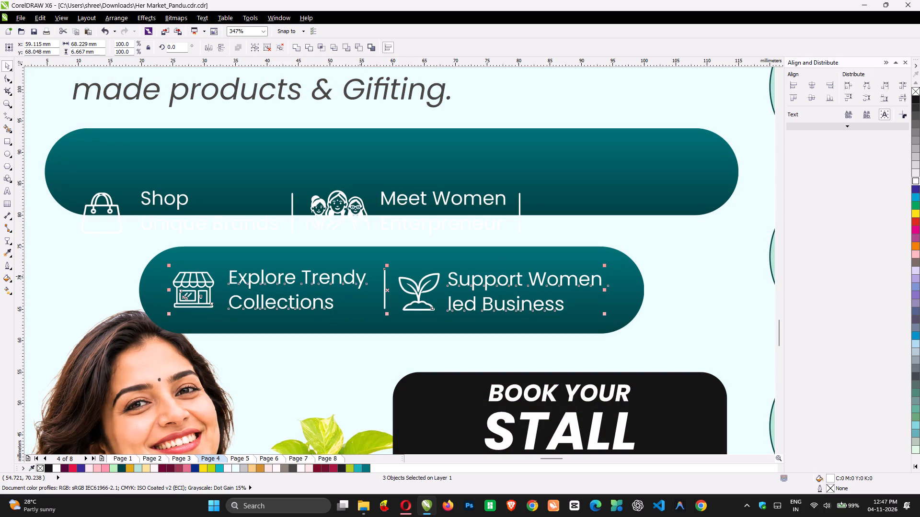
{"action": "key", "text": "e"}
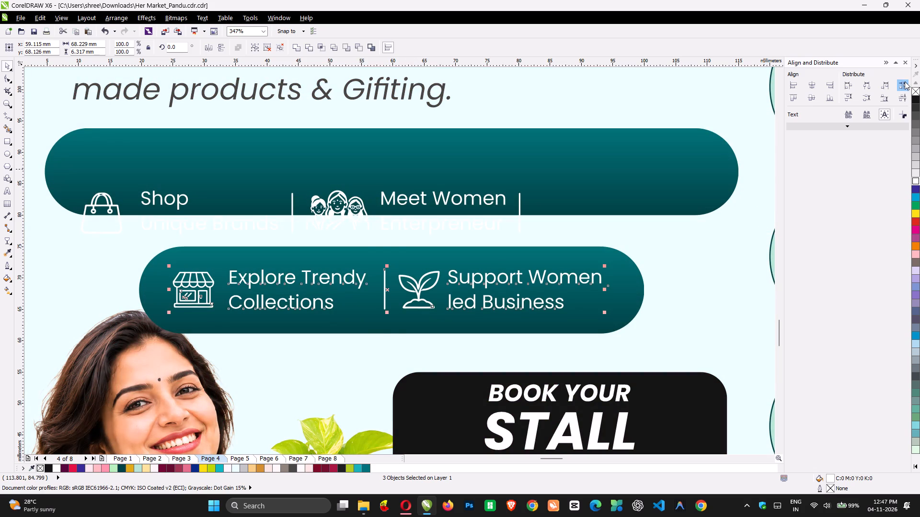
{"action": "left_click", "coordinate": [902, 83]}
{"action": "key", "text": "ctrl+g"}
{"action": "left_click", "coordinate": [617, 291], "text": "shift"}
{"action": "key", "text": "c"}
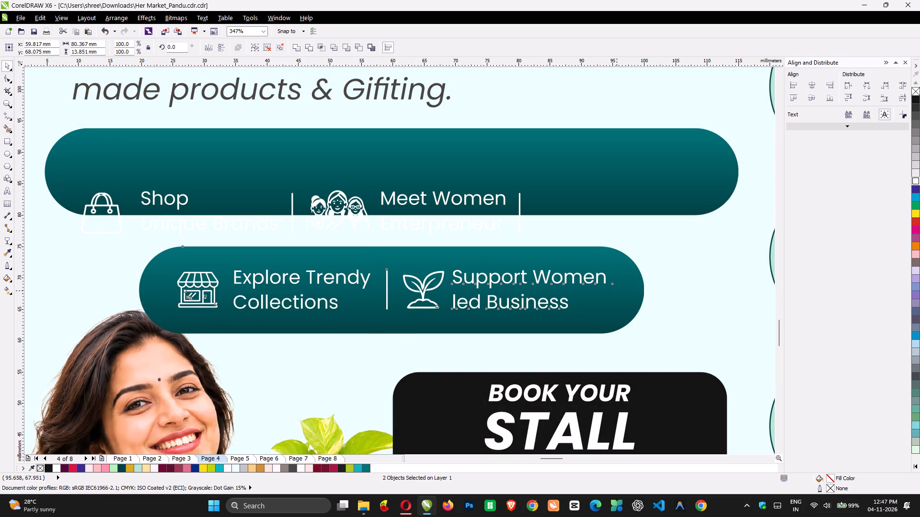
Delete the leftover divider beside Meet Women Enterpreneur and the wide upper teal bar.
{"action": "left_click", "coordinate": [520, 210]}
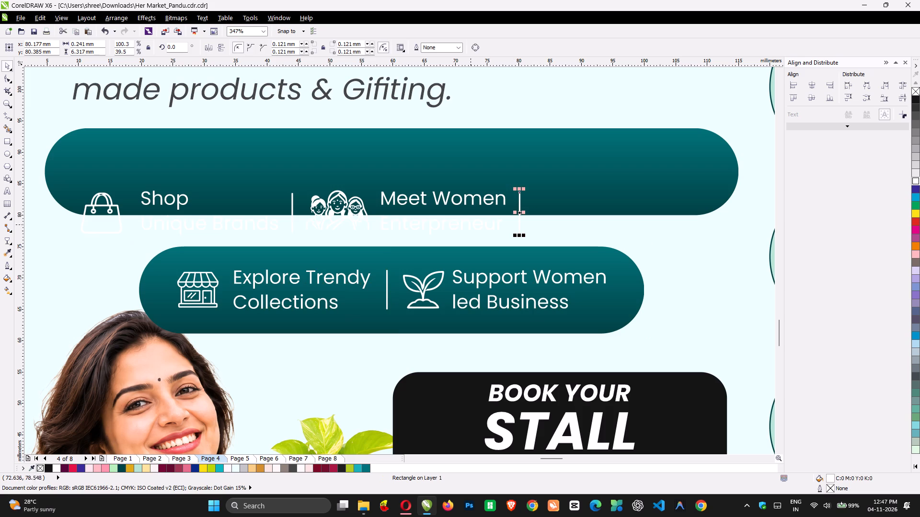
{"action": "key", "text": "Delete"}
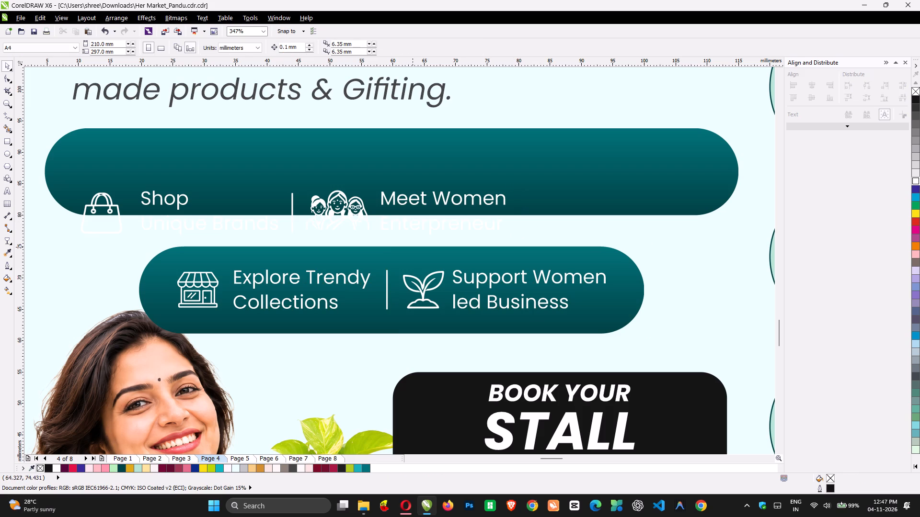
{"action": "left_click", "coordinate": [572, 186]}
{"action": "key", "text": "Delete"}
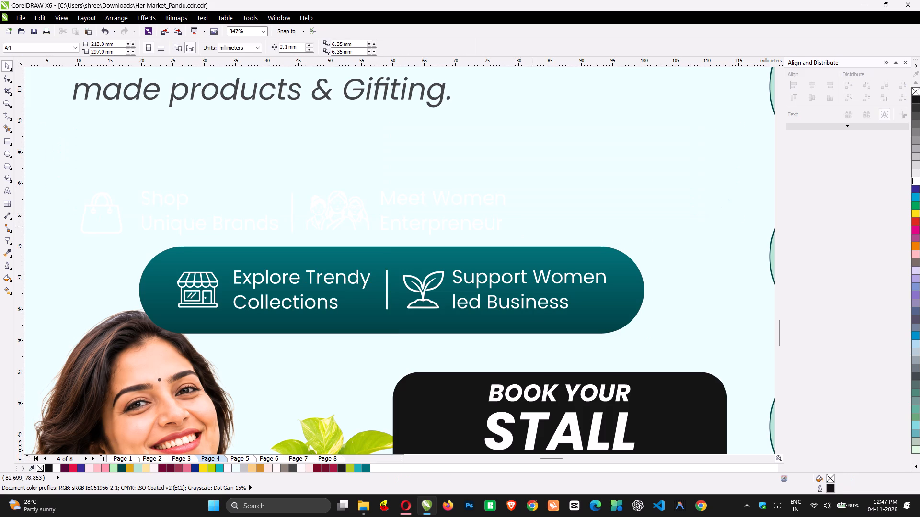
Duplicate the lower teal bar about 14 mm directly above itself and order the copy behind the Shop and Meet Women items.
{"action": "left_click", "coordinate": [522, 254]}
{"action": "key", "text": "ctrl+c"}
{"action": "key", "text": "ctrl+v"}
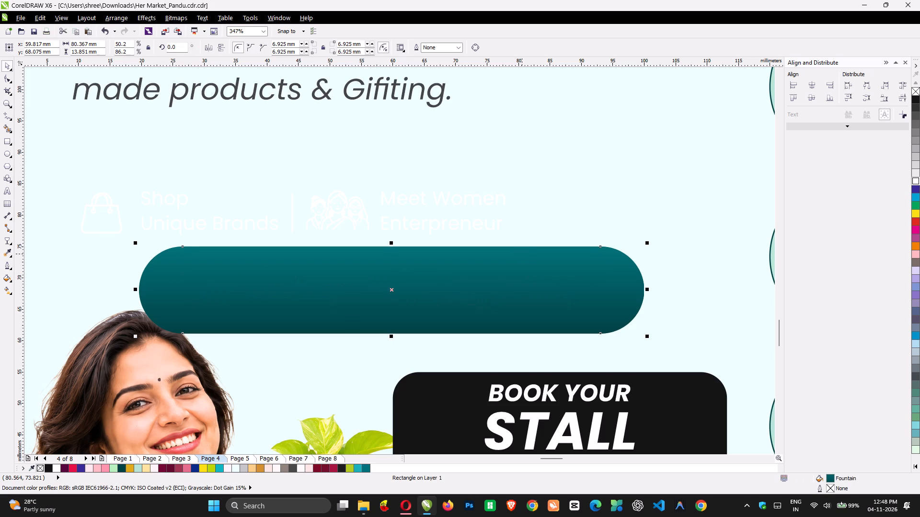
{"action": "left_click_drag", "start_coordinate": [522, 254], "coordinate": [522, 170]}
{"action": "key", "text": "shift+Page_Down"}
{"action": "key", "text": "ctrl+Page_Up"}
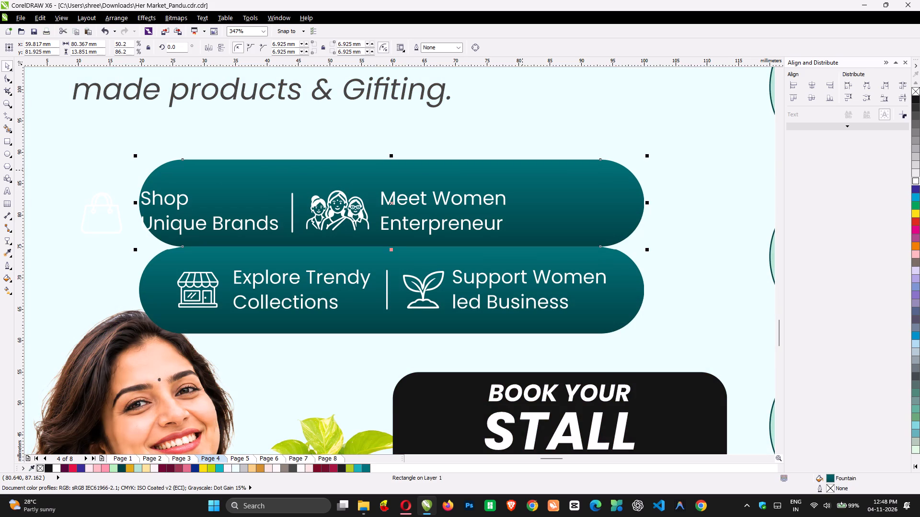
{"action": "key", "text": "ctrl+Page_Up"}
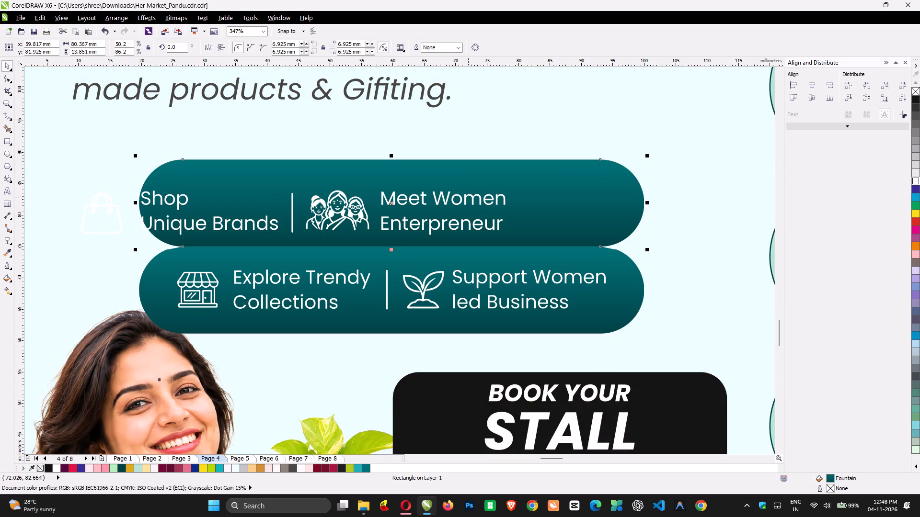
Group the Shop and Meet Women items with their divider, center them in the upper bar, and group them with the bar.
{"action": "left_click", "coordinate": [468, 194]}
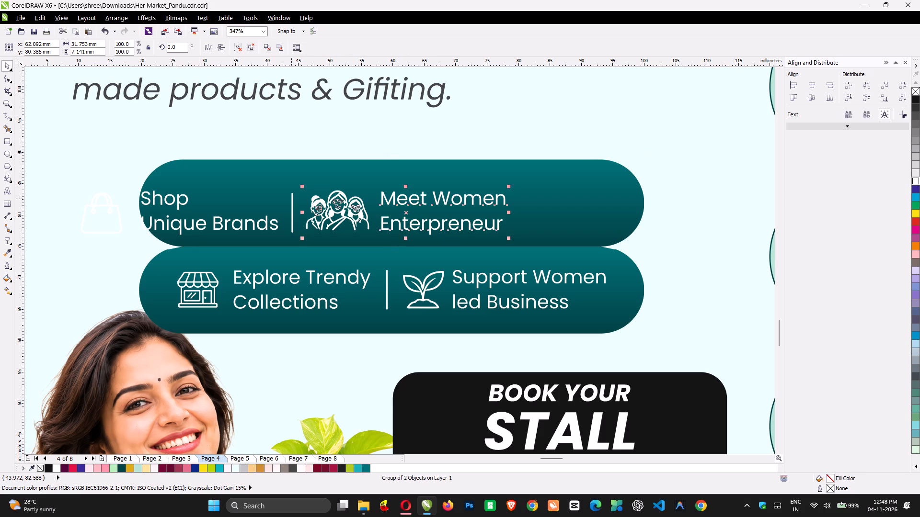
{"action": "left_click", "coordinate": [291, 199], "text": "shift"}
{"action": "left_click", "coordinate": [226, 223], "text": "shift"}
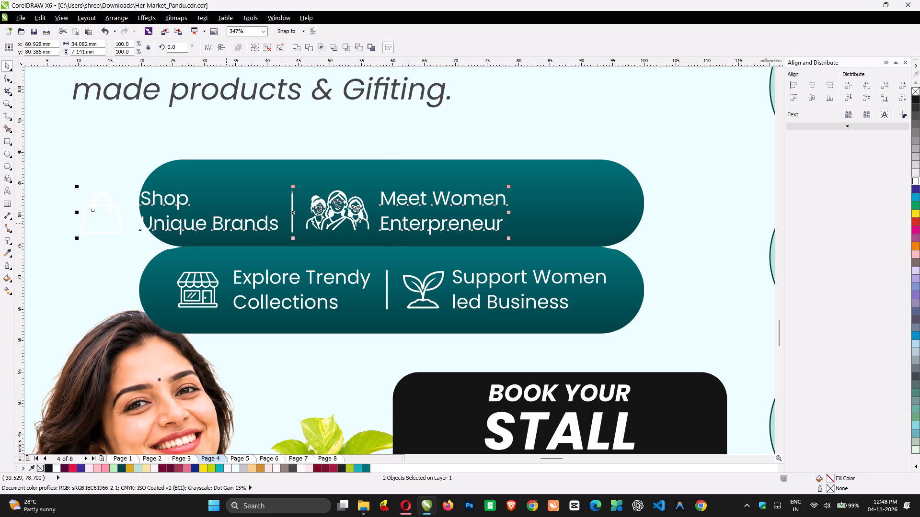
{"action": "key", "text": "ctrl+g"}
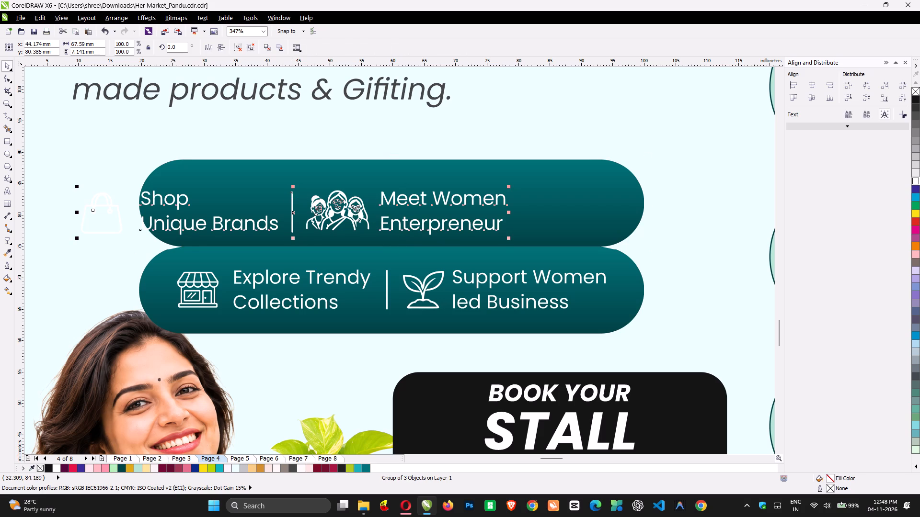
{"action": "left_click", "coordinate": [228, 174], "text": "shift"}
{"action": "type", "text": "ce"}
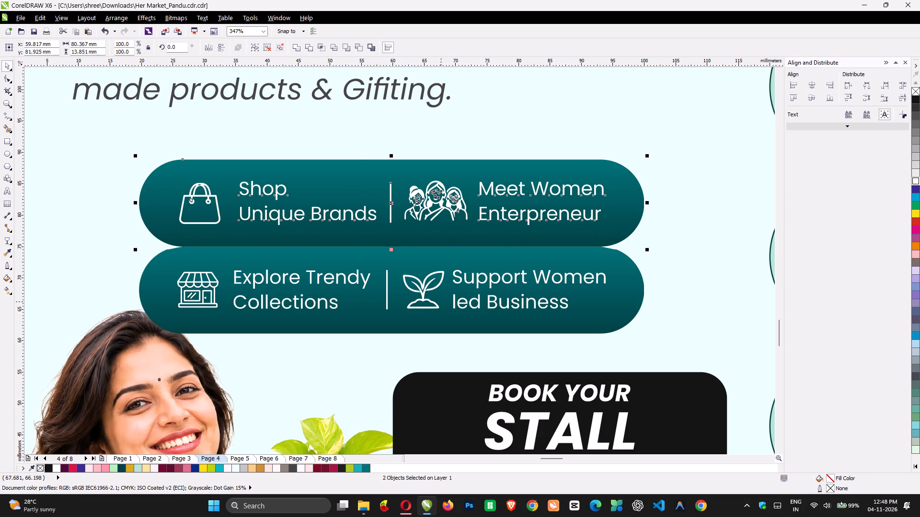
{"action": "key", "text": "ctrl+g"}
Center the Explore Trendy and Support Women content in the lower bar and group it with the bar.
{"action": "left_click", "coordinate": [325, 277]}
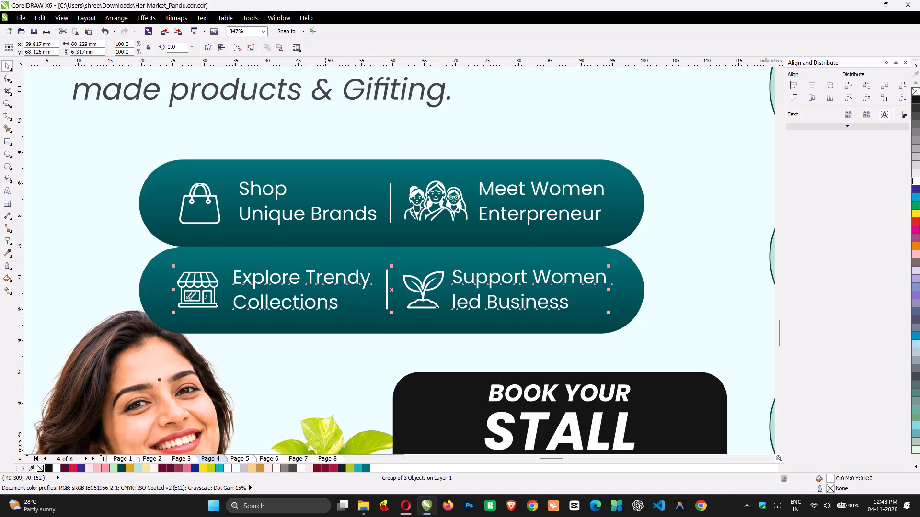
{"action": "left_click", "coordinate": [329, 258], "text": "shift"}
{"action": "type", "text": "ce"}
{"action": "key", "text": "ctrl+g"}
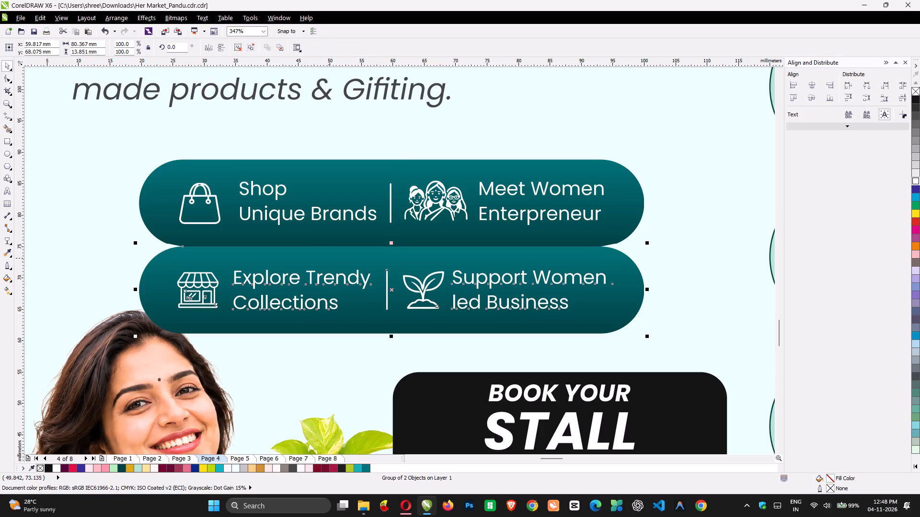
Move the lower bar down slightly to leave a gap, and right-align both bars with the Book Your Stall box.
{"action": "key", "text": "F3"}
{"action": "scroll", "coordinate": [329, 258], "scroll_direction": "down", "scroll_amount": 1}
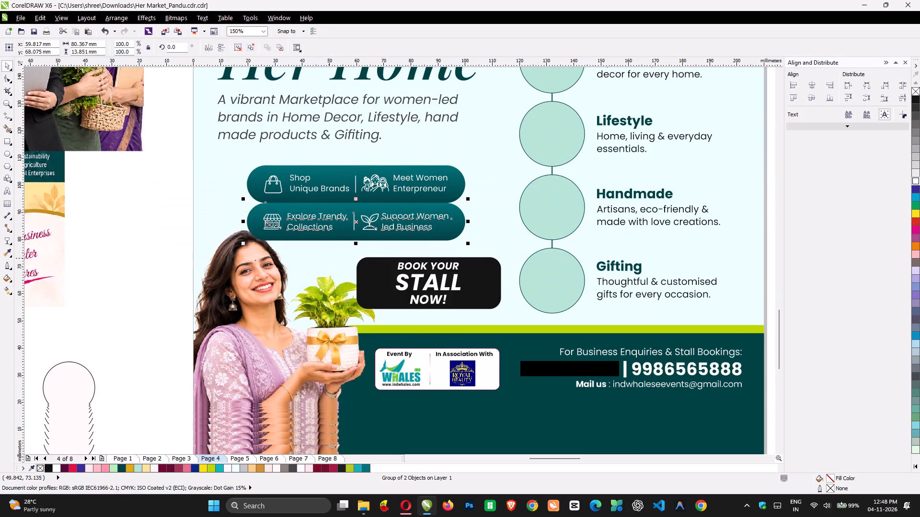
{"action": "scroll", "coordinate": [329, 258], "scroll_direction": "down", "scroll_amount": 1}
{"action": "left_click_drag", "start_coordinate": [338, 212], "coordinate": [338, 216]}
{"action": "left_click", "coordinate": [356, 177], "text": "shift"}
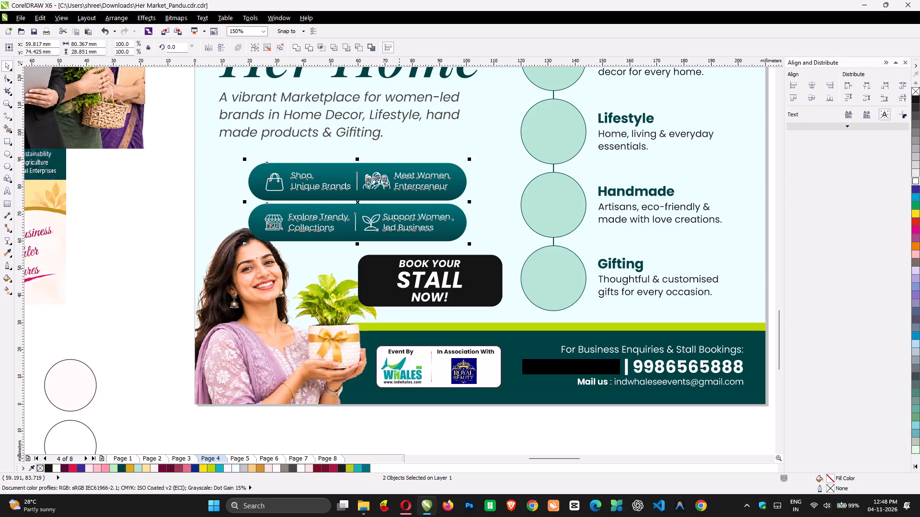
{"action": "left_click", "coordinate": [434, 293], "text": "shift"}
{"action": "key", "text": "r"}
{"action": "left_click", "coordinate": [434, 293], "text": "shift"}
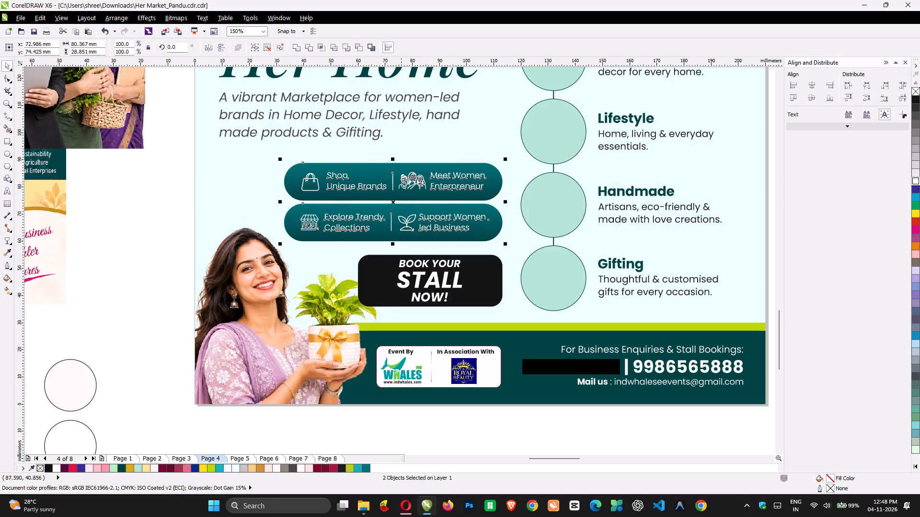
Shift both bars about 5 mm right and 1 mm up, and set the Book Your Stall box aside over the Gifting text.
{"action": "left_click_drag", "start_coordinate": [389, 218], "coordinate": [403, 215]}
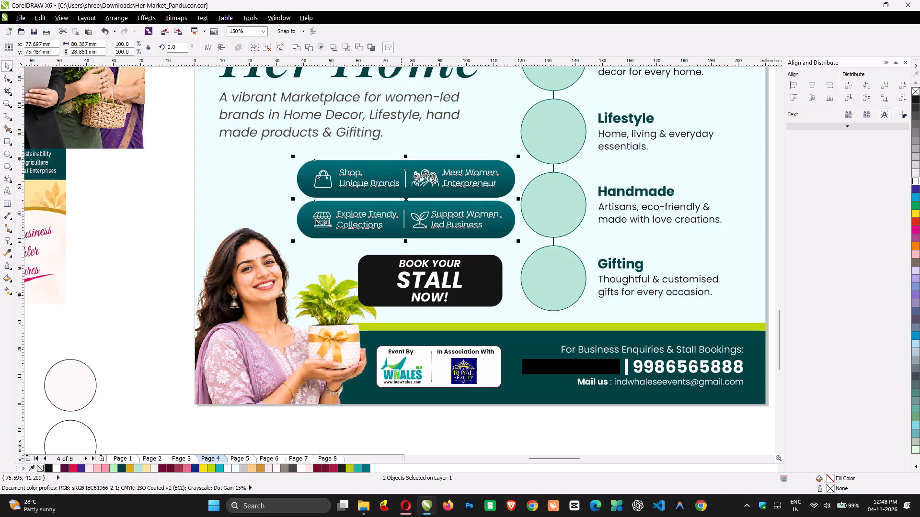
{"action": "left_click", "coordinate": [402, 292]}
{"action": "left_click_drag", "start_coordinate": [402, 292], "coordinate": [644, 272]}
Enlarge the image of the woman holding the plant to about 80 mm wide.
{"action": "left_click", "coordinate": [253, 303], "text": "alt"}
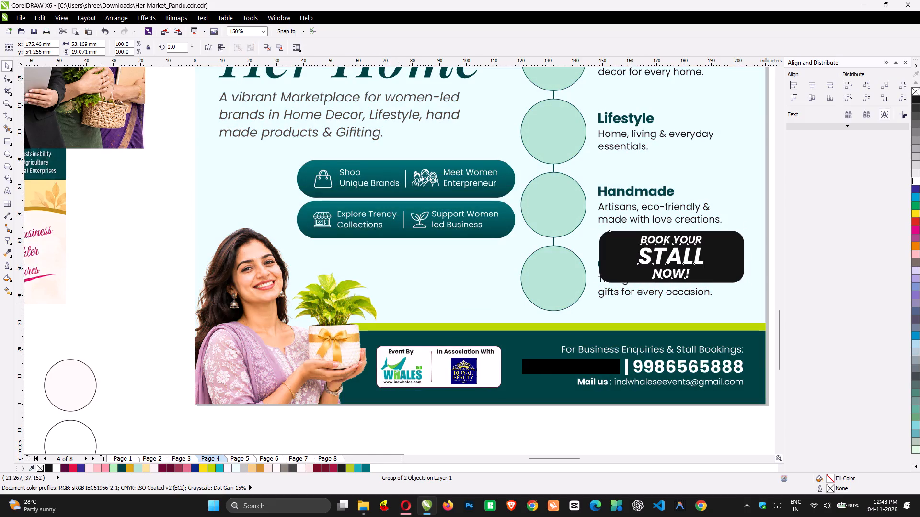
{"action": "left_click_drag", "start_coordinate": [382, 219], "coordinate": [397, 191]}
{"action": "left_click", "coordinate": [303, 332]}
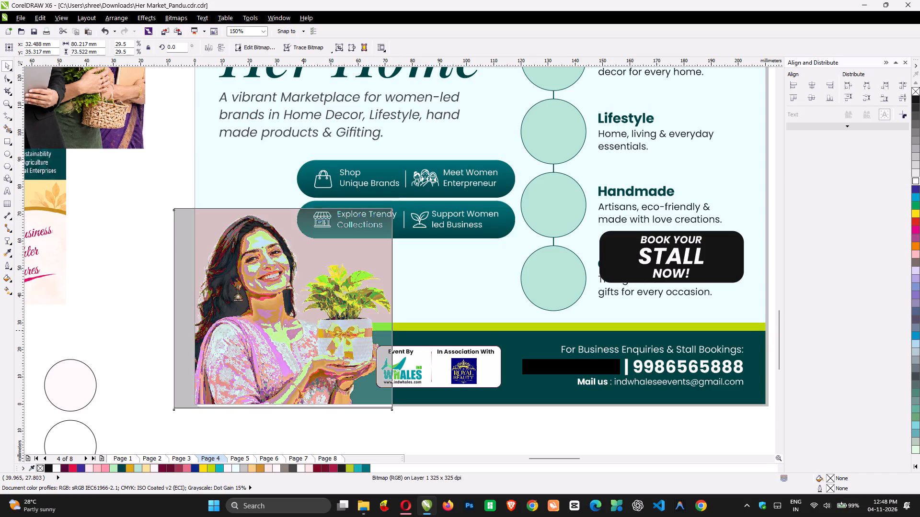
{"action": "left_click", "coordinate": [419, 442]}
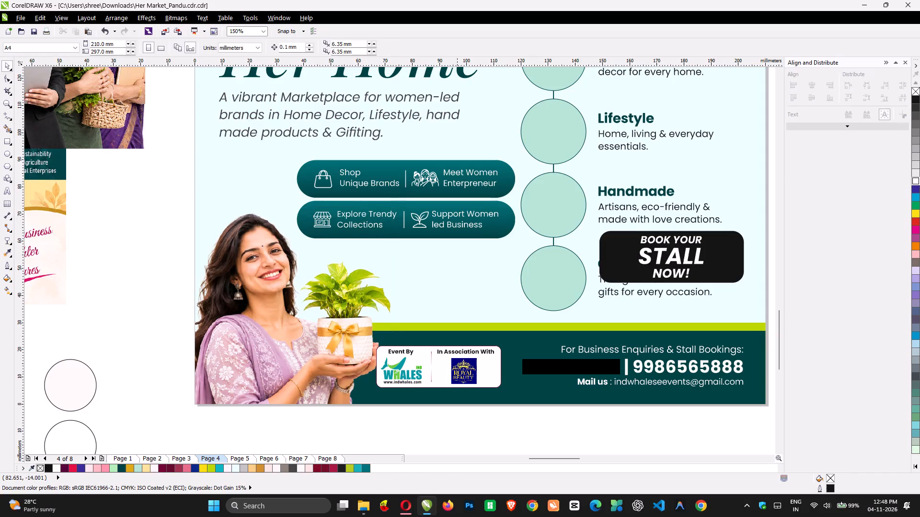
Widen the gap between the bars, shift both about 3 mm left, and enlarge them together to about 83 mm wide.
{"action": "left_click_drag", "start_coordinate": [431, 223], "coordinate": [431, 230]}
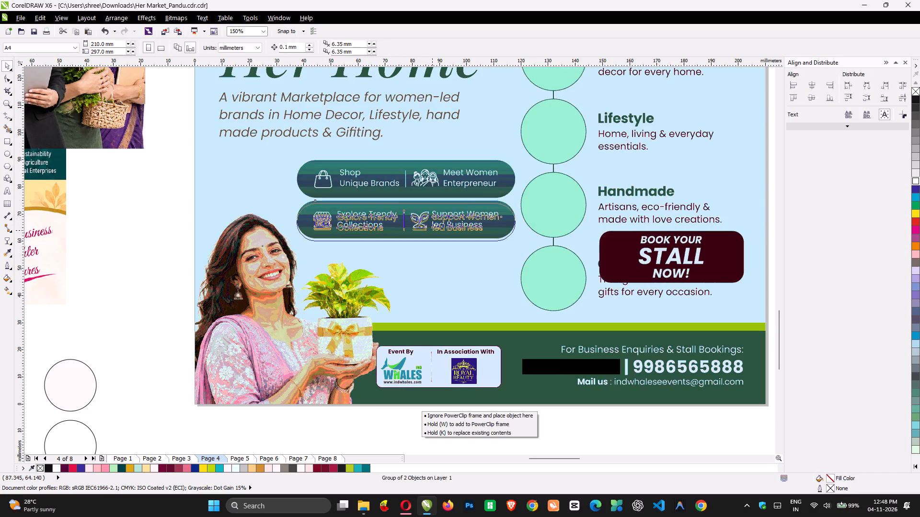
{"action": "left_click_drag", "start_coordinate": [431, 230], "coordinate": [431, 231]}
{"action": "left_click", "coordinate": [430, 185], "text": "shift"}
{"action": "left_click_drag", "start_coordinate": [430, 185], "coordinate": [421, 185]}
{"action": "left_click_drag", "start_coordinate": [510, 245], "coordinate": [513, 248]}
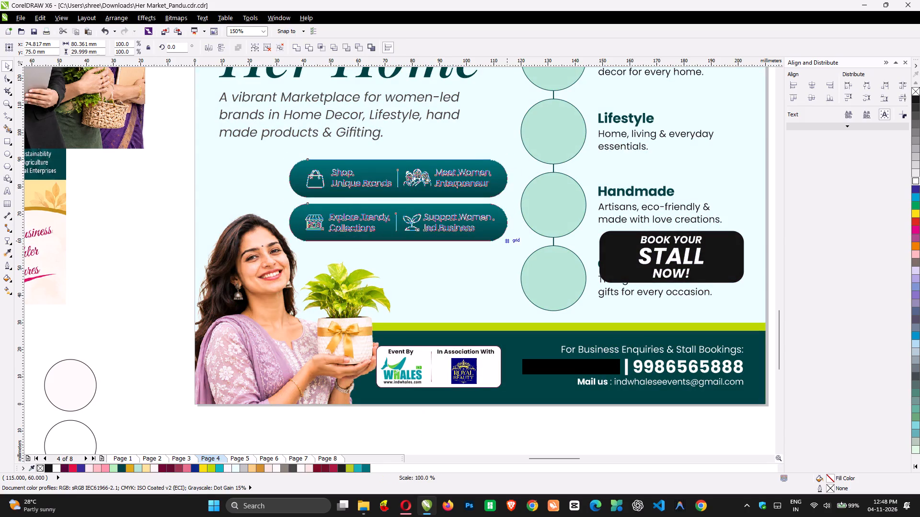
{"action": "left_click_drag", "start_coordinate": [513, 248], "coordinate": [514, 250]}
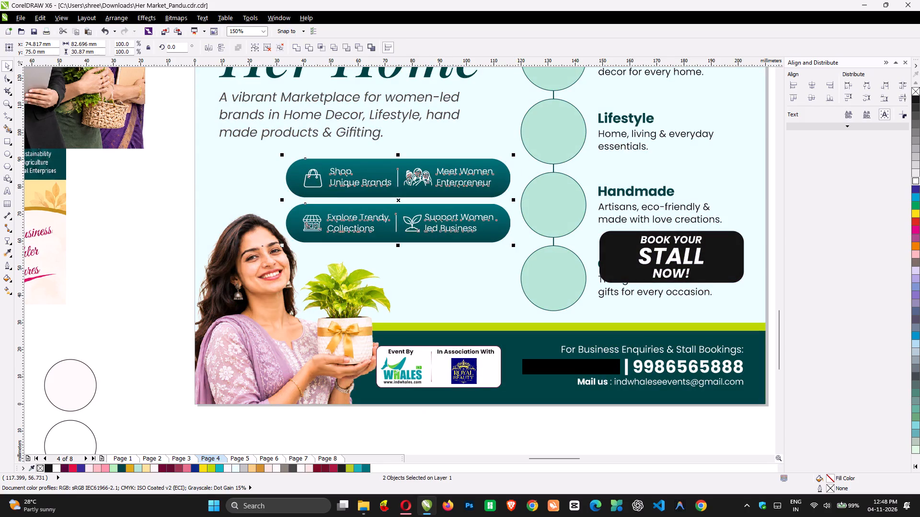
Move the Book Your Stall box back beneath the lower bar and right-align it with both benefit bars.
{"action": "left_click", "coordinate": [667, 271]}
{"action": "left_click_drag", "start_coordinate": [667, 271], "coordinate": [436, 302]}
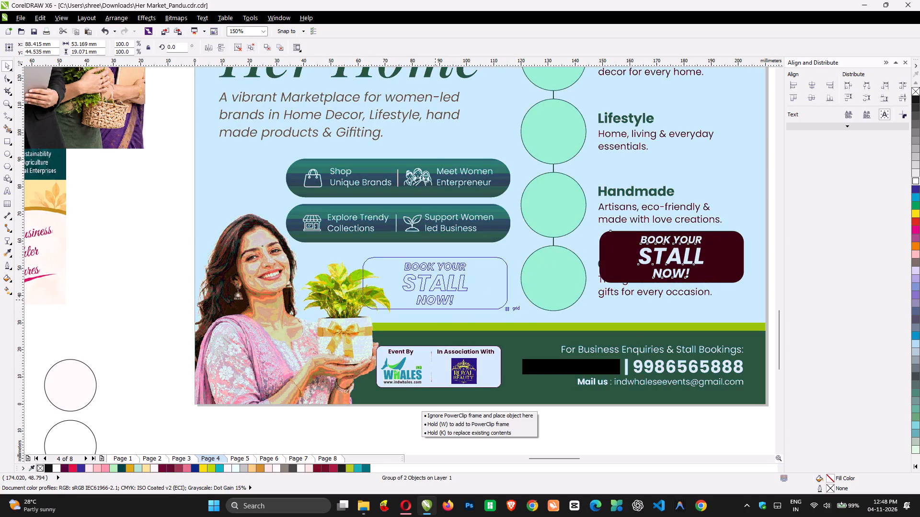
{"action": "left_click_drag", "start_coordinate": [436, 302], "coordinate": [441, 300]}
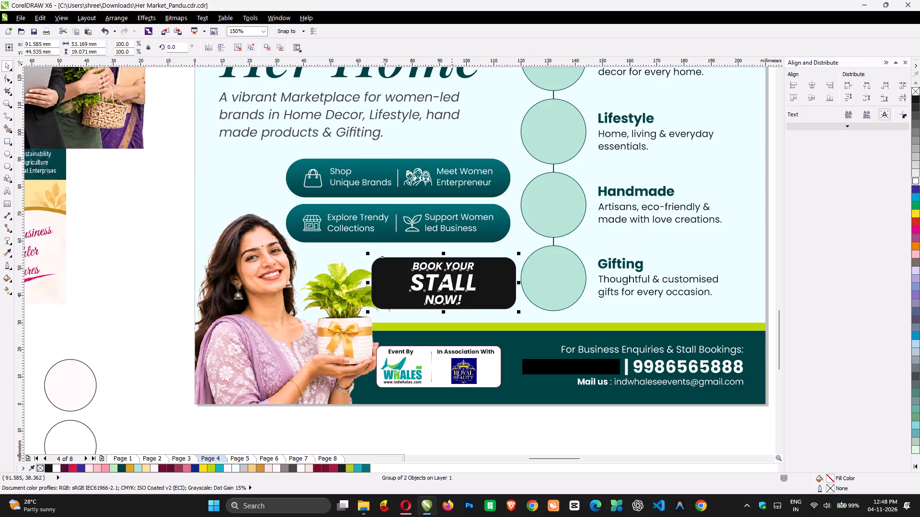
{"action": "left_click", "coordinate": [494, 227], "text": "shift"}
{"action": "key", "text": "r"}
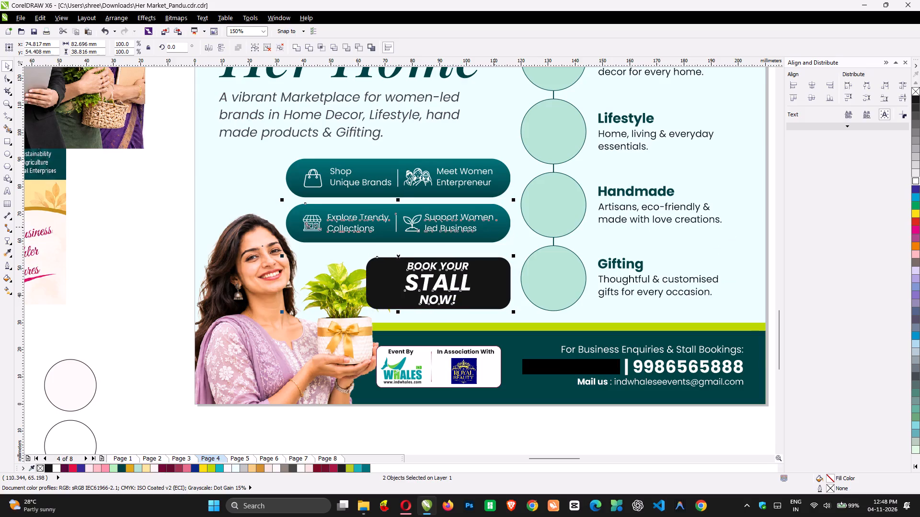
{"action": "left_click", "coordinate": [494, 186], "text": "shift"}
{"action": "key", "text": "r"}
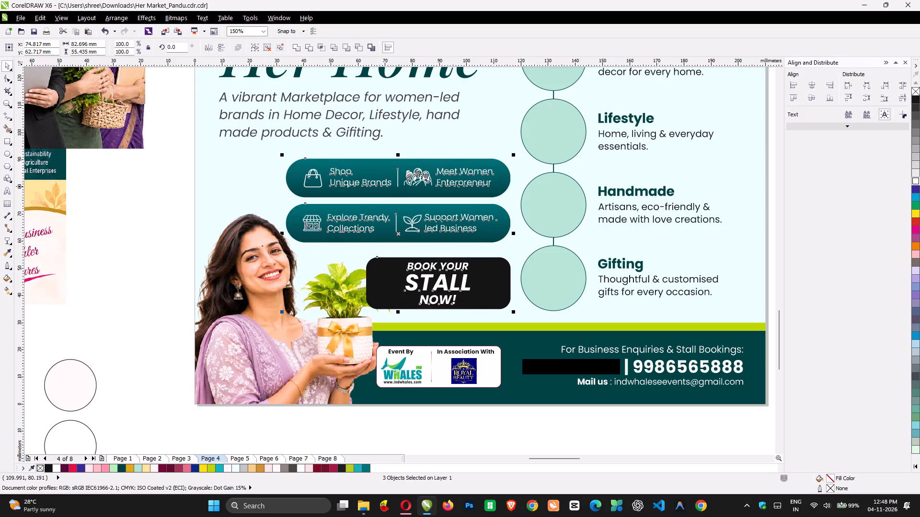
Nudge both benefit bars and the Book Your Stall box together about 2 mm to the right.
{"action": "key", "text": "shift+Right"}
{"action": "key", "text": "shift+Right"}
{"action": "key", "text": "shift+Right"}
{"action": "key", "text": "shift+Right"}
{"action": "key", "text": "shift+Right"}
{"action": "key", "text": "shift+Right"}
{"action": "key", "text": "shift+Right"}
{"action": "key", "text": "shift+Right"}
{"action": "key", "text": "shift+Right"}
{"action": "key", "text": "shift+Right"}
{"action": "key", "text": "shift+Right"}
{"action": "key", "text": "shift+Right"}
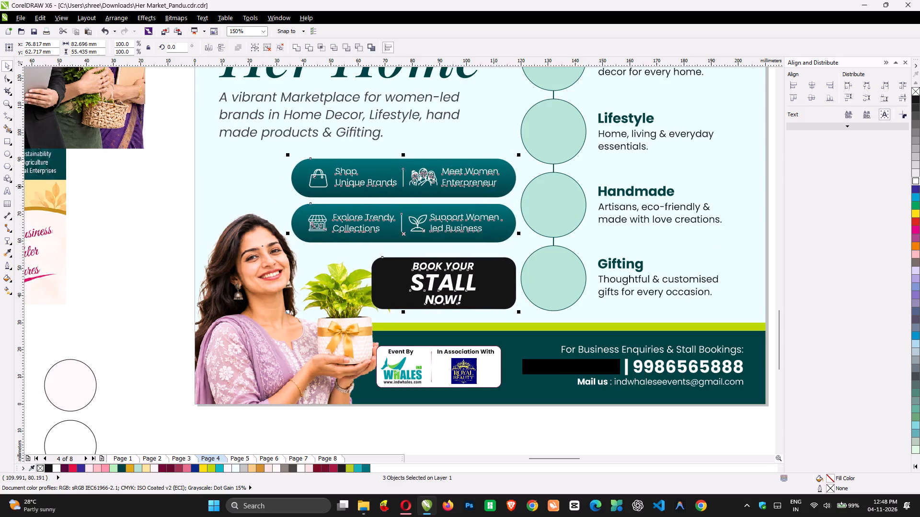
{"action": "key", "text": "shift+Right"}
{"action": "left_click", "coordinate": [456, 421]}
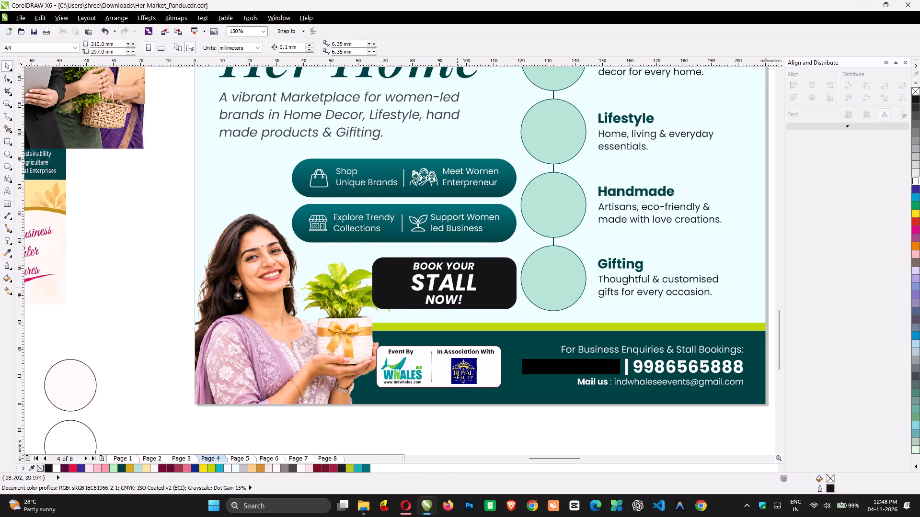
Extend the STALL text in the black box to read STALL NOW!
{"action": "left_click", "coordinate": [454, 282], "text": "ctrl"}
{"action": "left_click", "coordinate": [454, 282], "text": "ctrl"}
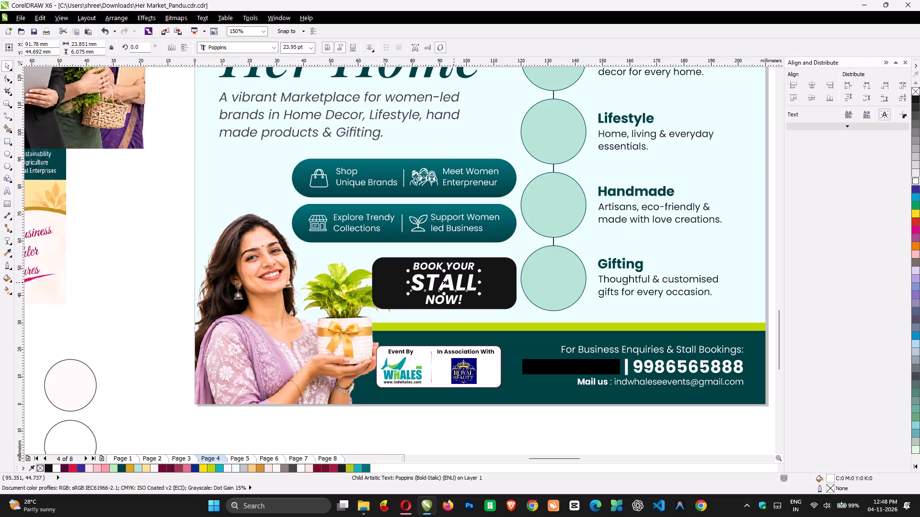
{"action": "key", "text": "F8"}
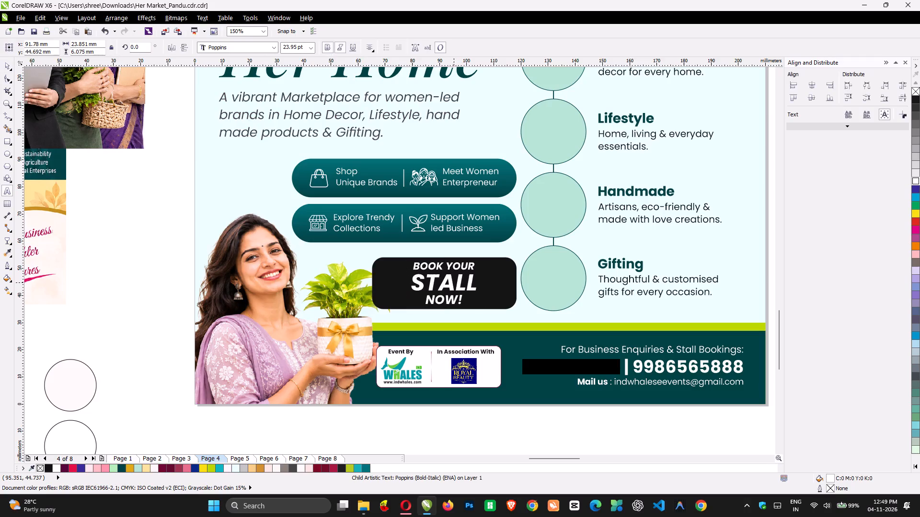
{"action": "key", "text": "shift+n"}
{"action": "type", "text": "OW"}
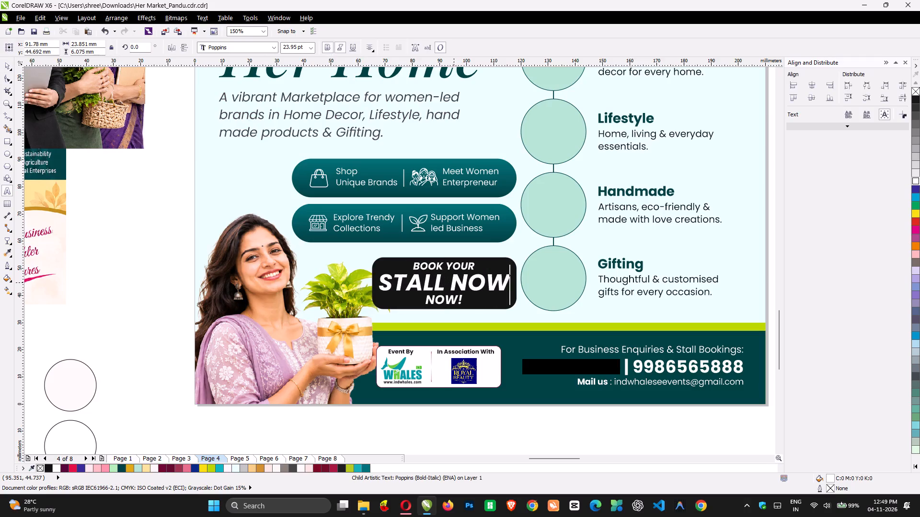
{"action": "key", "text": "shift+exclam"}
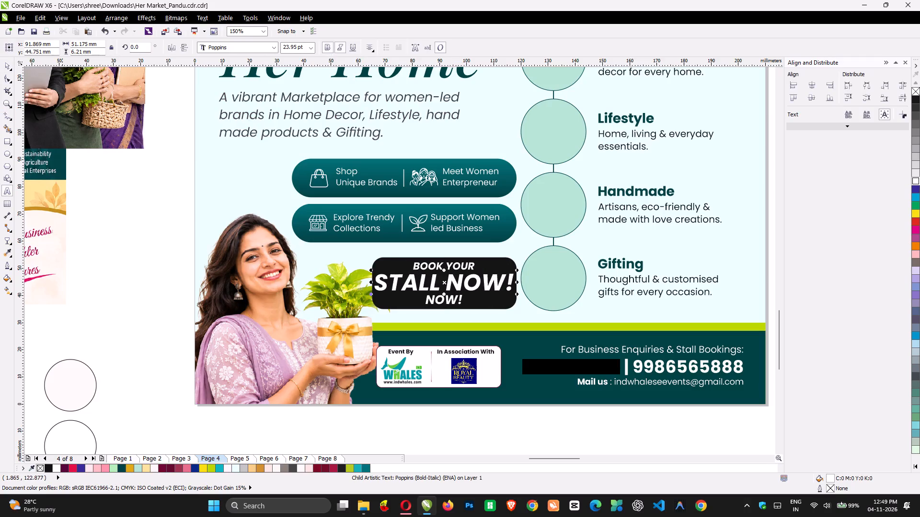
Delete the separate NOW! line below STALL NOW! in the black box.
{"action": "left_click", "coordinate": [10, 66]}
{"action": "left_click", "coordinate": [456, 302], "text": "ctrl"}
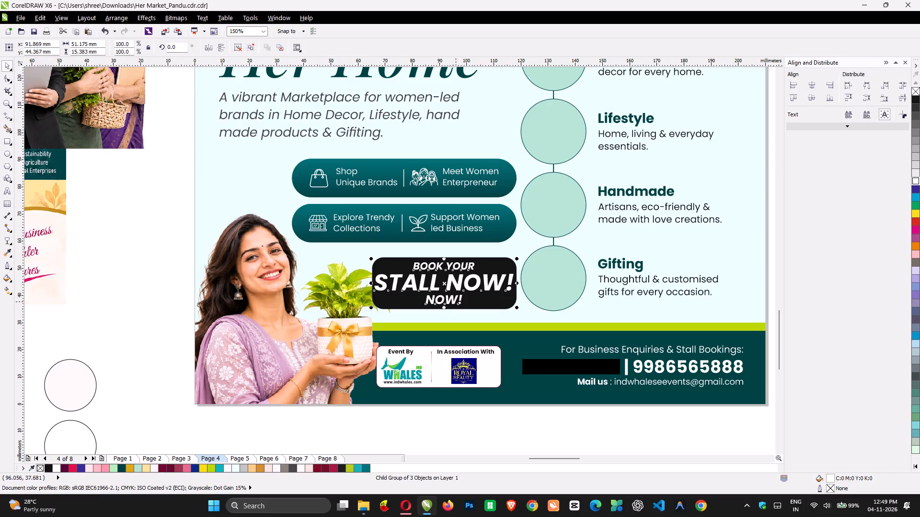
{"action": "left_click", "coordinate": [456, 302], "text": "ctrl"}
{"action": "key", "text": "ctrl+Delete"}
{"action": "key", "text": "Delete"}
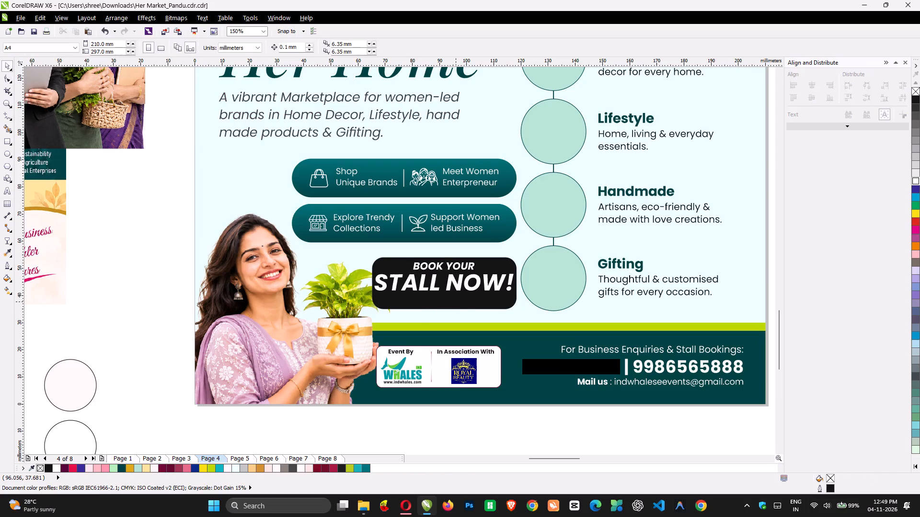
Separate the text from the black box, group the BOOK YOUR and STALL NOW! lines, and centre them within the box.
{"action": "left_click", "coordinate": [458, 283]}
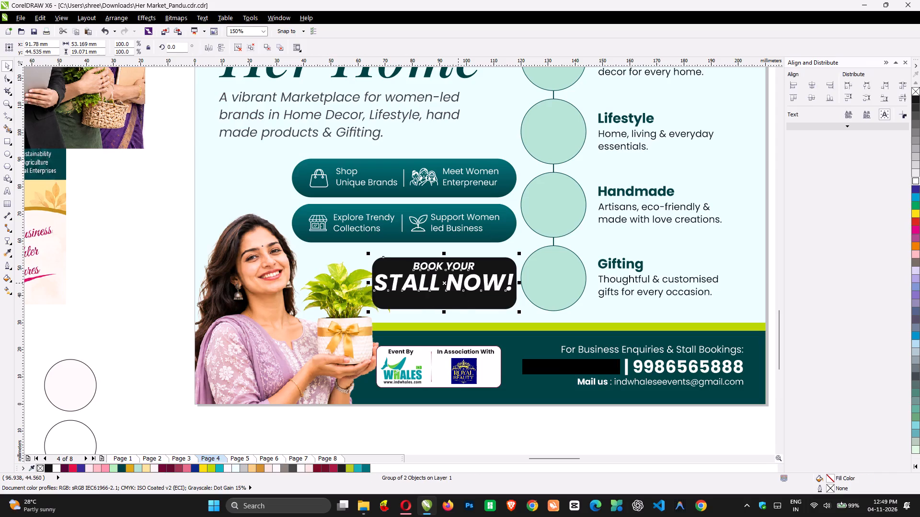
{"action": "key", "text": "ctrl+u"}
{"action": "left_click", "coordinate": [460, 302], "text": "shift"}
{"action": "key", "text": "ctrl+g"}
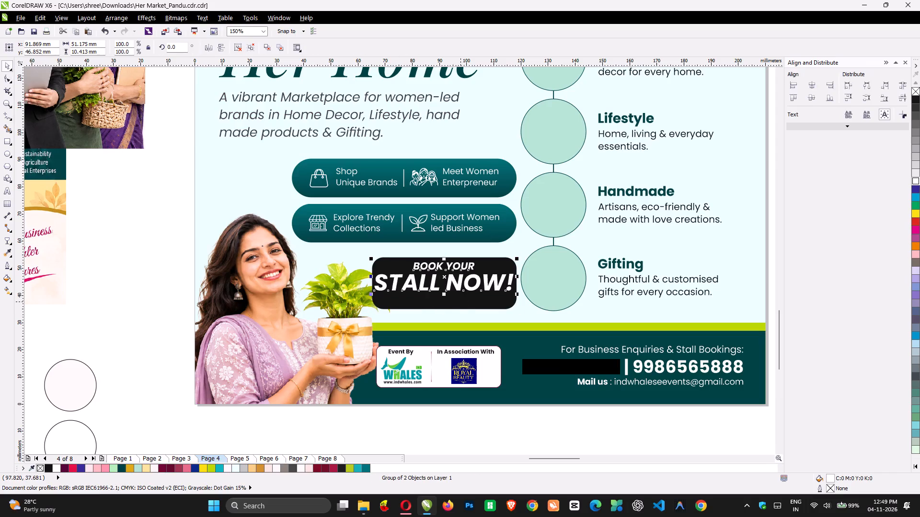
{"action": "left_click", "coordinate": [460, 302], "text": "shift"}
{"action": "type", "text": "CE"}
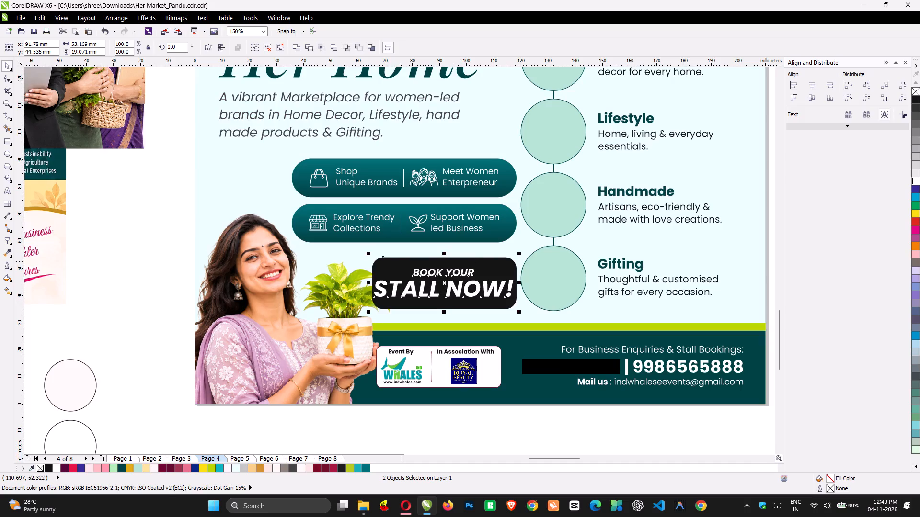
Scale the STALL NOW! line down from its centre to about 46 mm wide.
{"action": "left_click", "coordinate": [496, 261], "text": "shift"}
{"action": "left_click", "coordinate": [495, 285], "text": "ctrl"}
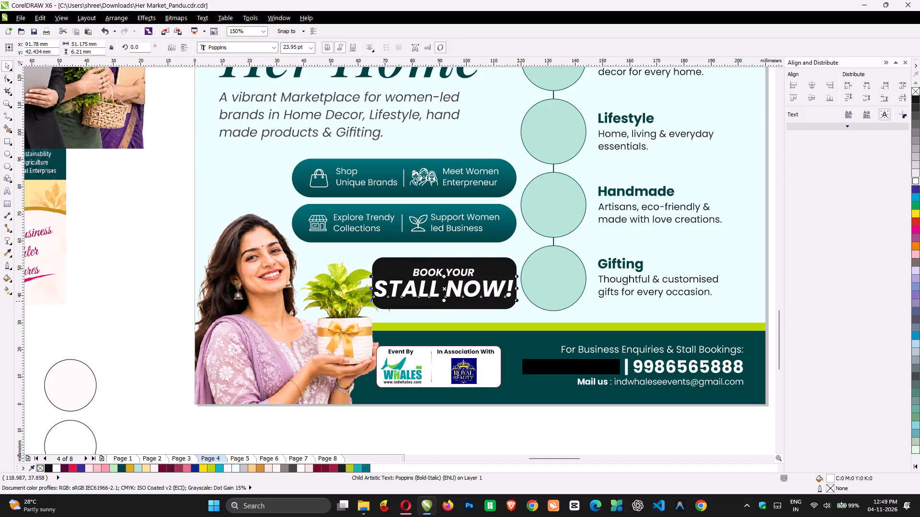
{"action": "left_click_drag", "start_coordinate": [517, 301], "coordinate": [512, 308]}
Fill the Book Your Stall box's black rectangle with Chartreuse green.
{"action": "left_click", "coordinate": [457, 305]}
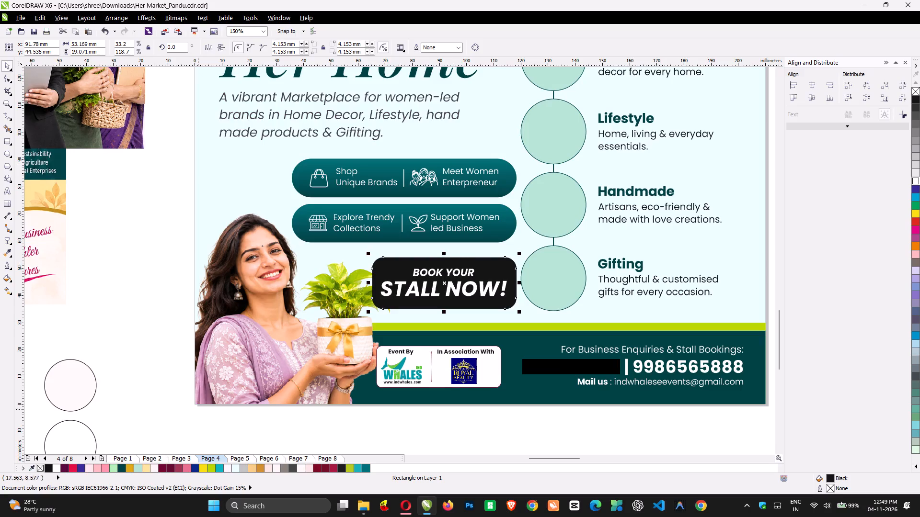
{"action": "left_click", "coordinate": [211, 466]}
{"action": "left_click", "coordinate": [141, 305]}
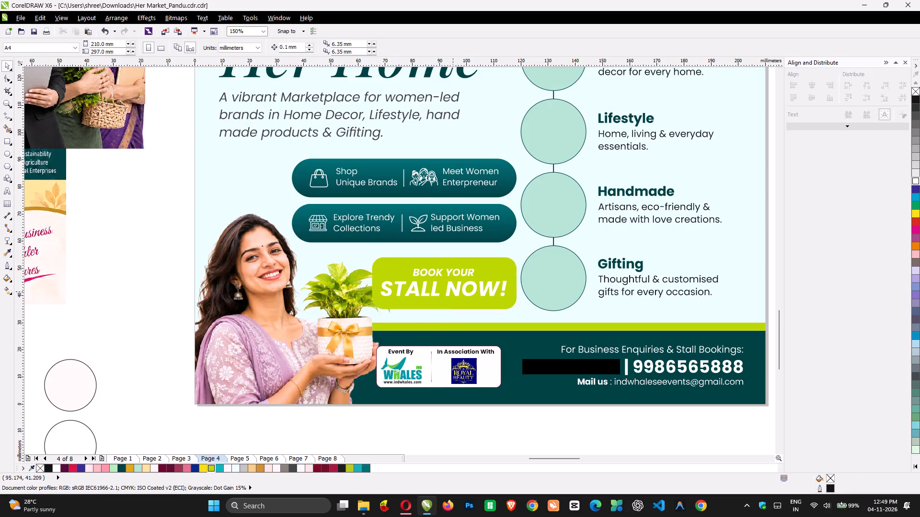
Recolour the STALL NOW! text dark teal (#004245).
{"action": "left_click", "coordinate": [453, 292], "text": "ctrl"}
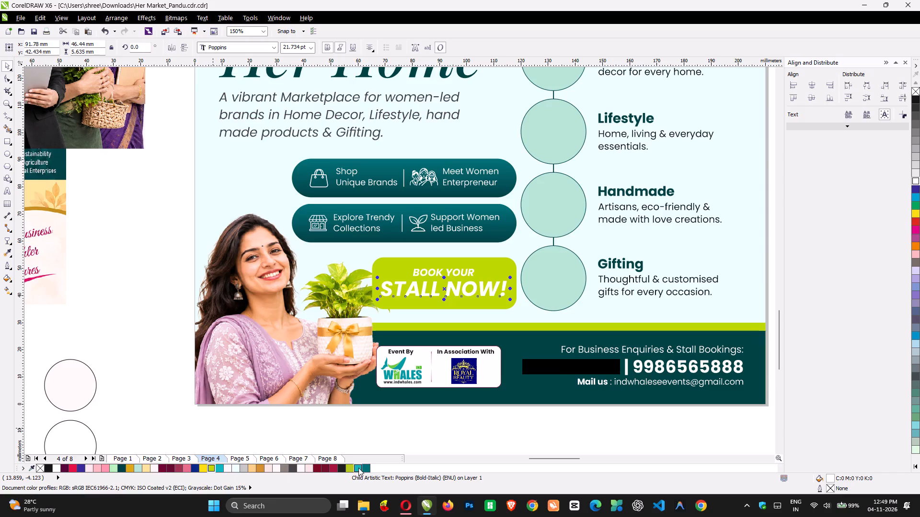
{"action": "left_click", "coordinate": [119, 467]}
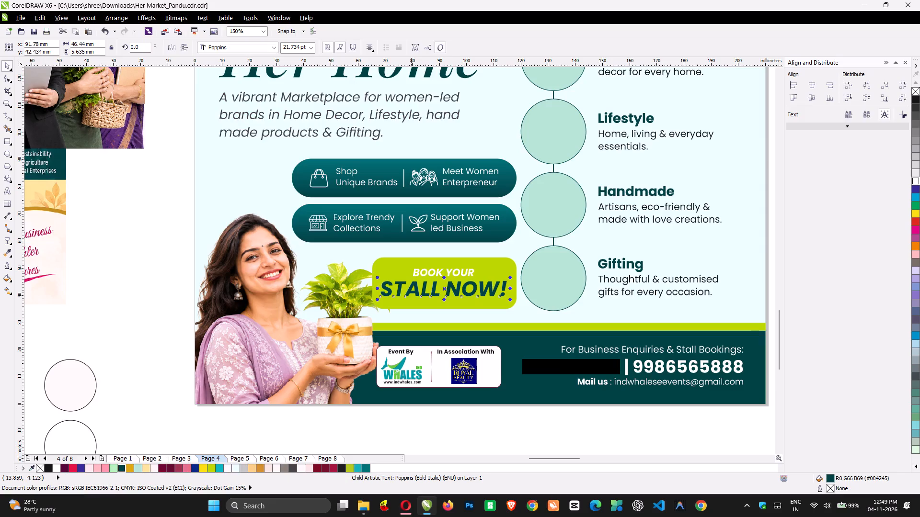
Recolour both the BOOK YOUR and STALL NOW! lines black.
{"action": "left_click", "coordinate": [448, 270], "text": "ctrl"}
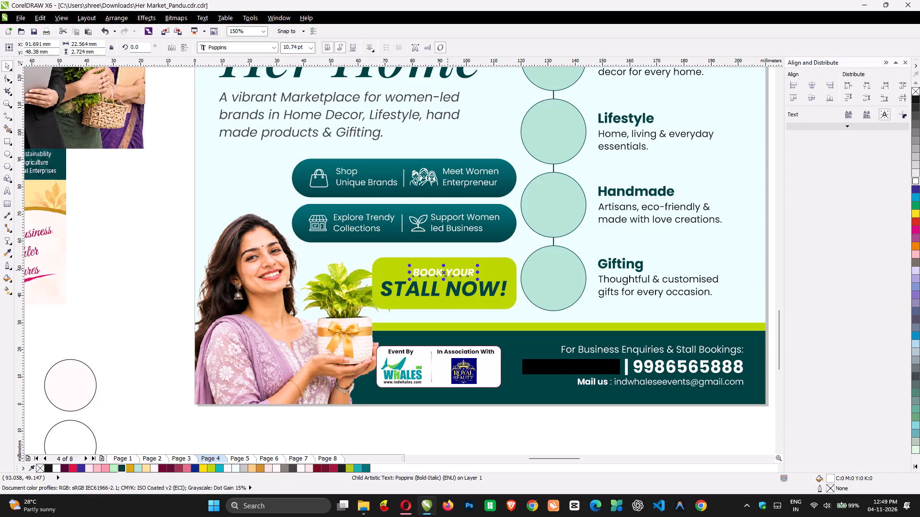
{"action": "left_click", "coordinate": [917, 103]}
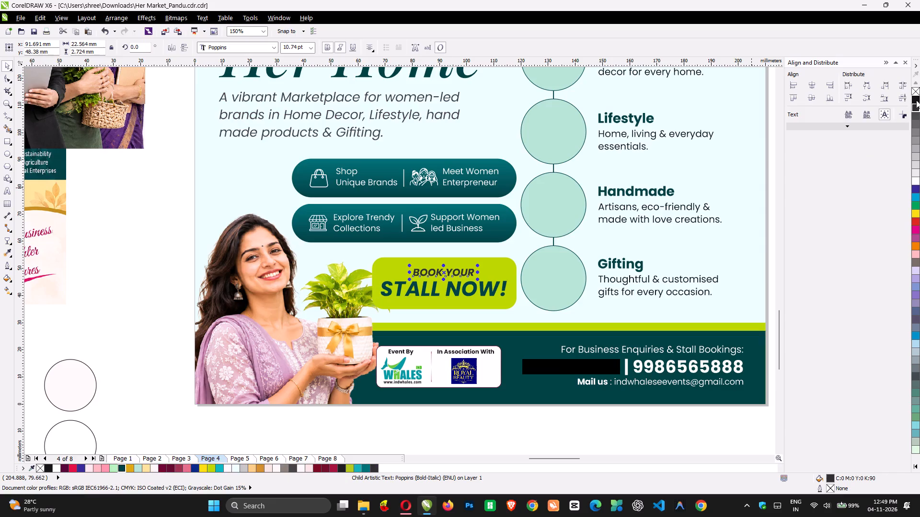
{"action": "left_click", "coordinate": [916, 100]}
{"action": "left_click", "coordinate": [457, 292], "text": "ctrl"}
{"action": "key", "text": "ctrl+r"}
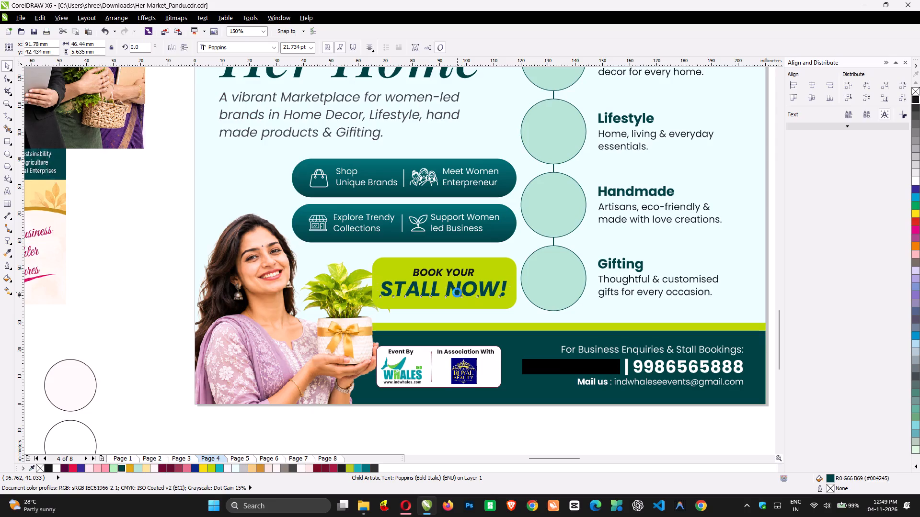
Move the photo of the woman holding the plant about 4 mm to the left.
{"action": "left_click", "coordinate": [309, 296], "text": "alt"}
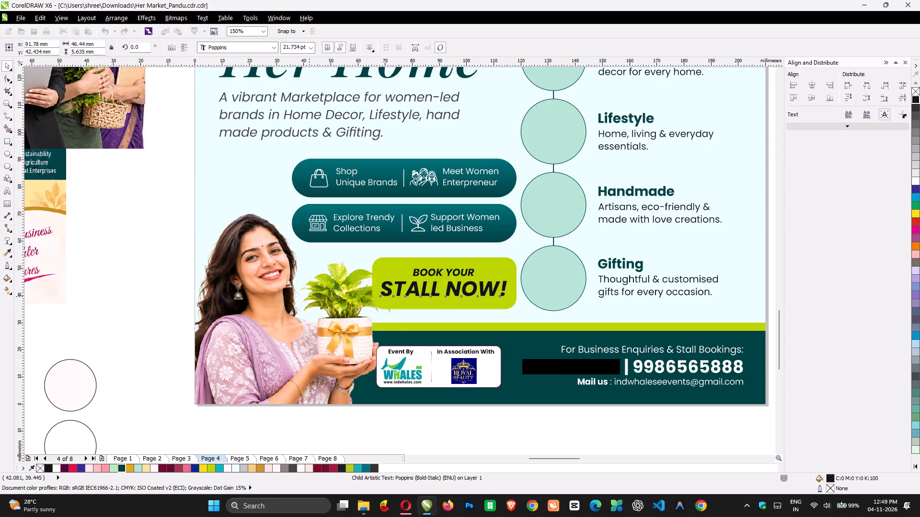
{"action": "left_click_drag", "start_coordinate": [309, 296], "coordinate": [297, 293]}
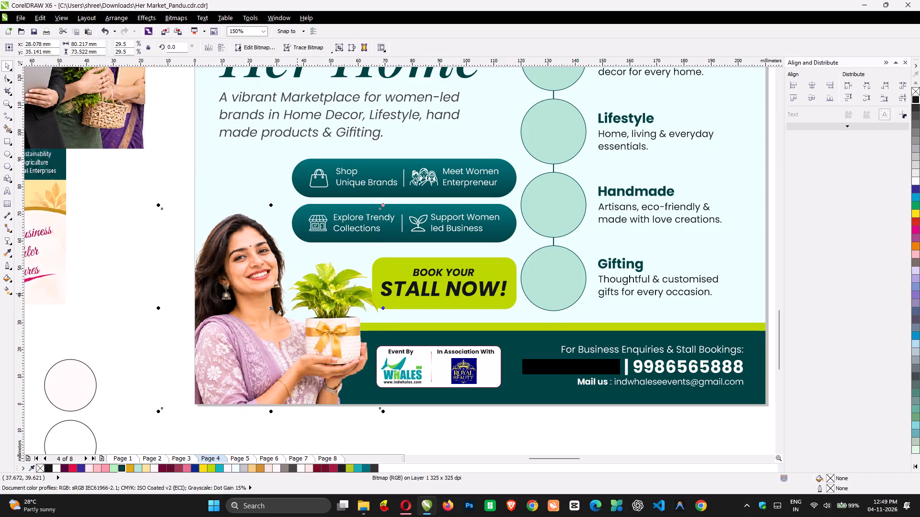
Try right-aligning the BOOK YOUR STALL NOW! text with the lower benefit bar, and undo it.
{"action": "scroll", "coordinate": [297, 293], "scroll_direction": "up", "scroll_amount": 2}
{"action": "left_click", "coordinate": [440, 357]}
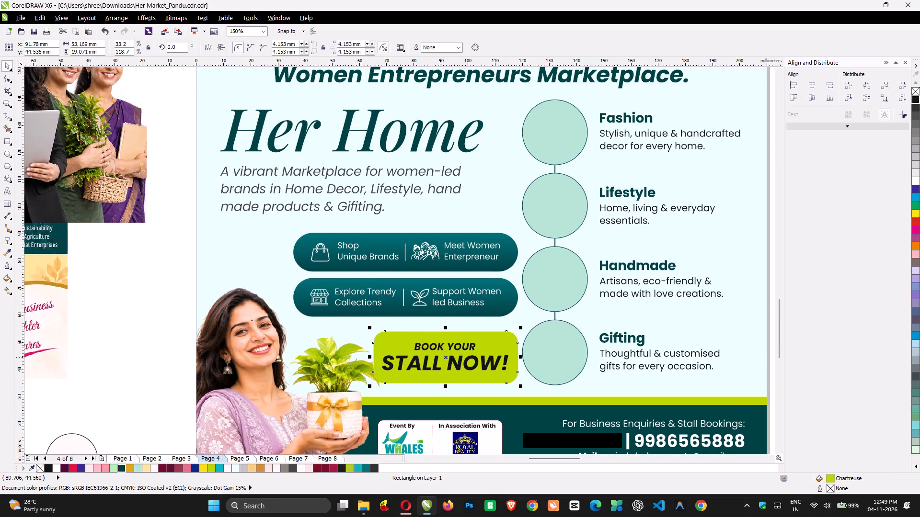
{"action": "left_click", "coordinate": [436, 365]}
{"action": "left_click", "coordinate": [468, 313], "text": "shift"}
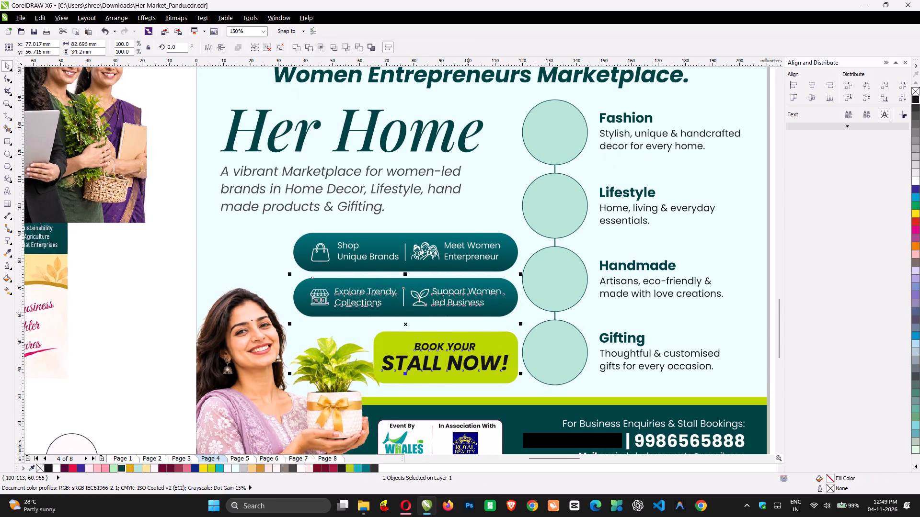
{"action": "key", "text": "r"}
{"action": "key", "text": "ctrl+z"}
Centre the BOOK YOUR STALL NOW! text in the green rectangle and group the two together.
{"action": "left_click", "coordinate": [468, 313], "text": "shift"}
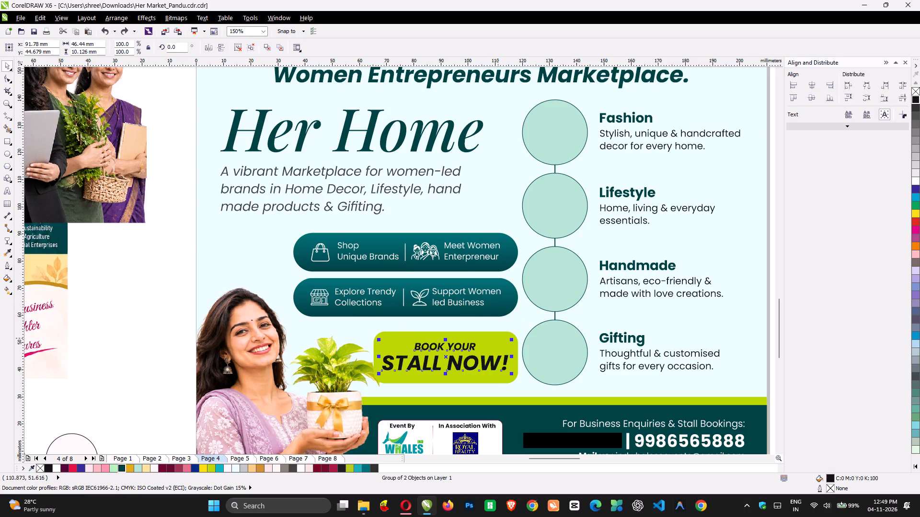
{"action": "left_click", "coordinate": [498, 338], "text": "shift"}
{"action": "type", "text": "ce"}
{"action": "key", "text": "ctrl+g"}
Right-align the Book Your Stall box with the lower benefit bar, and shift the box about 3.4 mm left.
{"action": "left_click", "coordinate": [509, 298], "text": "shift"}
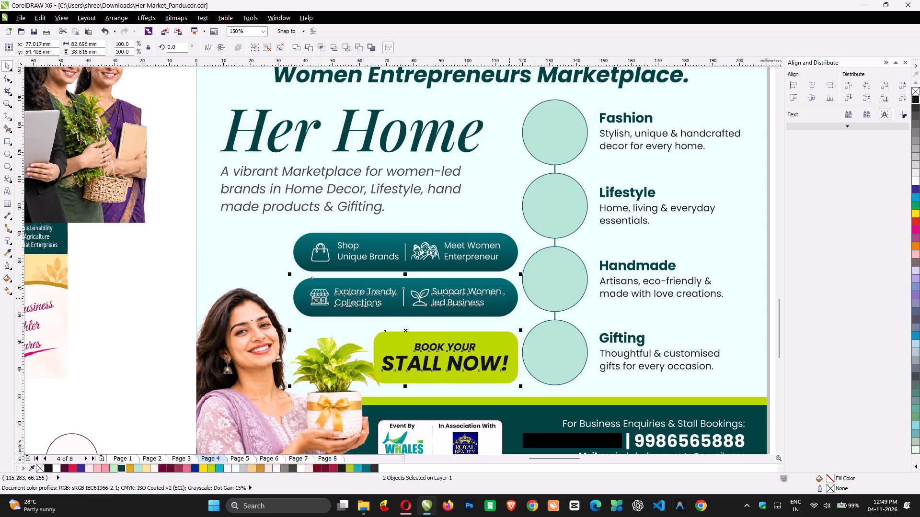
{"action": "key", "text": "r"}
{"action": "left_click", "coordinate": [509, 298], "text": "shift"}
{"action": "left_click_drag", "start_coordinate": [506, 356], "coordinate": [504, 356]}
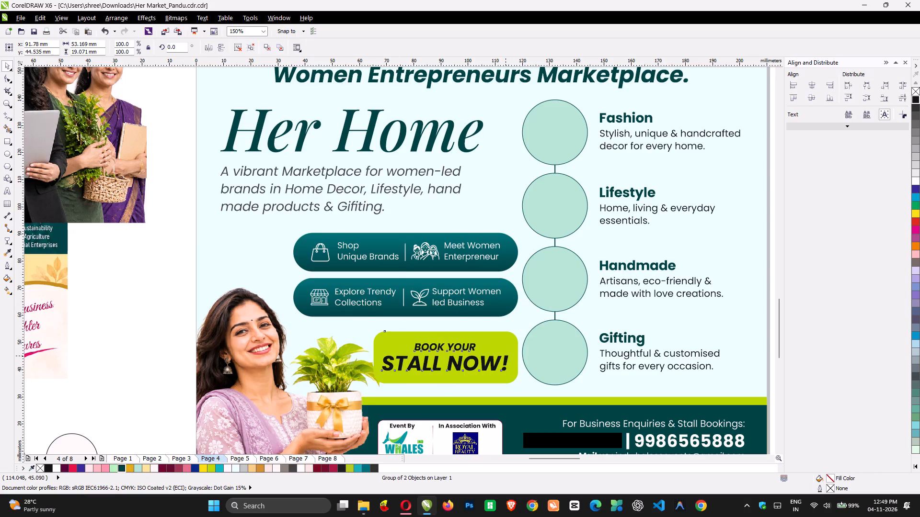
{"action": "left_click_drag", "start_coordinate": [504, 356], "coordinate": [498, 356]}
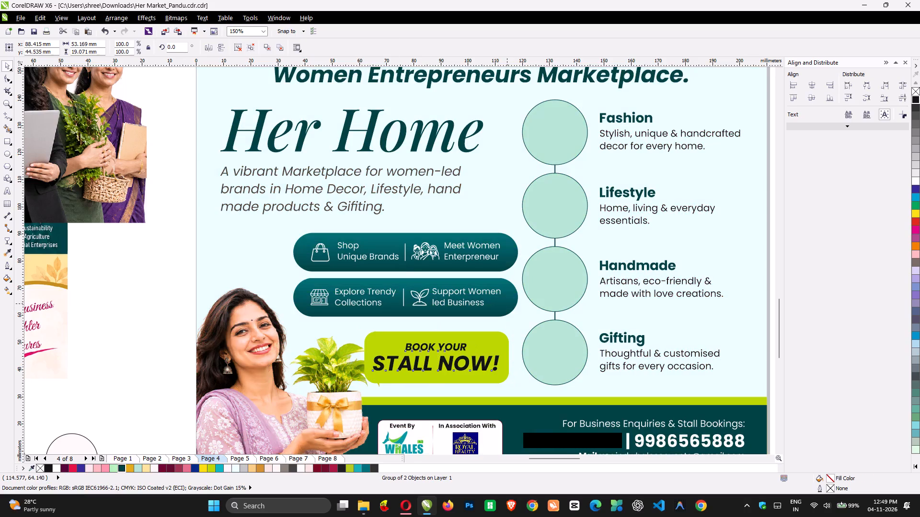
Move both benefit bars and the Book Your Stall box together about 2.8 mm to the left.
{"action": "left_click", "coordinate": [507, 303], "text": "shift"}
{"action": "left_click", "coordinate": [512, 242], "text": "shift"}
{"action": "left_click", "coordinate": [512, 242]}
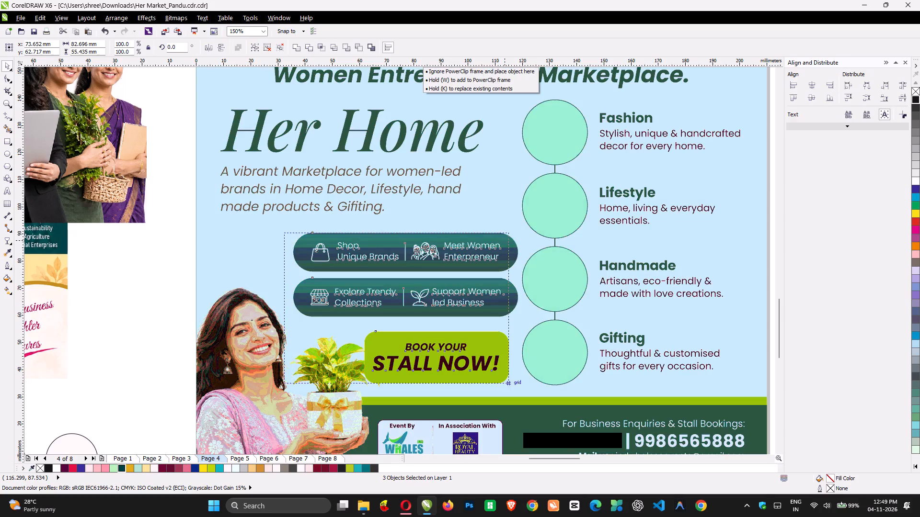
{"action": "key", "text": "shift+Right"}
{"action": "key", "text": "shift+Right"}
{"action": "key", "text": "shift+Right"}
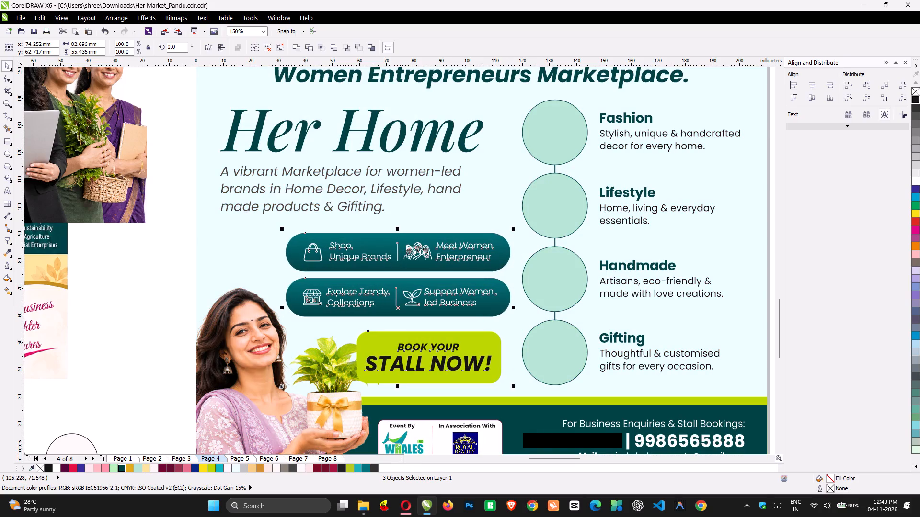
{"action": "left_click", "coordinate": [152, 255]}
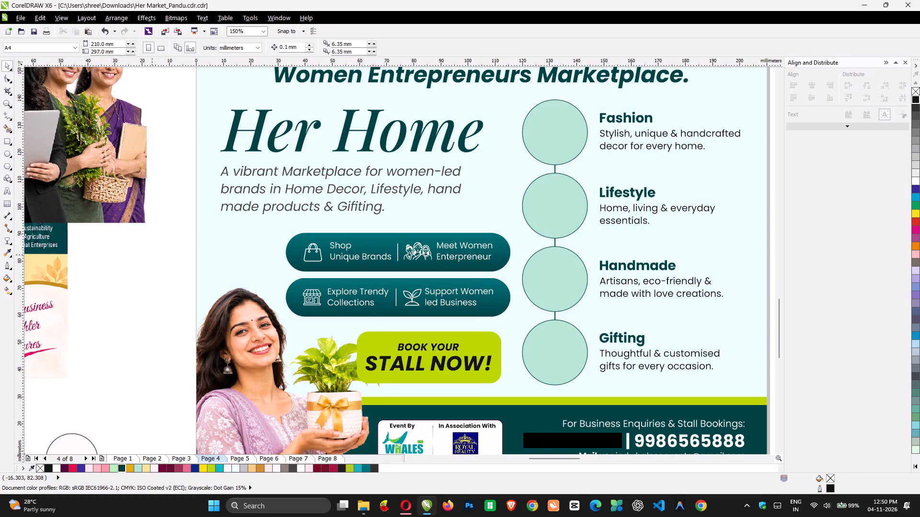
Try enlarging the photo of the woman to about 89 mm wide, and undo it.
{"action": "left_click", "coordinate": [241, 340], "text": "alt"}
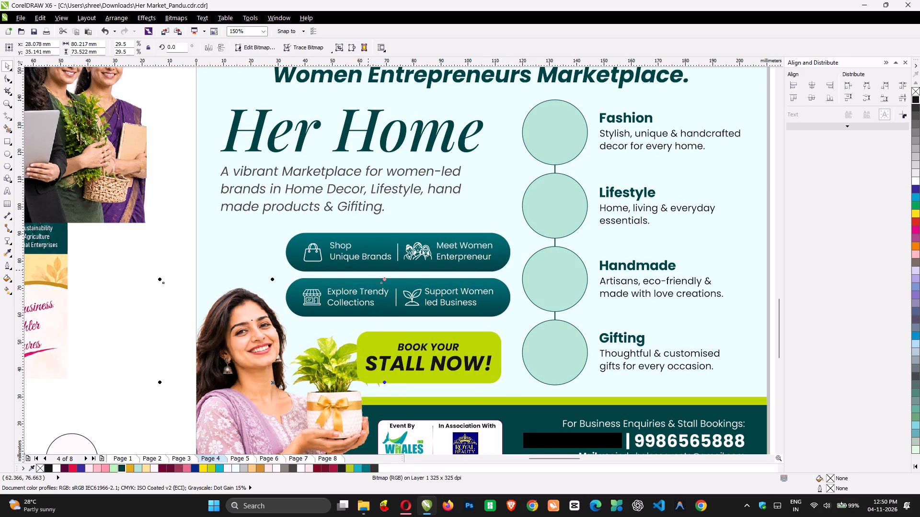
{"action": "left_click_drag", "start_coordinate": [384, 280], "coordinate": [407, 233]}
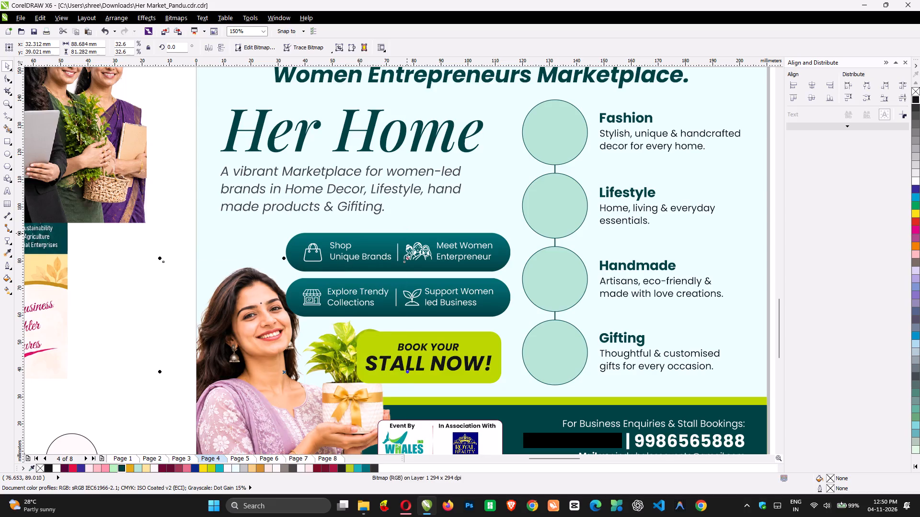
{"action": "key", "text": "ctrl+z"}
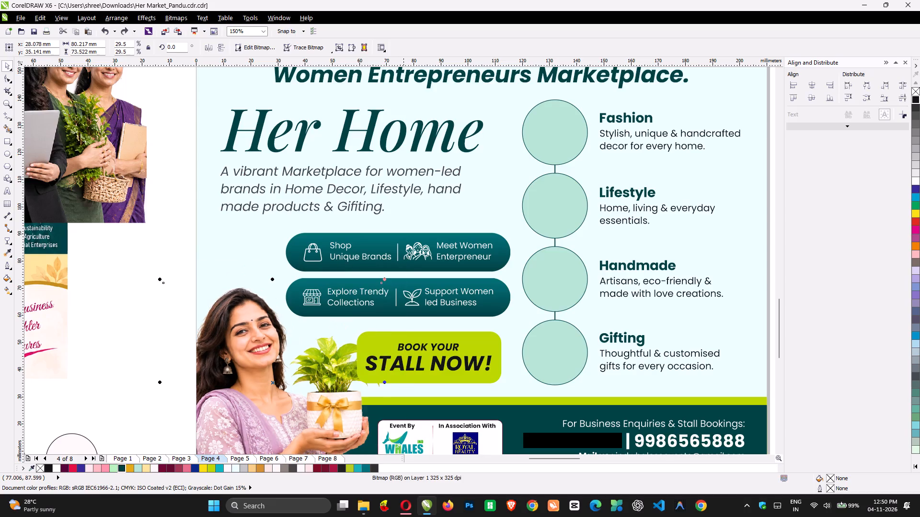
Scale the Book Your Stall box down to about 47 mm wide and right-align it with the lower benefit bar.
{"action": "left_click", "coordinate": [446, 374]}
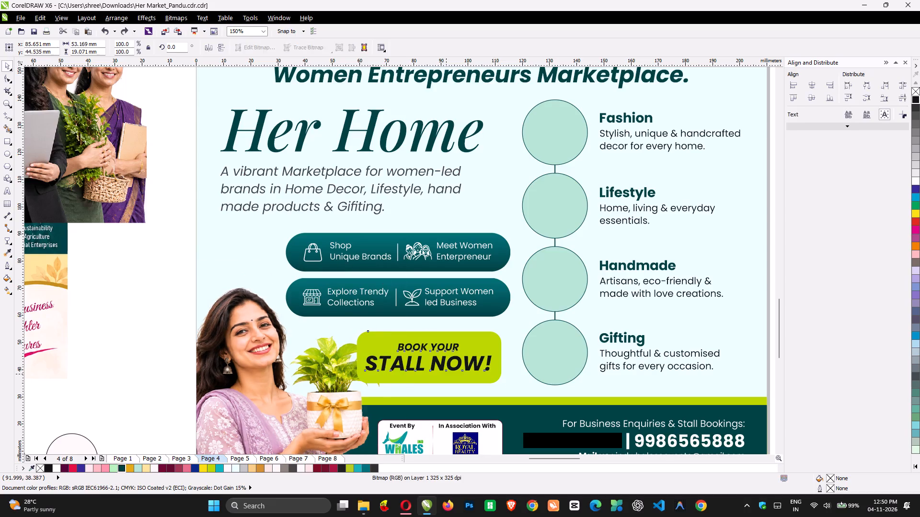
{"action": "left_click_drag", "start_coordinate": [355, 387], "coordinate": [369, 387]}
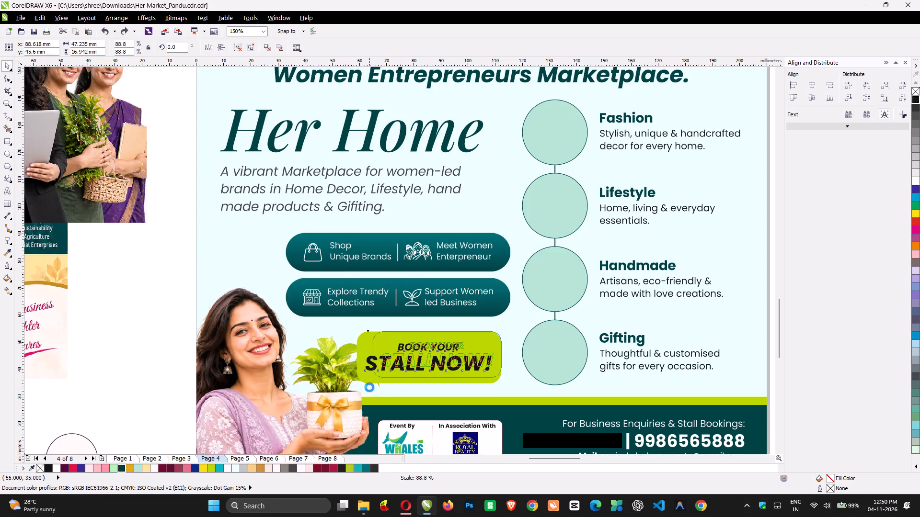
{"action": "left_click", "coordinate": [453, 303], "text": "shift"}
{"action": "key", "text": "r"}
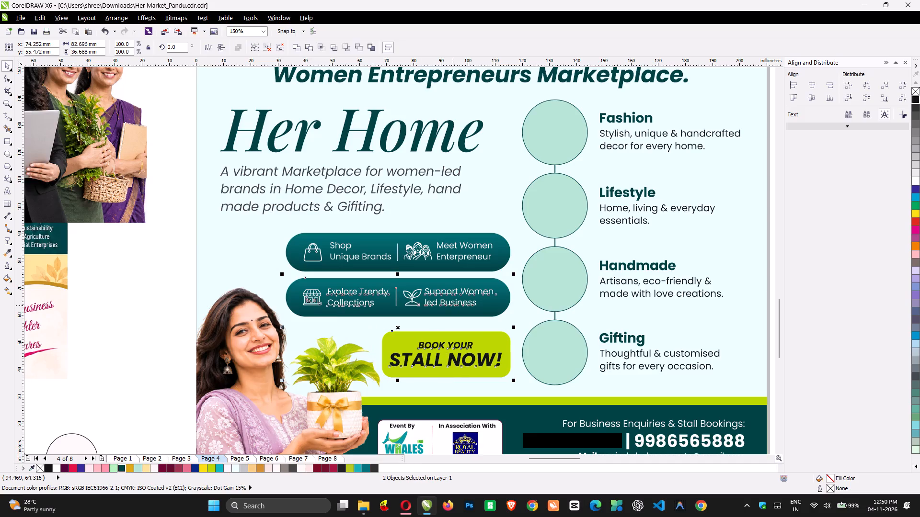
{"action": "left_click", "coordinate": [453, 303], "text": "shift"}
Nudge the Book Your Stall box about 2 mm left and 1.3 mm up, closer to the lower benefit bar.
{"action": "key", "text": "shift+Left"}
{"action": "key", "text": "shift+Left"}
{"action": "key", "text": "shift+Left"}
{"action": "key", "text": "shift+Left"}
{"action": "key", "text": "shift+Left"}
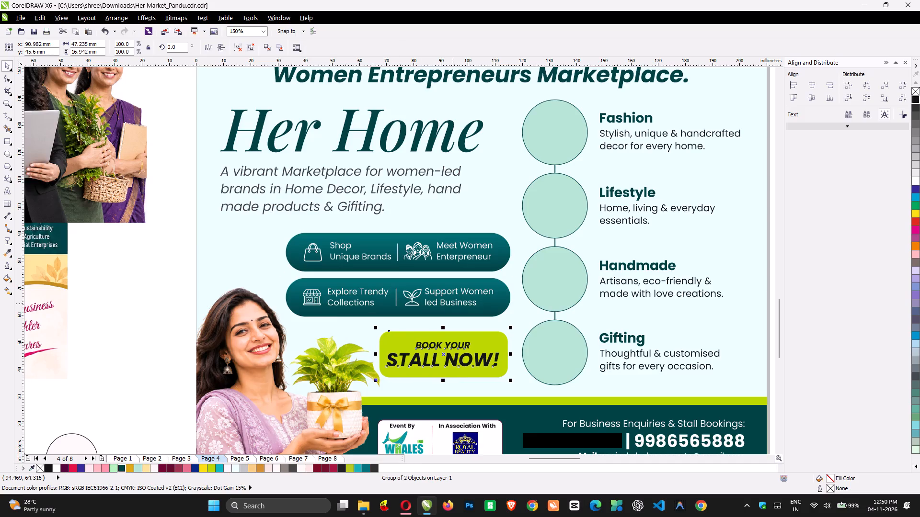
{"action": "key", "text": "shift+Up"}
{"action": "key", "text": "shift+Up"}
{"action": "key", "text": "shift+Up"}
{"action": "key", "text": "shift+Up"}
{"action": "key", "text": "shift+Up"}
{"action": "key", "text": "shift+Up"}
{"action": "key", "text": "shift+Left"}
{"action": "key", "text": "shift+Left"}
{"action": "key", "text": "shift+Left"}
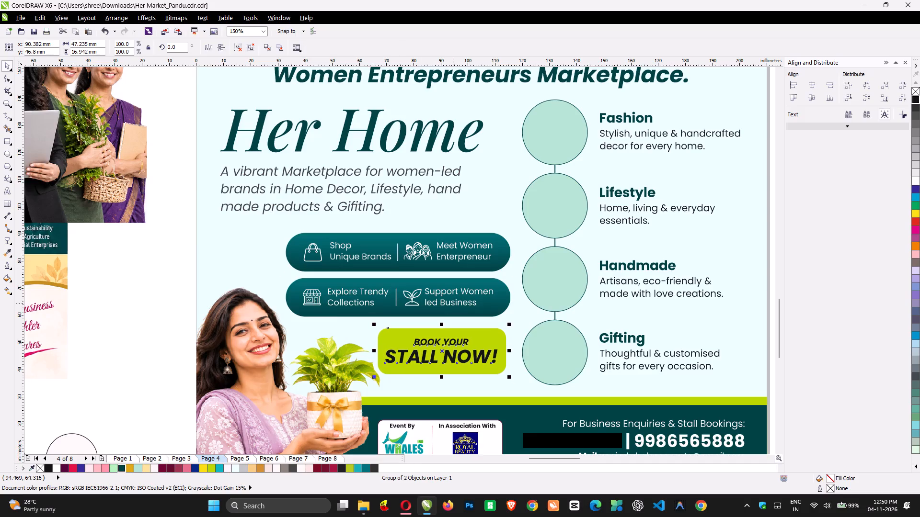
{"action": "key", "text": "shift+Left"}
{"action": "key", "text": "shift+Up"}
{"action": "key", "text": "shift+Left"}
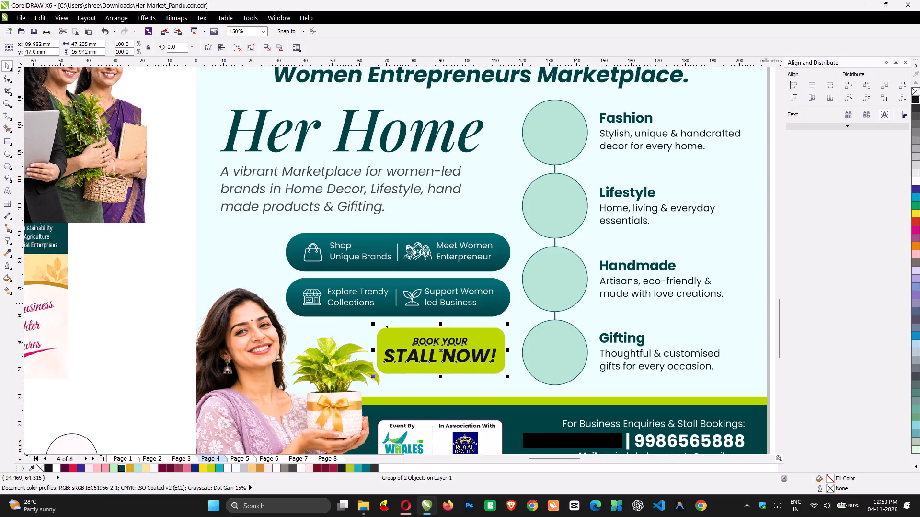
{"action": "key", "text": "Down"}
Distribute the two benefit bars and the Book Your Stall box with equal vertical spacing.
{"action": "left_click", "coordinate": [429, 287], "text": "shift"}
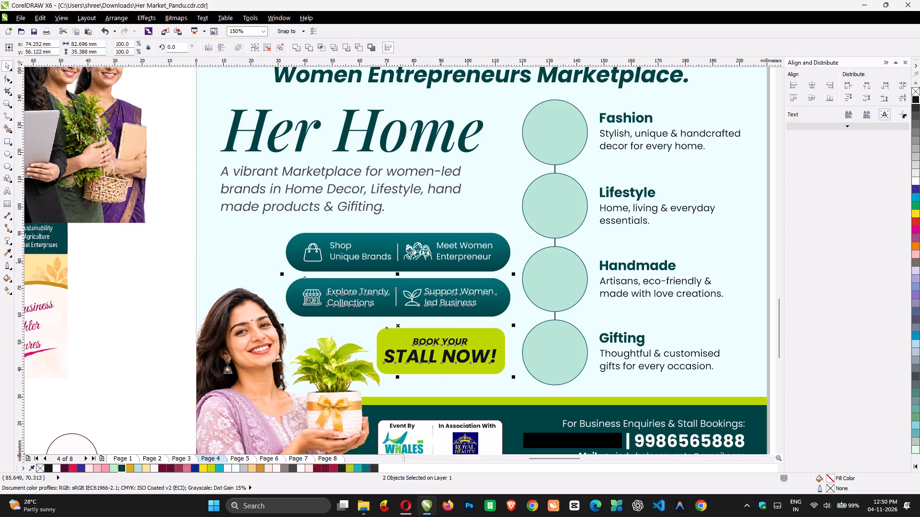
{"action": "left_click", "coordinate": [440, 262], "text": "shift"}
{"action": "left_click", "coordinate": [902, 97]}
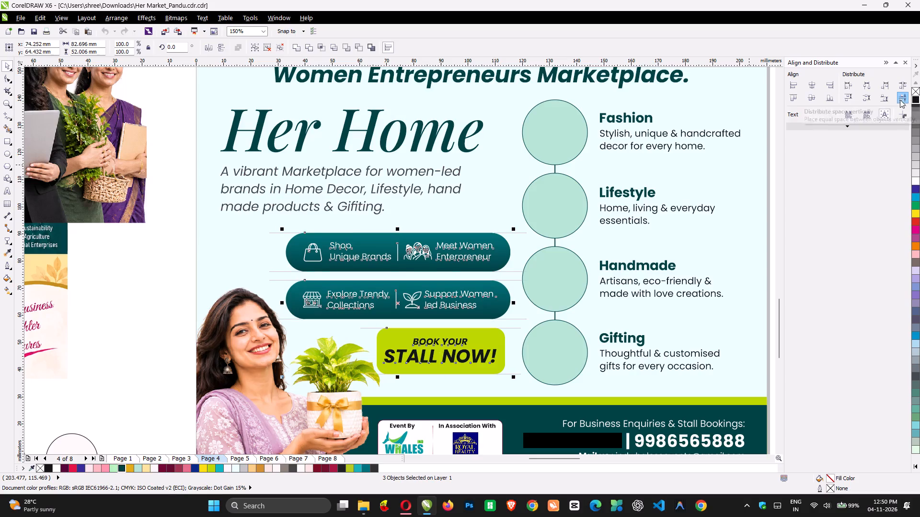
{"action": "key", "text": "shift+Right"}
{"action": "key", "text": "shift+Right"}
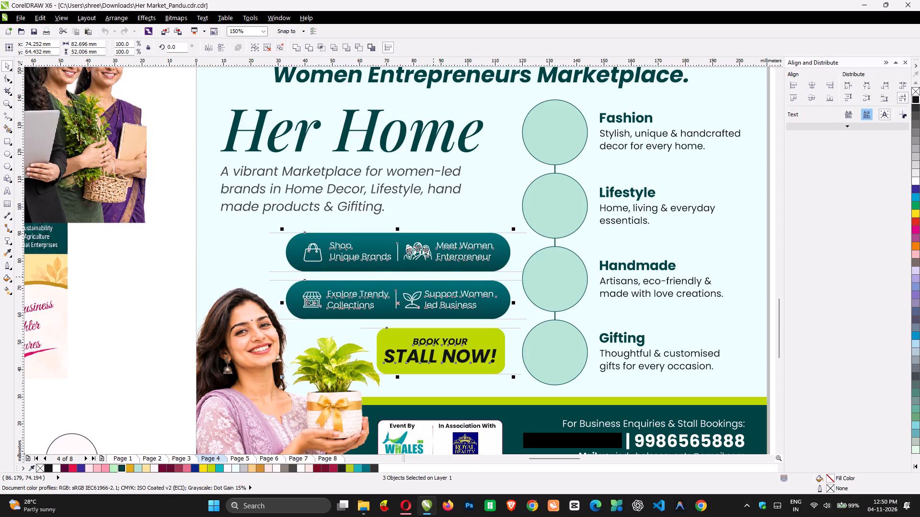
{"action": "left_click", "coordinate": [441, 0]}
Group the two benefit bars and the Book Your Stall box together.
{"action": "left_click", "coordinate": [460, 4], "text": "shift"}
{"action": "key", "text": "ctrl+g"}
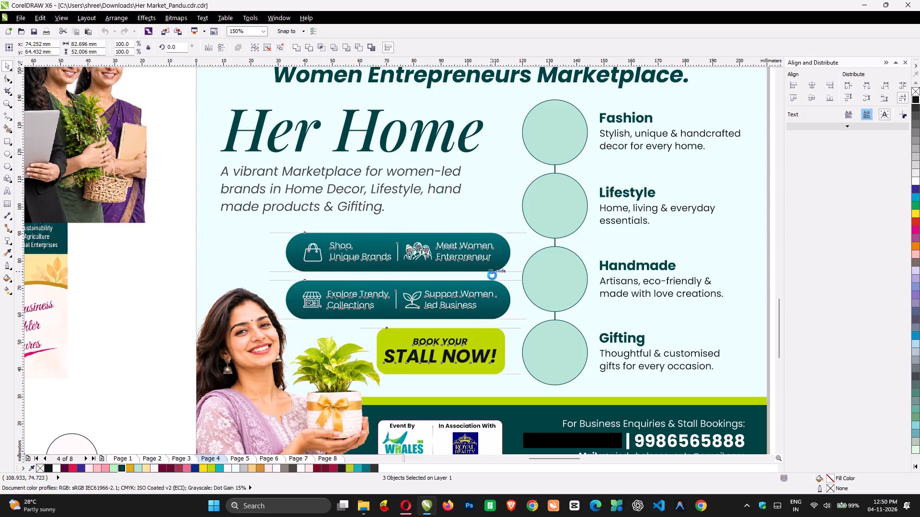
Nudge the group of benefit bars and Book Your Stall box about 1.6 mm right and 0.6 mm up.
{"action": "key", "text": "shift+Right"}
{"action": "key", "text": "shift+Right"}
{"action": "key", "text": "shift+Right"}
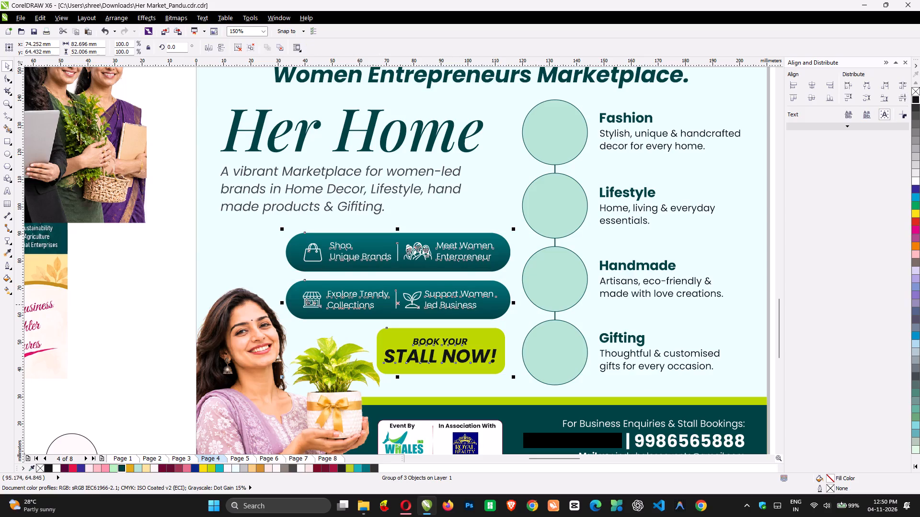
{"action": "left_click", "coordinate": [444, 308]}
{"action": "left_click", "coordinate": [149, 277]}
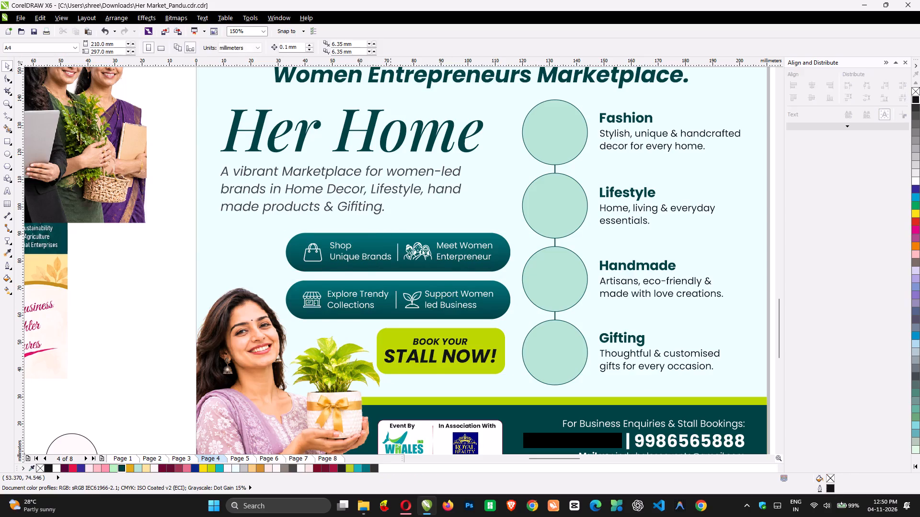
{"action": "left_click", "coordinate": [410, 255]}
{"action": "key", "text": "shift+Right"}
{"action": "key", "text": "shift+Right"}
{"action": "key", "text": "shift+Right"}
{"action": "key", "text": "shift+Right"}
{"action": "key", "text": "shift+Up"}
{"action": "key", "text": "shift+Up"}
{"action": "key", "text": "shift+Right"}
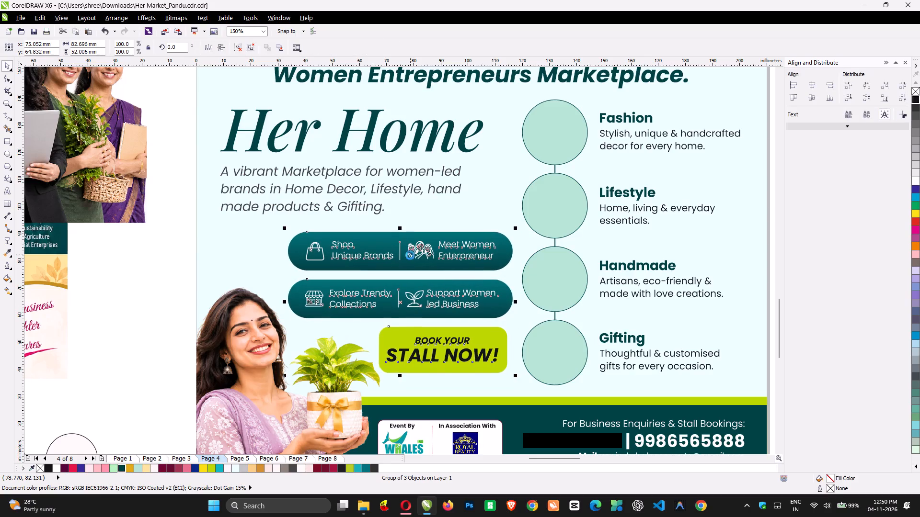
{"action": "key", "text": "shift+Right"}
{"action": "key", "text": "shift+Right"}
{"action": "key", "text": "shift+Right"}
{"action": "key", "text": "shift+Up"}
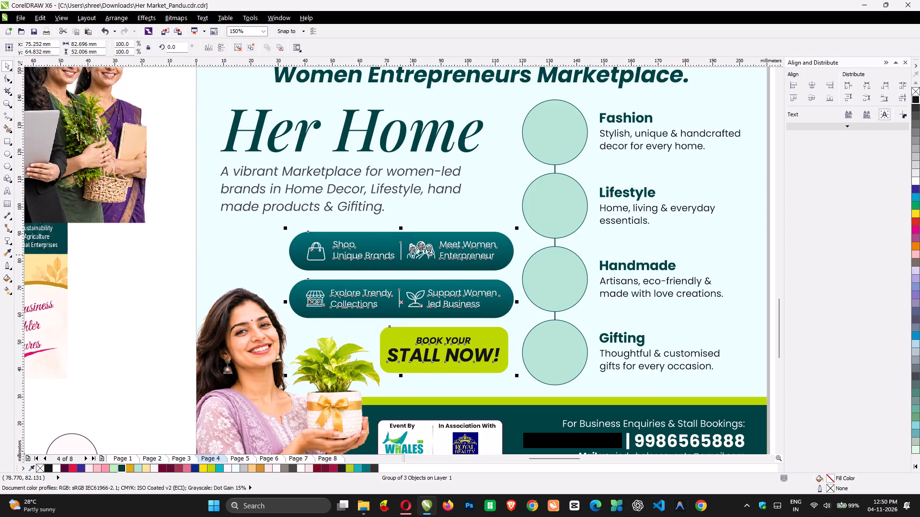
Align the bottom of the benefit bars group with the bottom of the Gifting text block.
{"action": "left_click", "coordinate": [617, 365], "text": "shift"}
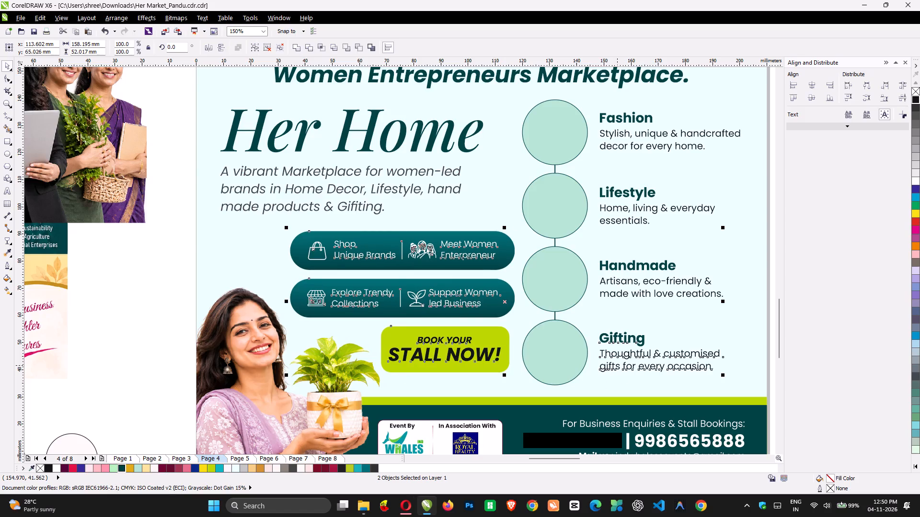
{"action": "key", "text": "b"}
{"action": "left_click", "coordinate": [145, 279]}
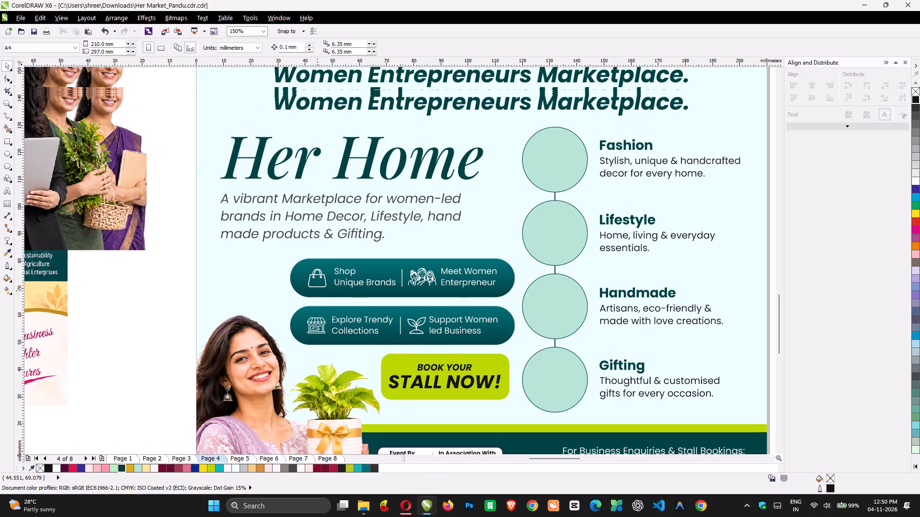
Save the poster document.
{"action": "key", "text": "F3"}
{"action": "scroll", "coordinate": [317, 291], "scroll_direction": "up", "scroll_amount": 1}
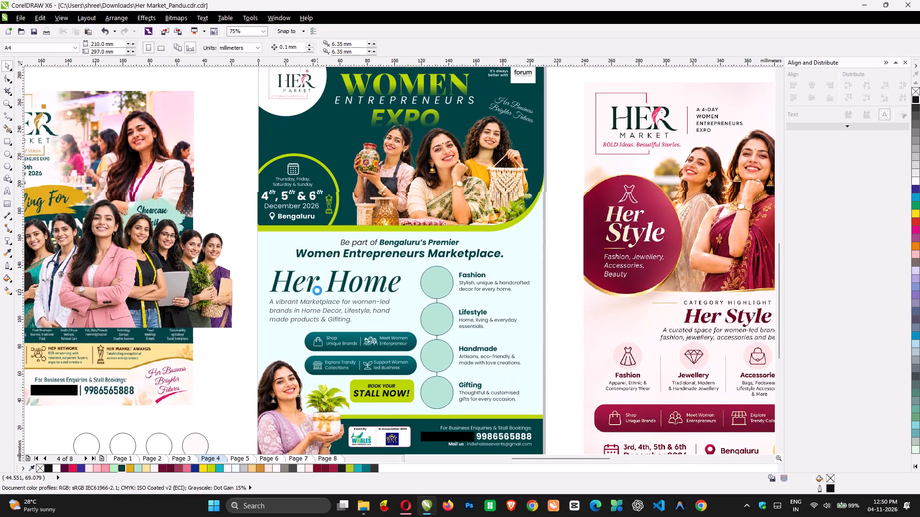
{"action": "key", "text": "ctrl+s"}
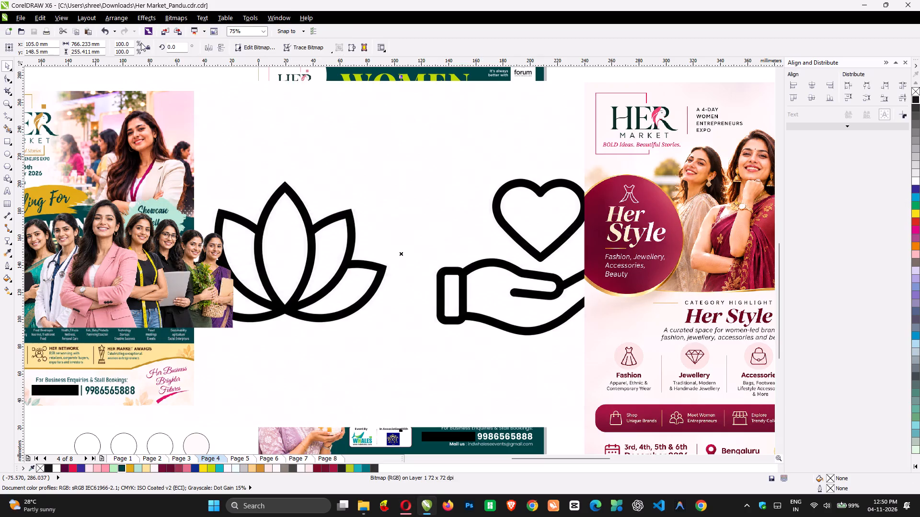
Scale the pasted icon image to 10% in width and height.
{"action": "left_click_drag", "start_coordinate": [131, 43], "coordinate": [86, 36]}
{"action": "type", "text": "10"}
{"action": "key", "text": "Tab"}
{"action": "type", "text": "10"}
{"action": "key", "text": "Return"}
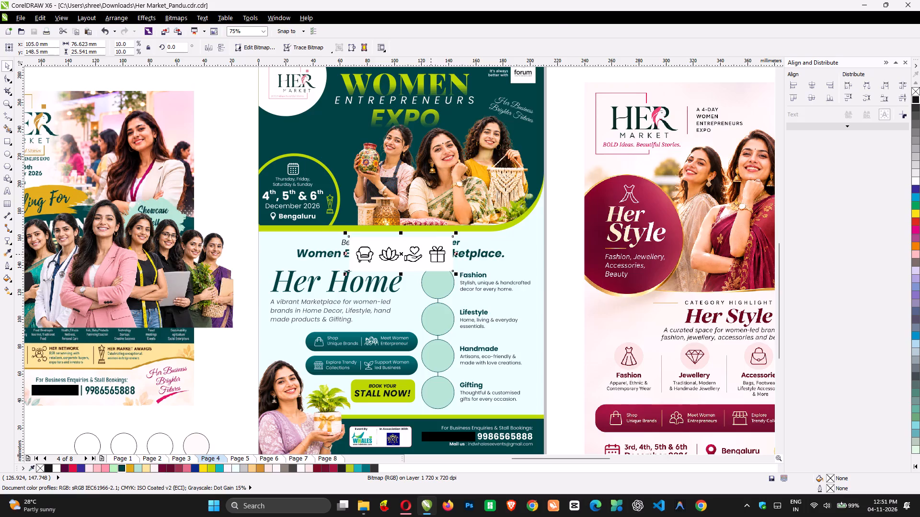
Trace the icon image into vectors with PowerTRACE as an outline clipart trace with the background removed.
{"action": "right_click", "coordinate": [431, 254]}
{"action": "left_click", "coordinate": [600, 88]}
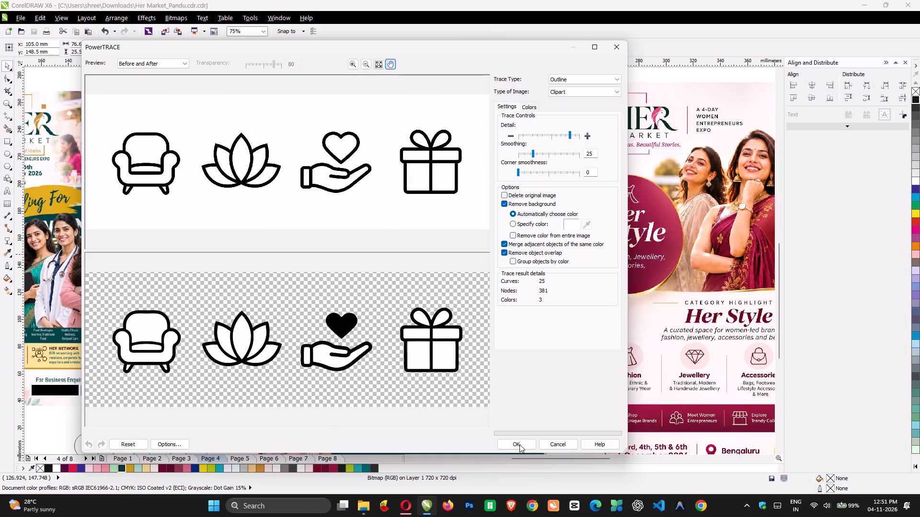
{"action": "left_click", "coordinate": [519, 444]}
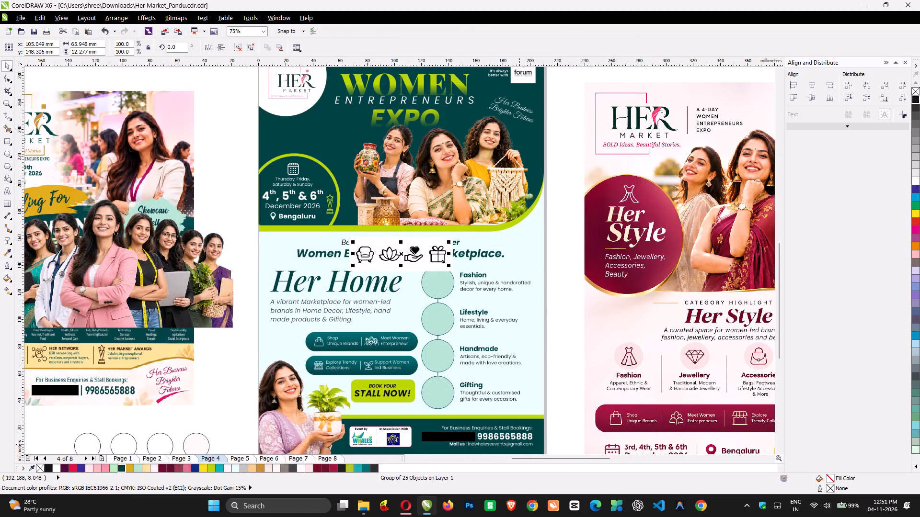
Pull the original icon bitmap away from the traced icons and delete it.
{"action": "left_click_drag", "start_coordinate": [425, 261], "coordinate": [580, 320]}
{"action": "key", "text": "Delete"}
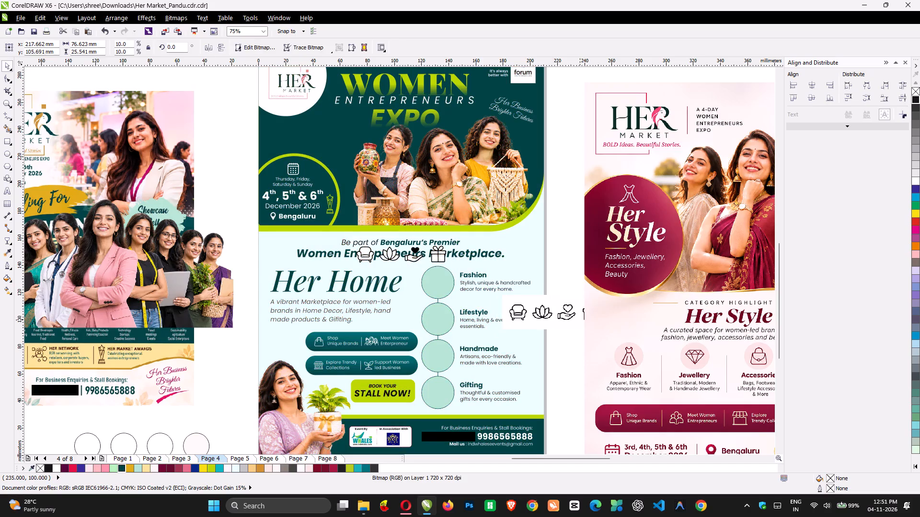
Move the traced icons off the headline to the poster's right edge, beside the category list, and ungroup them.
{"action": "left_click_drag", "start_coordinate": [414, 258], "coordinate": [586, 324]}
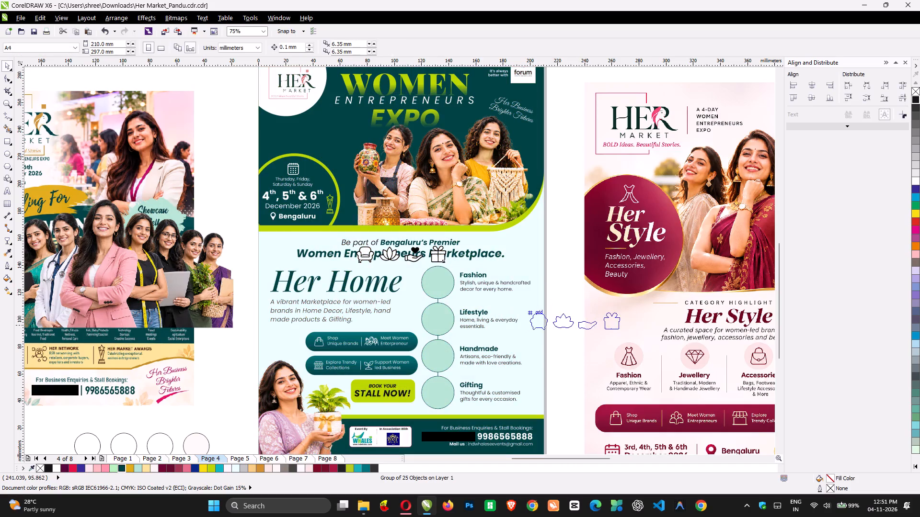
{"action": "left_click_drag", "start_coordinate": [586, 324], "coordinate": [571, 338]}
{"action": "key", "text": "ctrl+u"}
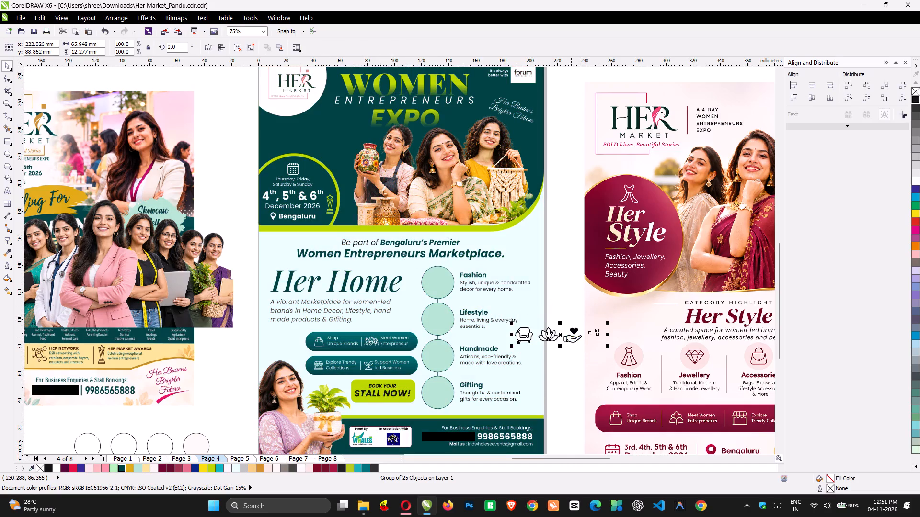
Move the Her Style reference poster about 35 mm to the right, clear of the gift icon.
{"action": "left_click", "coordinate": [559, 382]}
{"action": "key", "text": "z"}
{"action": "left_click_drag", "start_coordinate": [506, 334], "coordinate": [596, 354]}
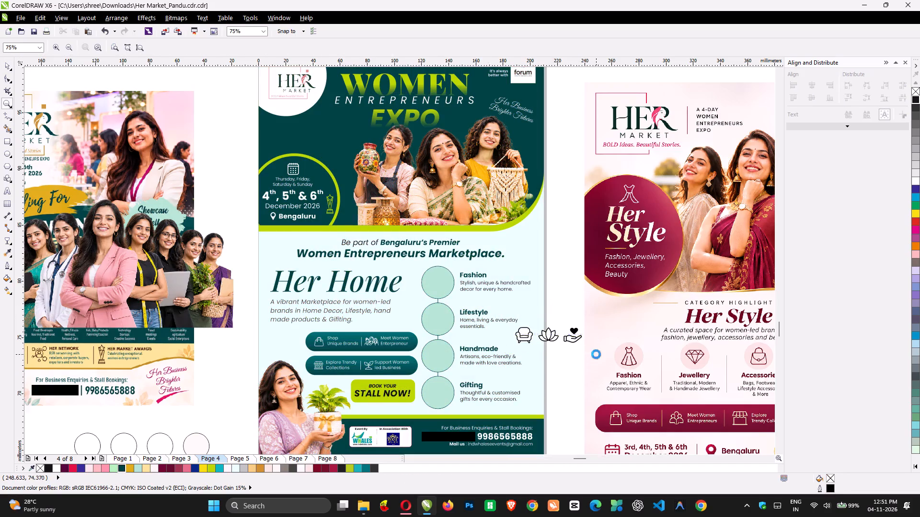
{"action": "key", "text": "space"}
{"action": "key", "text": "F3"}
{"action": "key", "text": "F3"}
{"action": "key", "text": "space"}
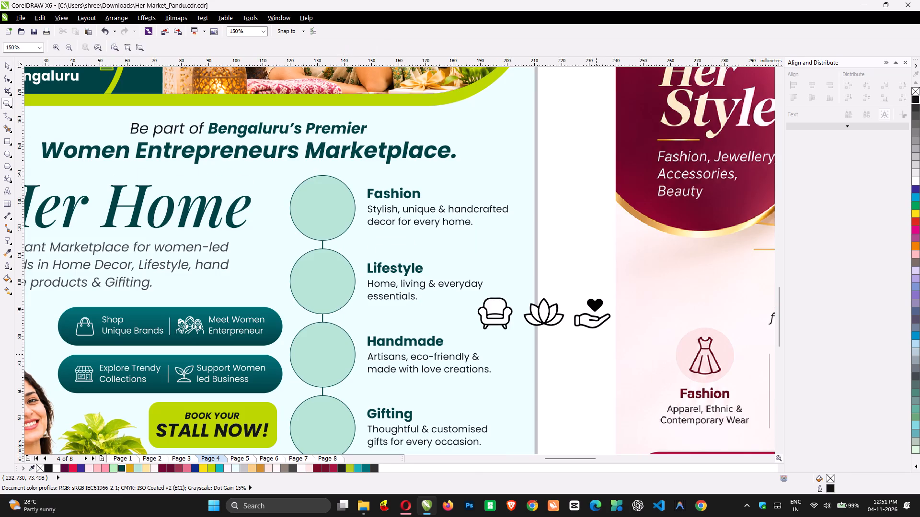
{"action": "key", "text": "space"}
{"action": "left_click_drag", "start_coordinate": [625, 375], "coordinate": [680, 370]}
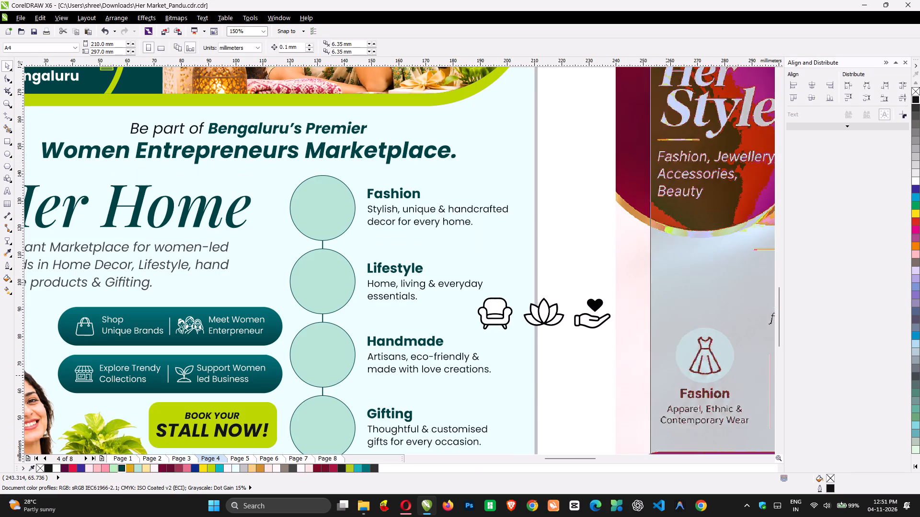
{"action": "left_click_drag", "start_coordinate": [680, 370], "coordinate": [721, 363]}
Delete the white fill shapes inside the gift icon's box, lid and bow, keeping its black outline.
{"action": "left_click", "coordinate": [646, 322]}
{"action": "key", "text": "Delete"}
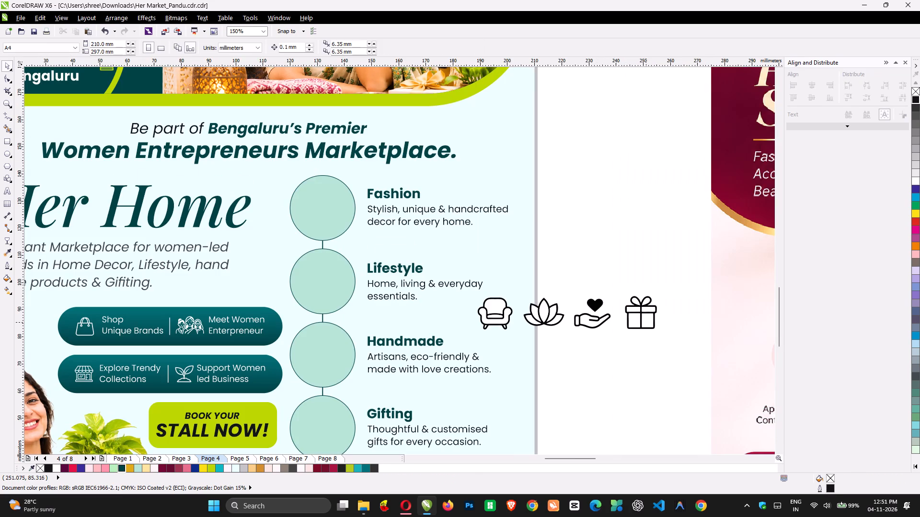
{"action": "left_click", "coordinate": [635, 318]}
{"action": "key", "text": "ctrl+r"}
{"action": "left_click", "coordinate": [646, 309]}
{"action": "key", "text": "ctrl+r"}
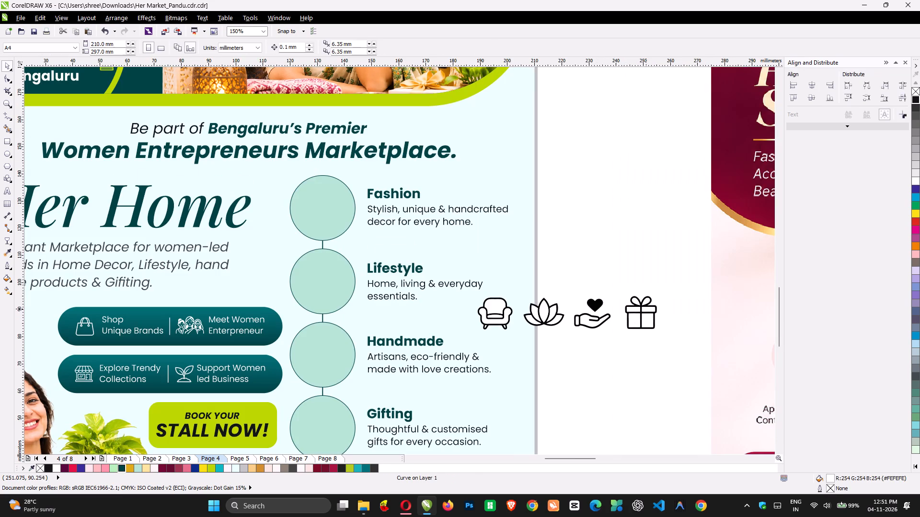
{"action": "left_click", "coordinate": [631, 307]}
{"action": "key", "text": "ctrl+r"}
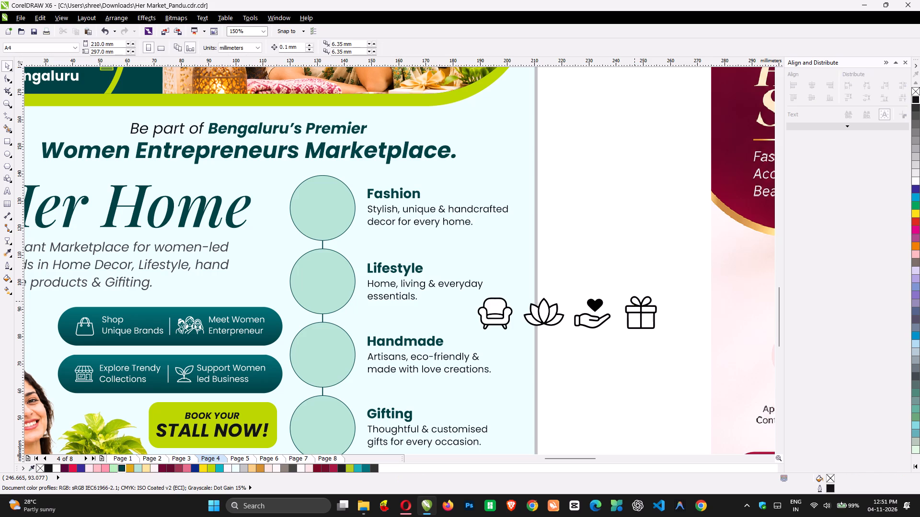
{"action": "left_click", "coordinate": [634, 301]}
{"action": "key", "text": "ctrl+r"}
{"action": "left_click", "coordinate": [647, 301]}
{"action": "key", "text": "ctrl+r"}
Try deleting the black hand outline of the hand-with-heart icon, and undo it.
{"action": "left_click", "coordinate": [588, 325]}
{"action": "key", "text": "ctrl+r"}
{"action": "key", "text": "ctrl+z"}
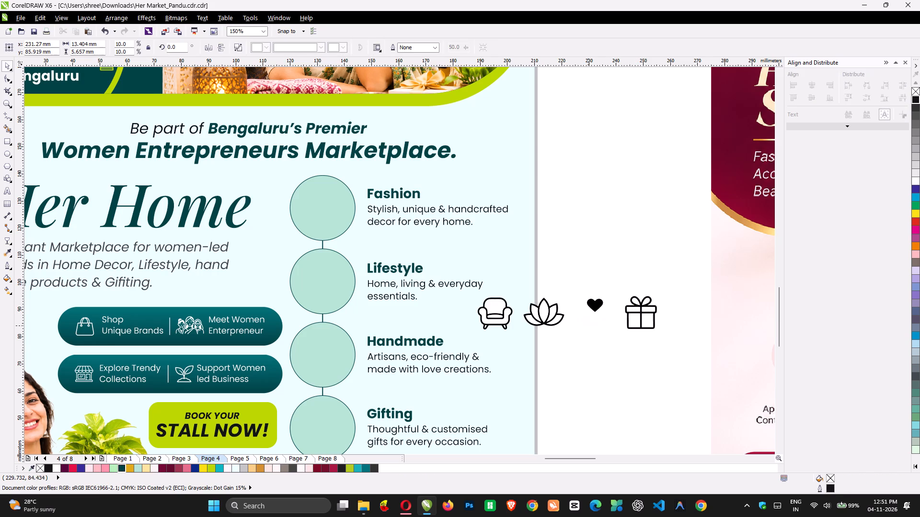
Delete the white fill shapes inside the palm and cuff of the hand-with-heart icon.
{"action": "left_click", "coordinate": [601, 375]}
{"action": "left_click", "coordinate": [586, 323], "text": "ctrl"}
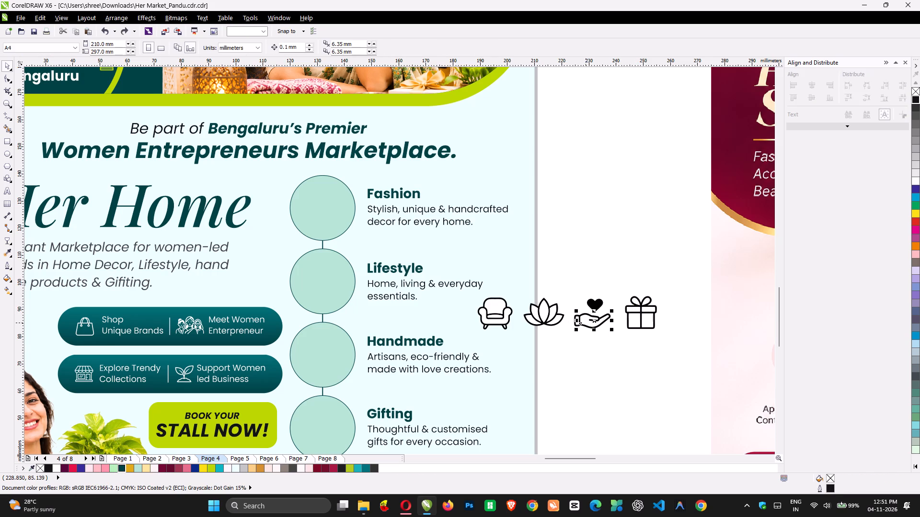
{"action": "key", "text": "ctrl+r"}
{"action": "left_click", "coordinate": [576, 319], "text": "ctrl"}
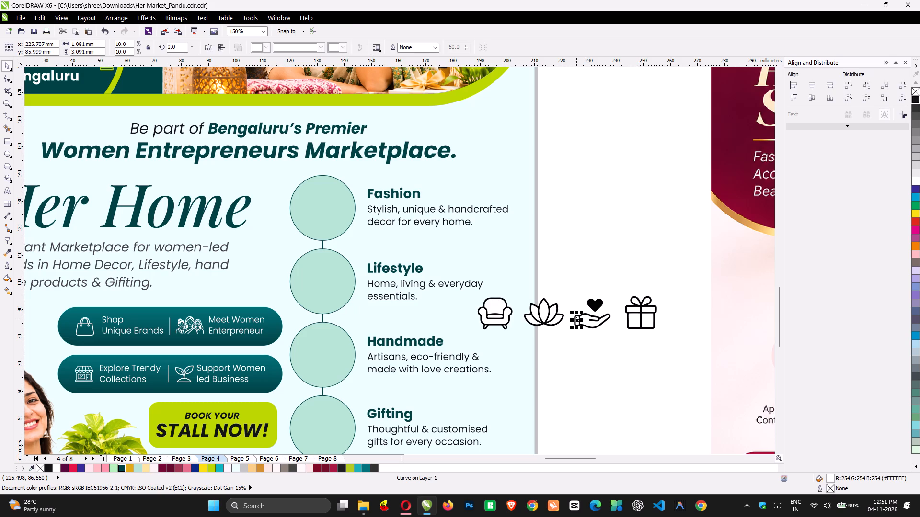
{"action": "key", "text": "ctrl+r"}
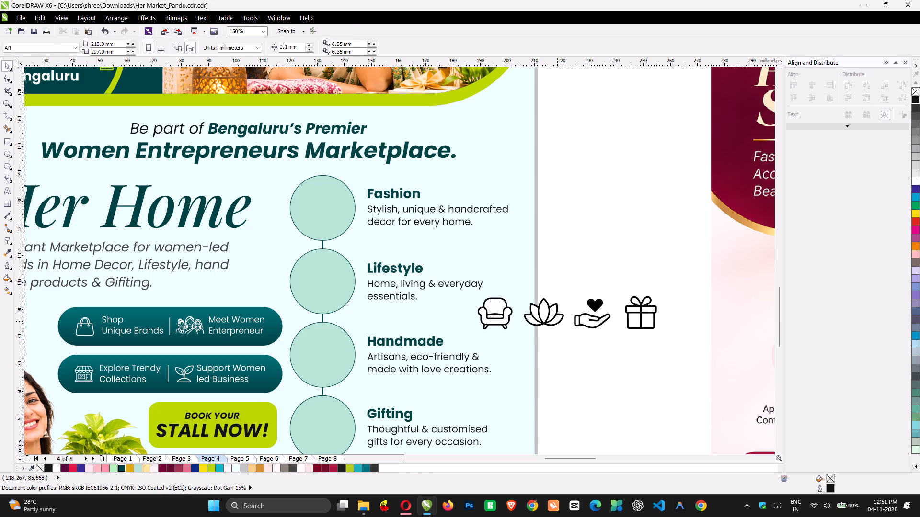
Delete the white fill shapes inside the lotus icon's petals, starting with the right-hand ones.
{"action": "left_click", "coordinate": [557, 321], "text": "ctrl"}
{"action": "key", "text": "ctrl+t"}
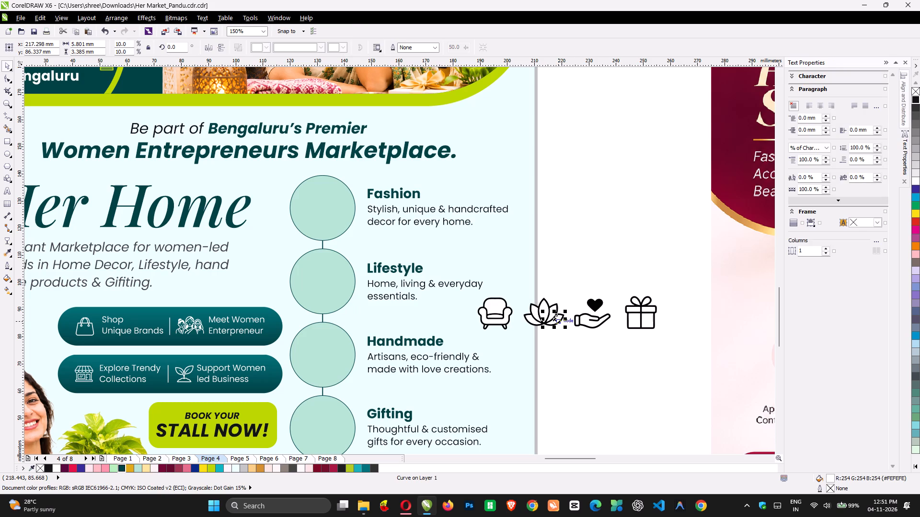
{"action": "key", "text": "ctrl+r"}
{"action": "left_click", "coordinate": [552, 314], "text": "ctrl"}
{"action": "key", "text": "ctrl+r"}
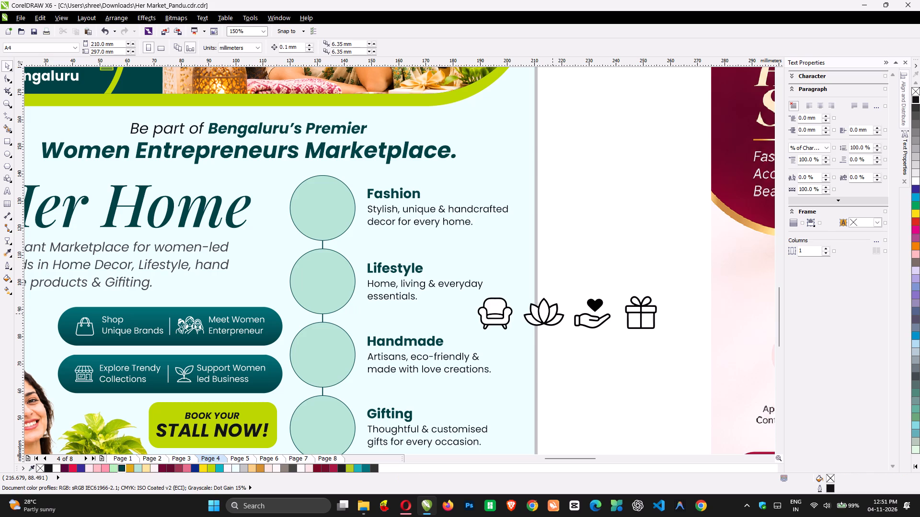
Delete the remaining white fill shapes inside the lotus icon's central and left-hand petals, keeping the black outline.
{"action": "left_click", "coordinate": [542, 309], "text": "ctrl"}
{"action": "key", "text": "ctrl+r"}
{"action": "left_click", "coordinate": [534, 310], "text": "ctrl"}
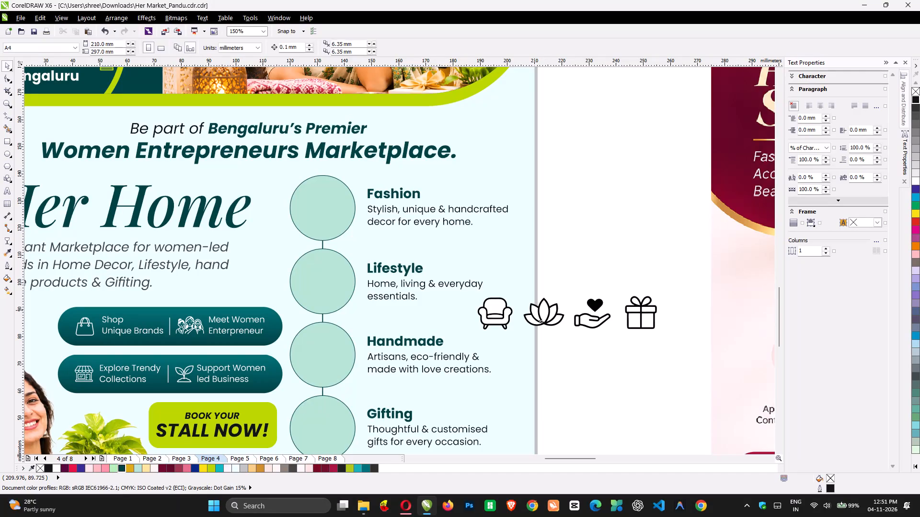
{"action": "key", "text": "ctrl+r"}
{"action": "left_click", "coordinate": [531, 321], "text": "ctrl"}
{"action": "key", "text": "ctrl+r"}
Delete the white fill shapes inside the armchair icon's backrest and right armrest, keeping its black outline.
{"action": "left_click", "coordinate": [502, 305], "text": "ctrl"}
{"action": "key", "text": "ctrl+r"}
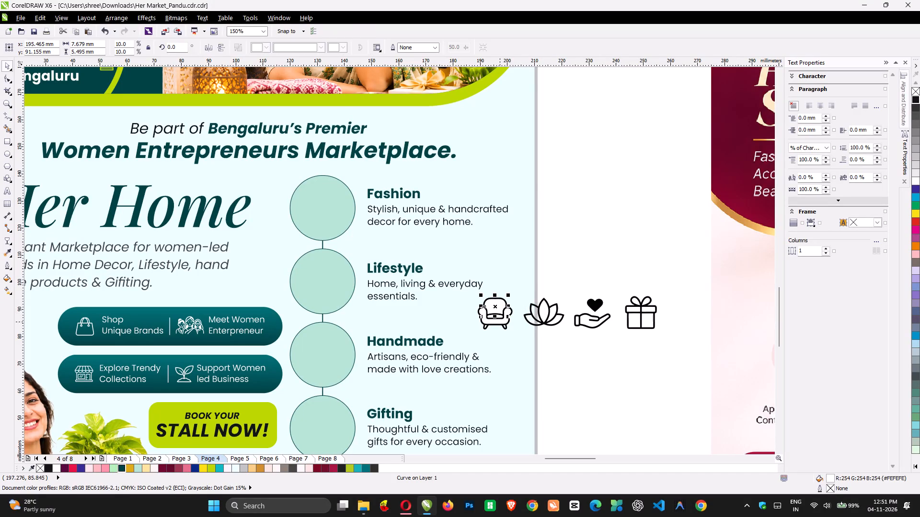
{"action": "key", "text": "ctrl+r"}
{"action": "left_click", "coordinate": [507, 310], "text": "ctrl"}
{"action": "key", "text": "ctrl+r"}
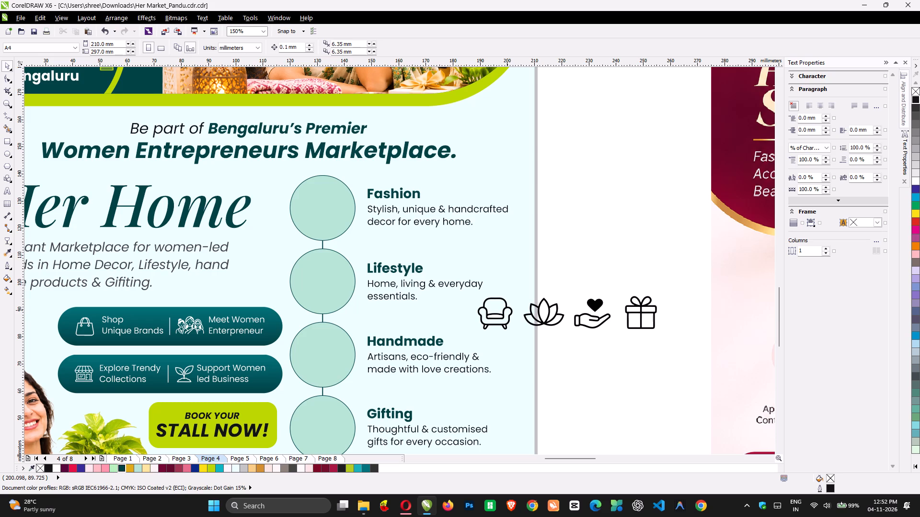
Switch to WhatsApp in the Opera browser and open the unread chat about the cover page design.
{"action": "left_click", "coordinate": [404, 508]}
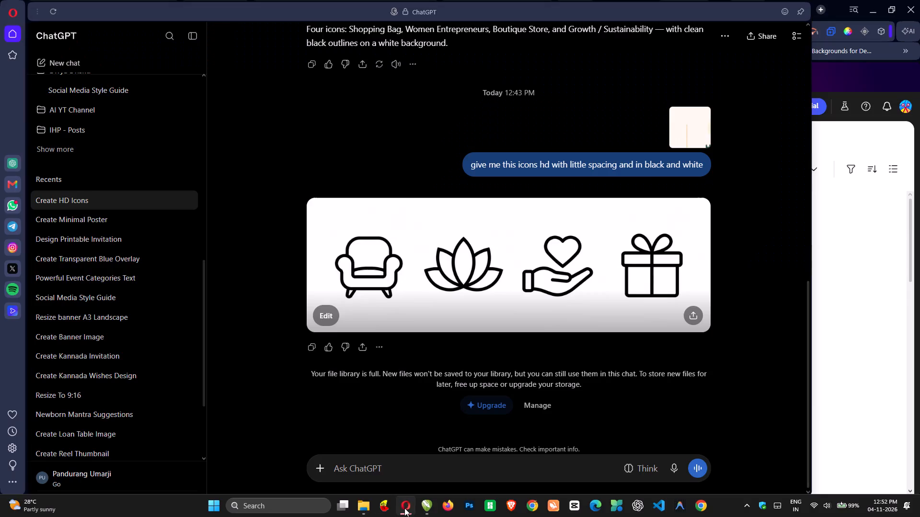
{"action": "left_click", "coordinate": [12, 200]}
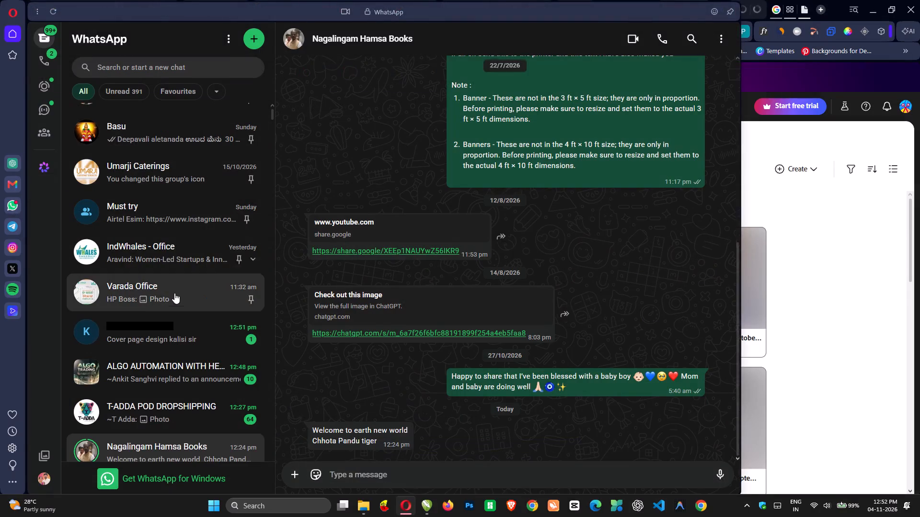
{"action": "left_click", "coordinate": [193, 329]}
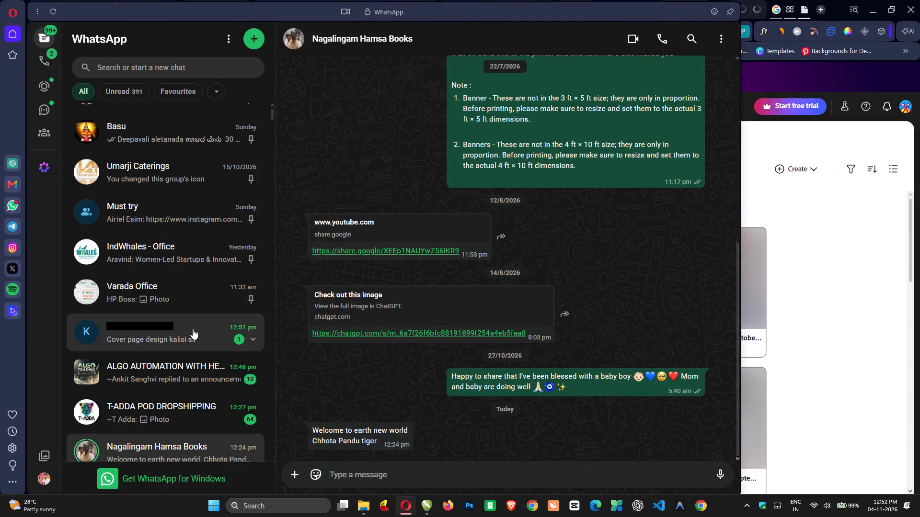
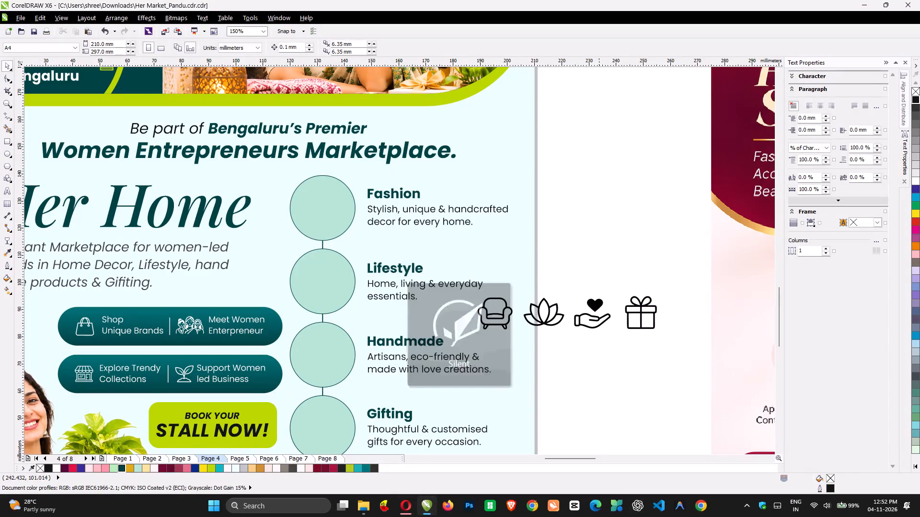
Delete the white fill shape inside the armchair icon's seat cushion, keeping the black outline.
{"action": "left_click", "coordinate": [585, 373]}
{"action": "left_click", "coordinate": [494, 317], "text": "ctrl"}
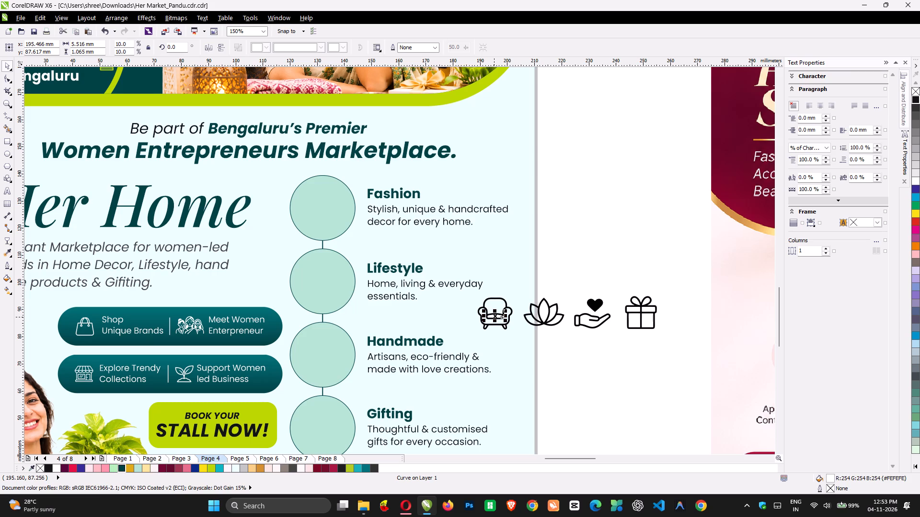
{"action": "key", "text": "Delete"}
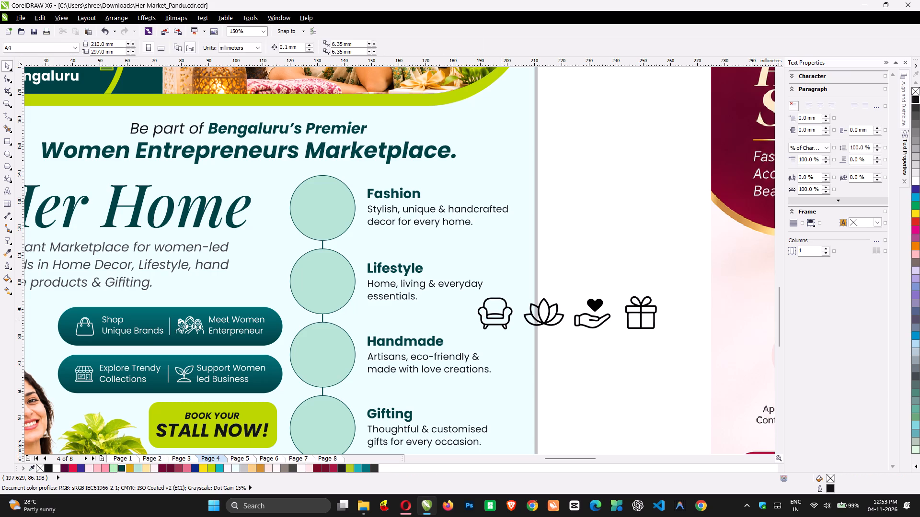
{"action": "left_click", "coordinate": [501, 318]}
{"action": "left_click", "coordinate": [336, 204], "text": "shift"}
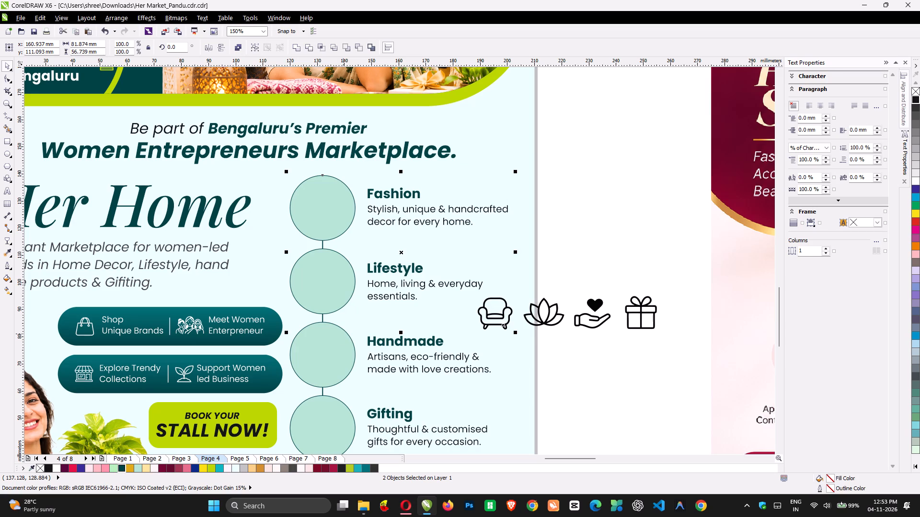
{"action": "key", "text": "alt+Tab"}
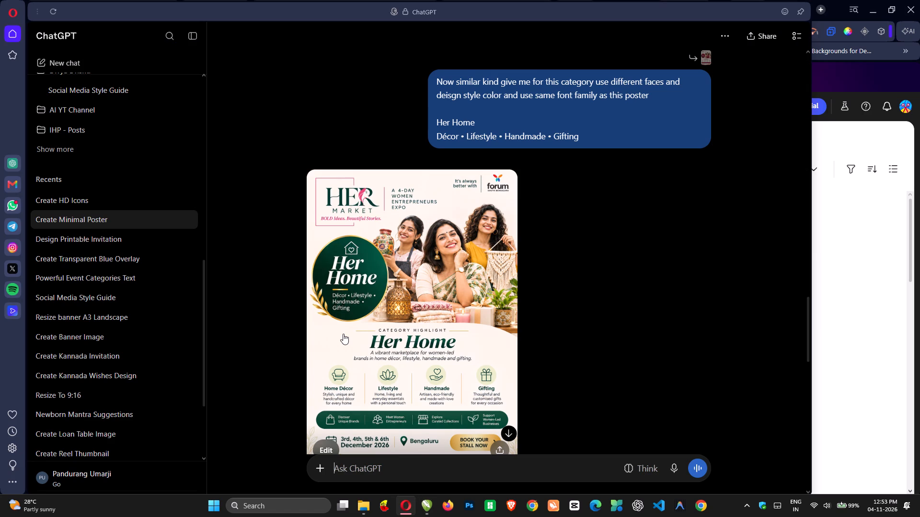
{"action": "key", "text": "alt+Tab"}
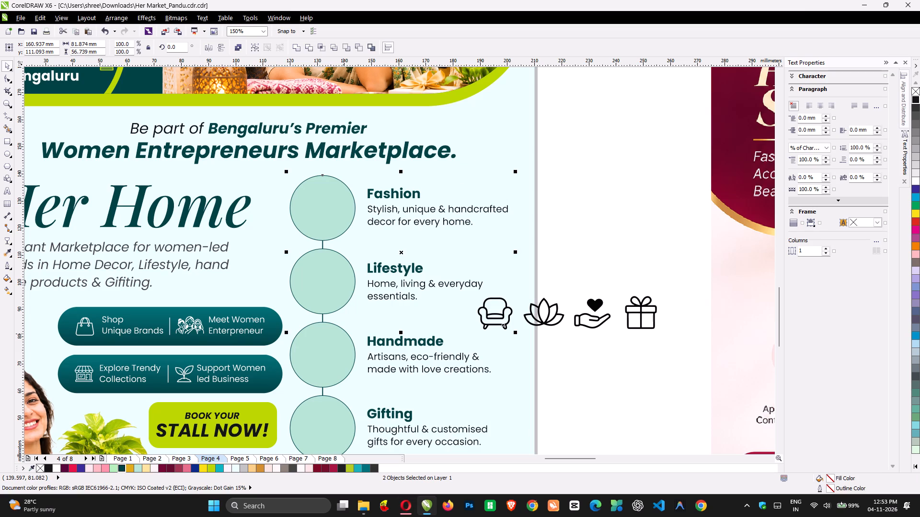
In CorelDRAW, replace the first category heading "Fashion" with "Home & Decor", checking it against the reference poster.
{"action": "key", "text": "F8"}
{"action": "left_click", "coordinate": [386, 196]}
{"action": "key", "text": "ctrl+a"}
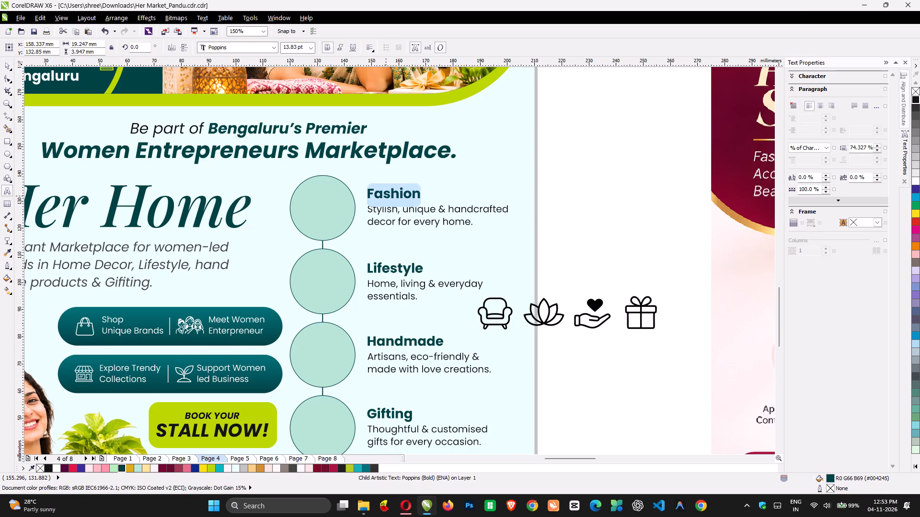
{"action": "type", "text": "Home & Decor"}
{"action": "key", "text": "alt+Tab"}
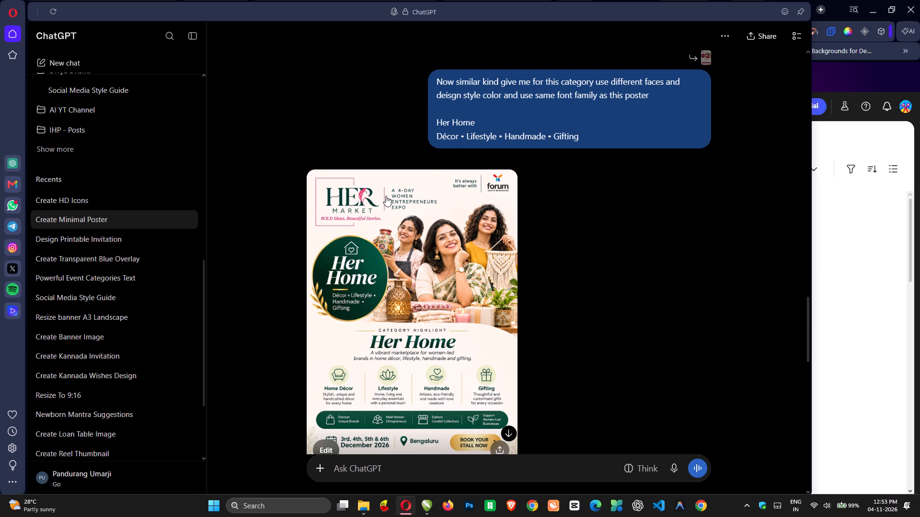
{"action": "key", "text": "alt+Tab"}
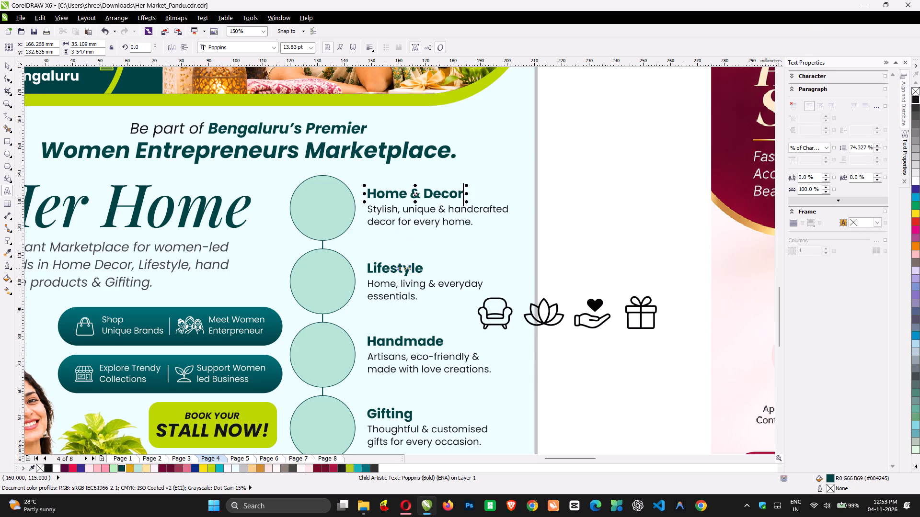
{"action": "key", "text": "alt+Tab"}
{"action": "key", "text": "alt+Tab"}
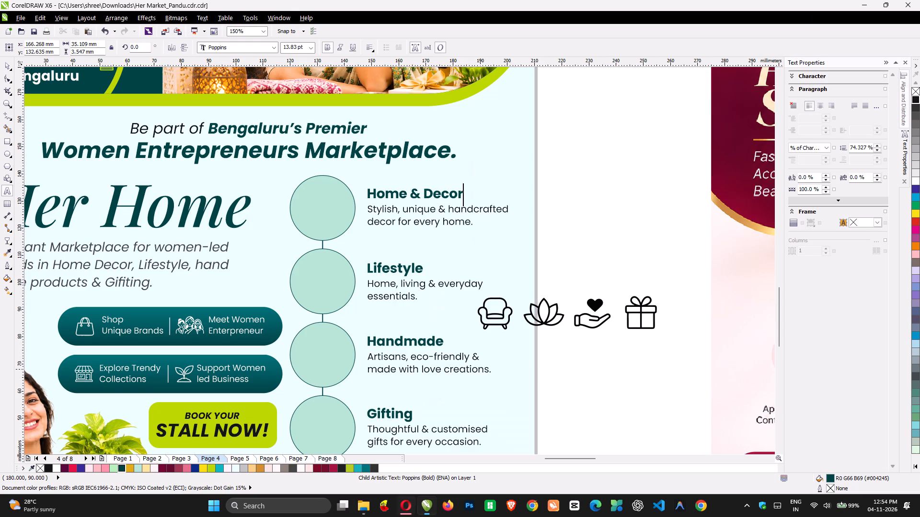
Centre the armchair icon in the Home & Decor circle and fill it with dark teal #004245.
{"action": "scroll", "coordinate": [480, 369], "scroll_direction": "down", "scroll_amount": 1}
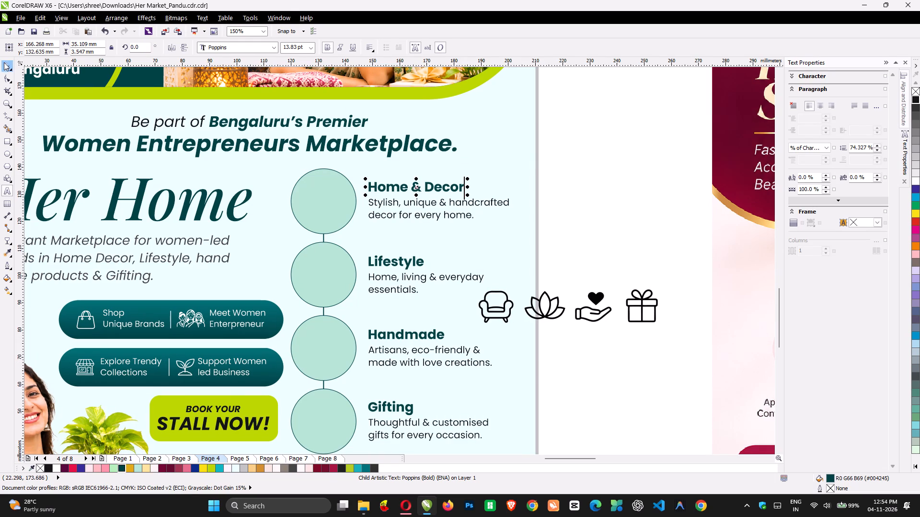
{"action": "left_click", "coordinate": [4, 64]}
{"action": "left_click", "coordinate": [330, 214]}
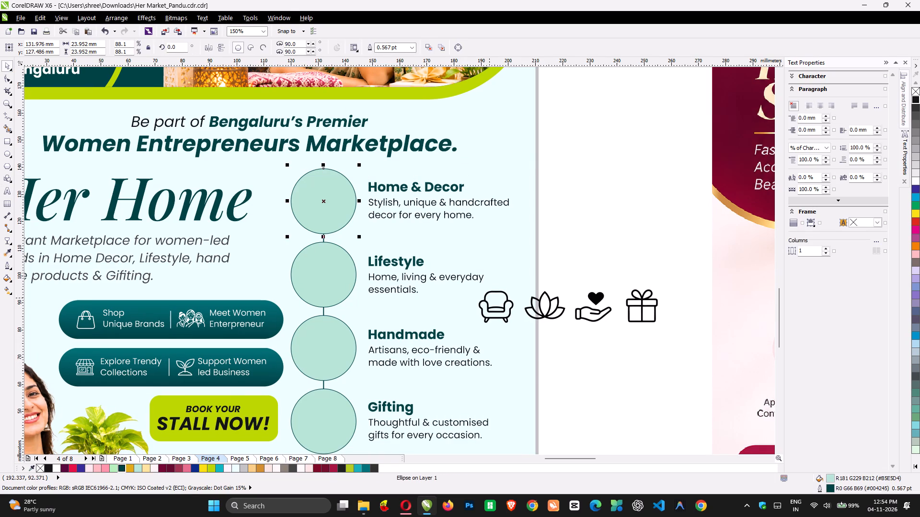
{"action": "left_click", "coordinate": [494, 307]}
{"action": "left_click", "coordinate": [342, 186], "text": "shift"}
{"action": "type", "text": "ce"}
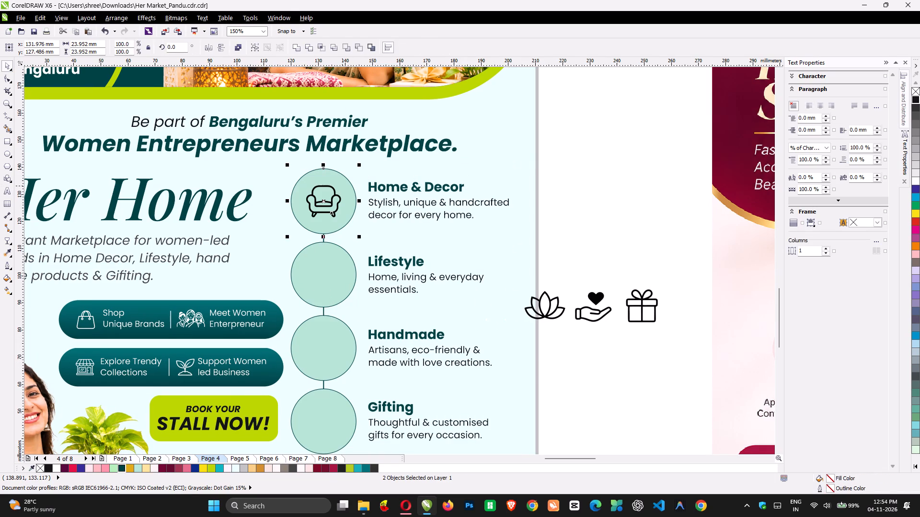
{"action": "left_click", "coordinate": [342, 186], "text": "shift"}
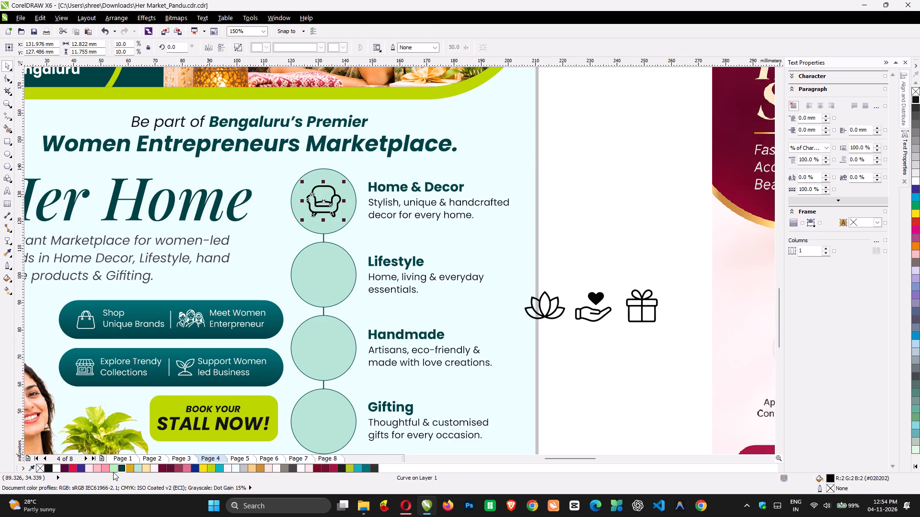
{"action": "left_click", "coordinate": [122, 468]}
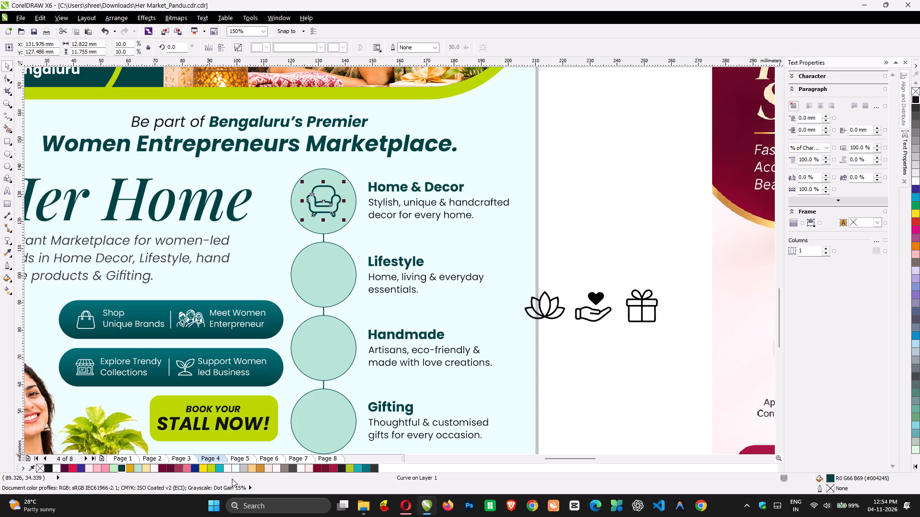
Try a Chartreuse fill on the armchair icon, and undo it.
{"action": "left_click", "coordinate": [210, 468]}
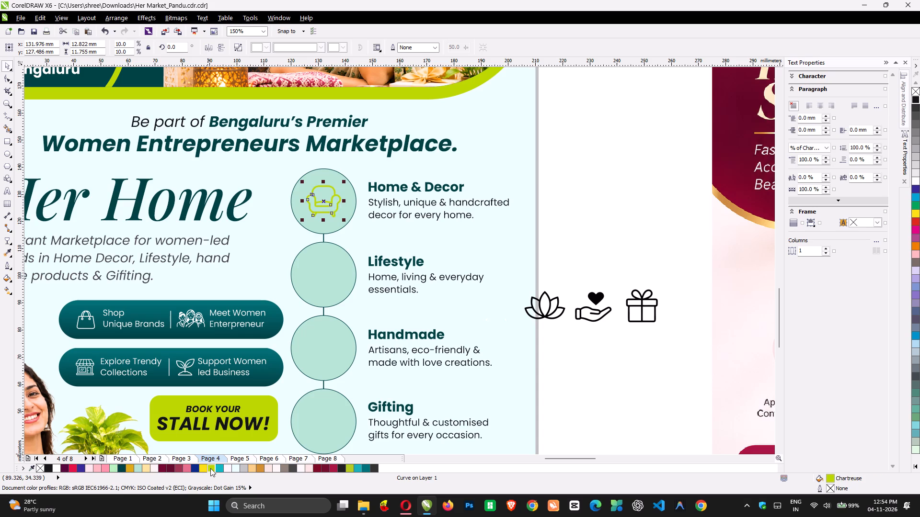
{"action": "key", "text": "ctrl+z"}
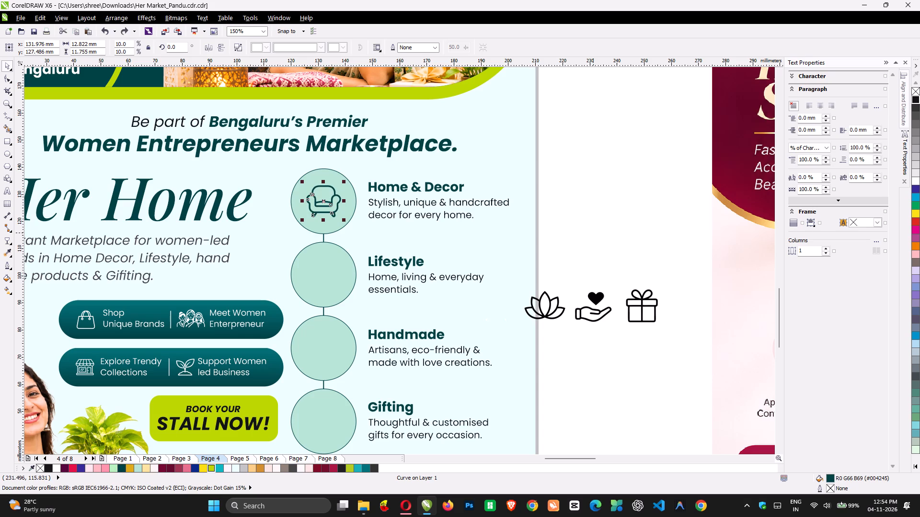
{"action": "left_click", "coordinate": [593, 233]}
Centre the lotus icon in the Lifestyle circle and fill it with dark teal #004245.
{"action": "left_click", "coordinate": [554, 298]}
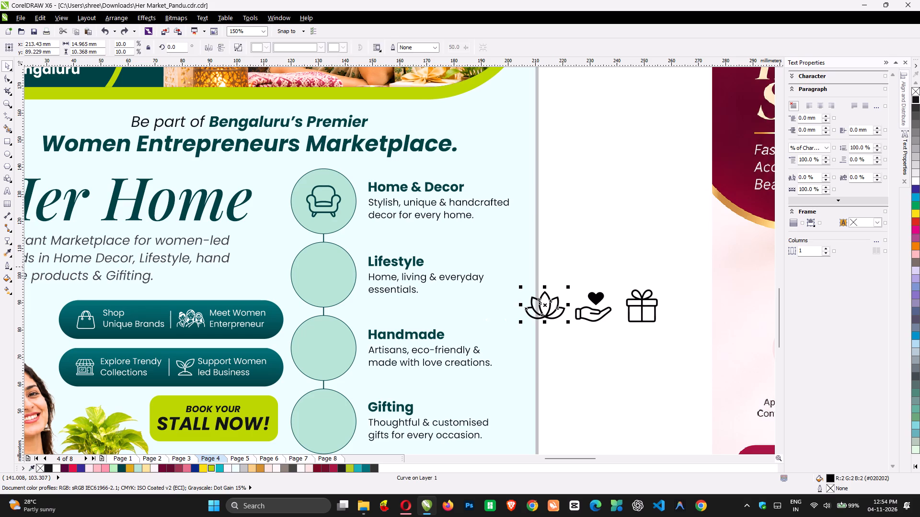
{"action": "left_click", "coordinate": [347, 267], "text": "shift"}
{"action": "type", "text": "ce"}
{"action": "left_click", "coordinate": [347, 267], "text": "shift"}
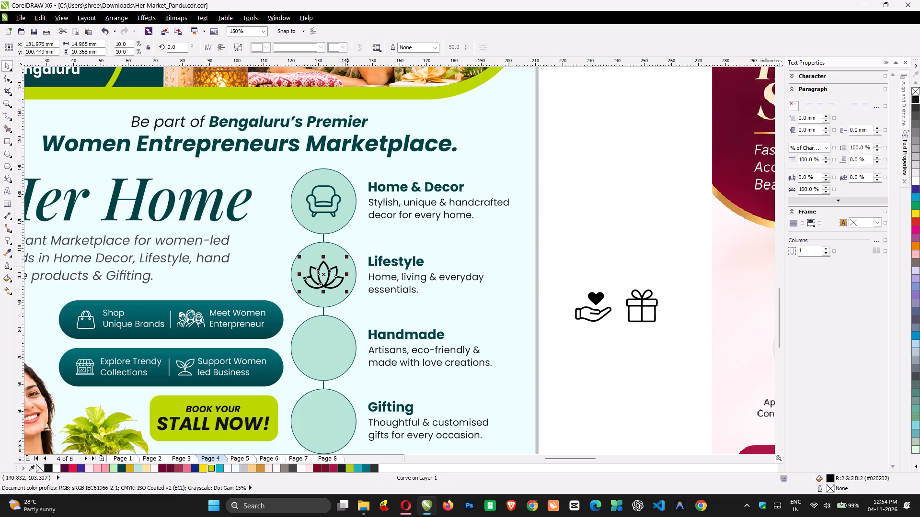
{"action": "left_click", "coordinate": [121, 468]}
Repeat the dark teal fill on the hand-with-heart and gift icons beside the page.
{"action": "left_click_drag", "start_coordinate": [554, 275], "coordinate": [681, 362]}
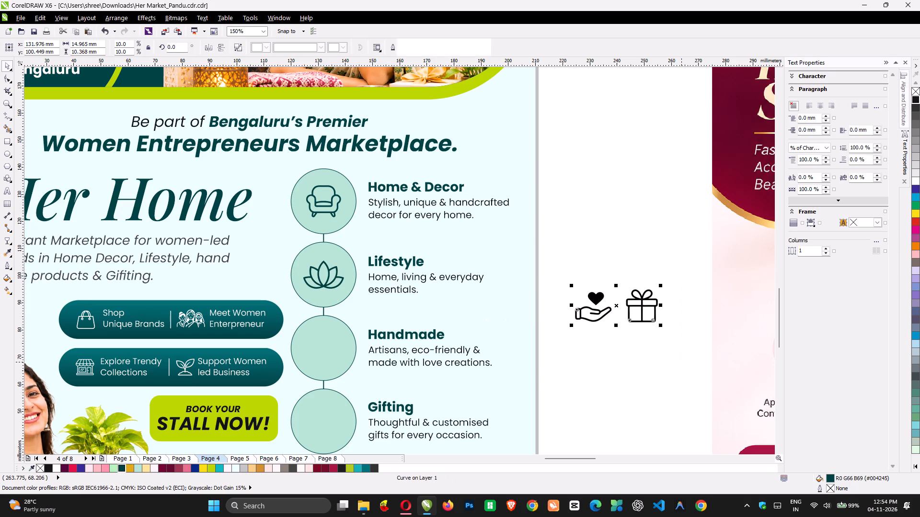
{"action": "key", "text": "ctrl+r"}
{"action": "left_click", "coordinate": [647, 380]}
Group the parts of the hand-with-heart icon and centre the group in the Handmade circle.
{"action": "left_click", "coordinate": [598, 298]}
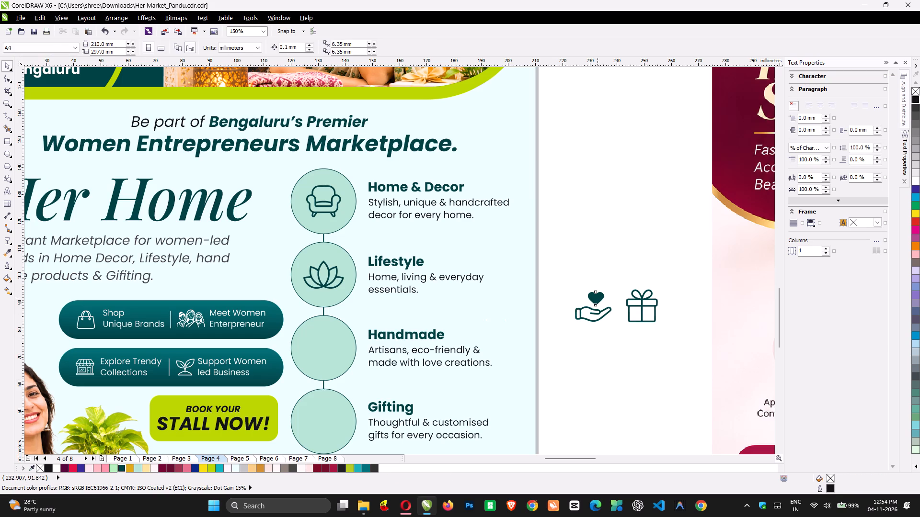
{"action": "left_click", "coordinate": [619, 271]}
{"action": "left_click_drag", "start_coordinate": [619, 271], "coordinate": [536, 363]}
{"action": "key", "text": "ctrl+g"}
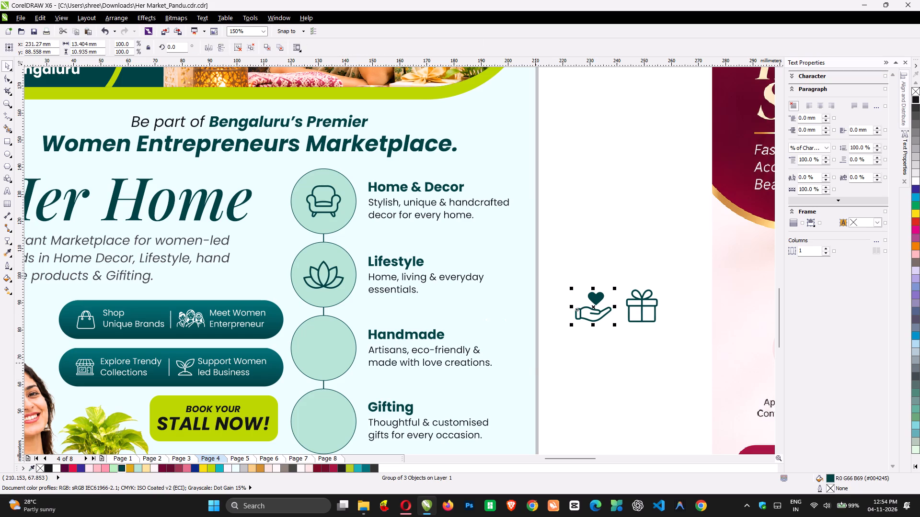
{"action": "left_click", "coordinate": [327, 345], "text": "shift"}
{"action": "type", "text": "ce"}
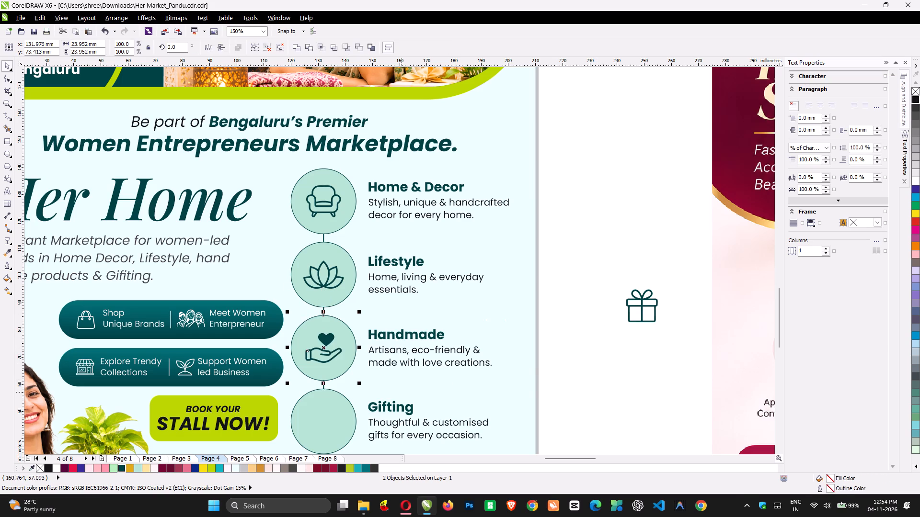
{"action": "key", "text": "alt+Tab"}
{"action": "key", "text": "alt+Tab"}
Group the parts of the gift icon and centre the group in the Gifting circle.
{"action": "left_click_drag", "start_coordinate": [679, 260], "coordinate": [554, 370]}
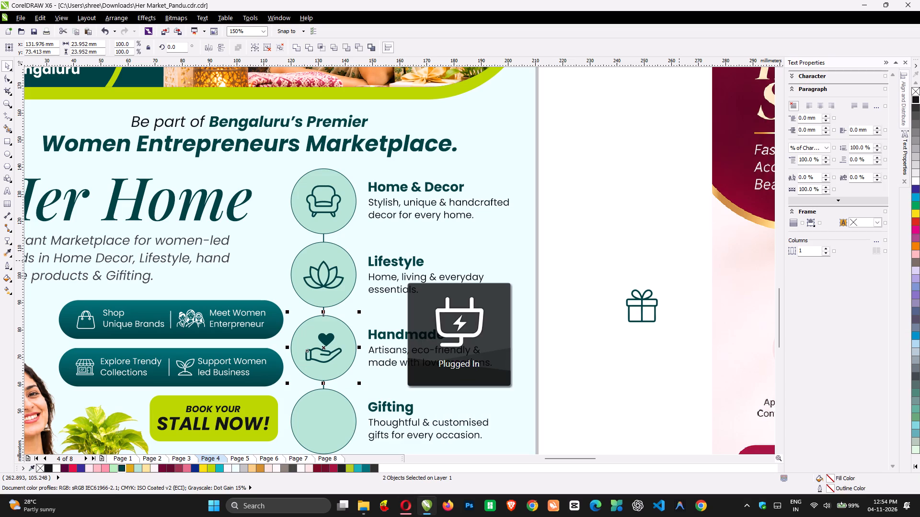
{"action": "key", "text": "ctrl+g"}
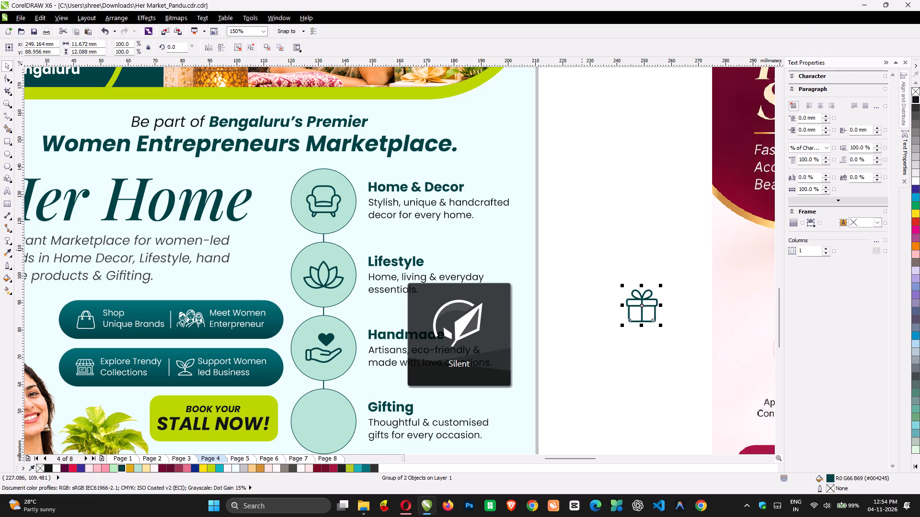
{"action": "left_click", "coordinate": [322, 431], "text": "shift"}
{"action": "type", "text": "ce"}
{"action": "left_click", "coordinate": [608, 354]}
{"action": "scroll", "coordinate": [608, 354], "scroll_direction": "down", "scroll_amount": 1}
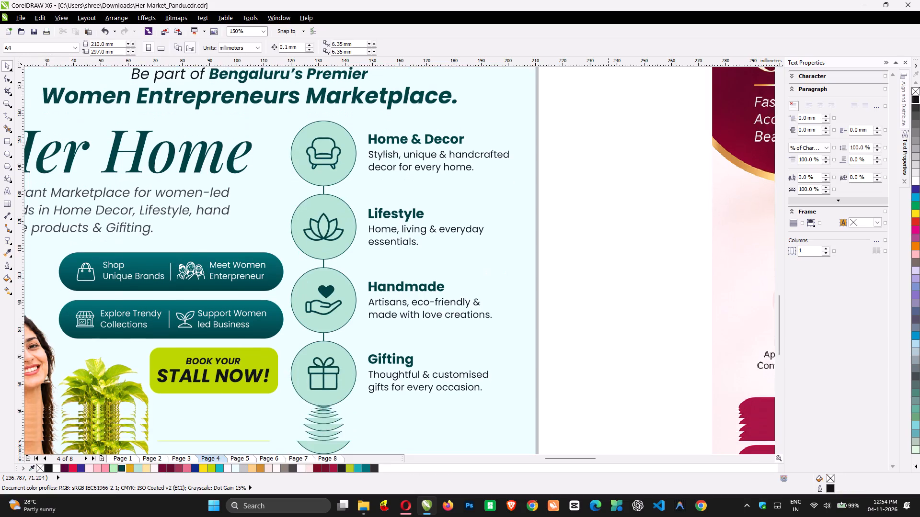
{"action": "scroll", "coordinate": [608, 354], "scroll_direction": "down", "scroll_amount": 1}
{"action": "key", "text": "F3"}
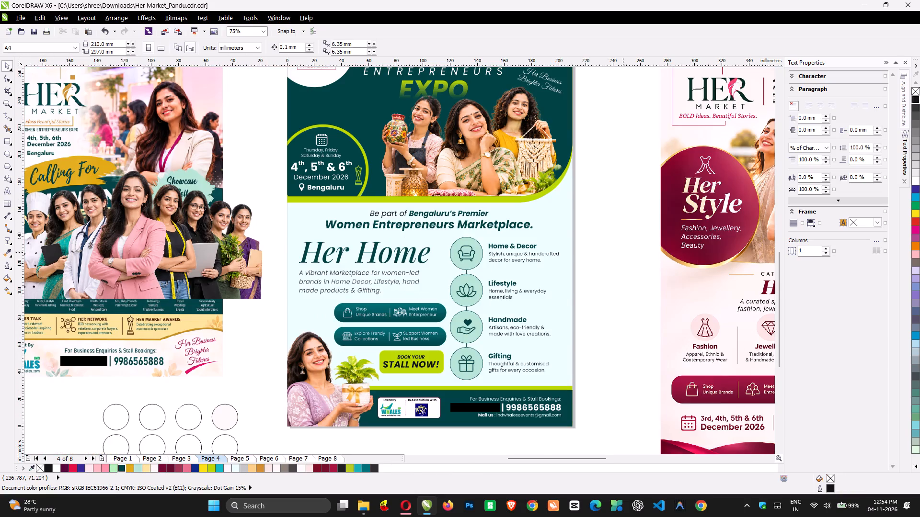
Group the four category circles with their icons and text, and scale the group down to about 76 × 100 mm.
{"action": "left_click_drag", "start_coordinate": [605, 231], "coordinate": [440, 389]}
{"action": "key", "text": "ctrl+g"}
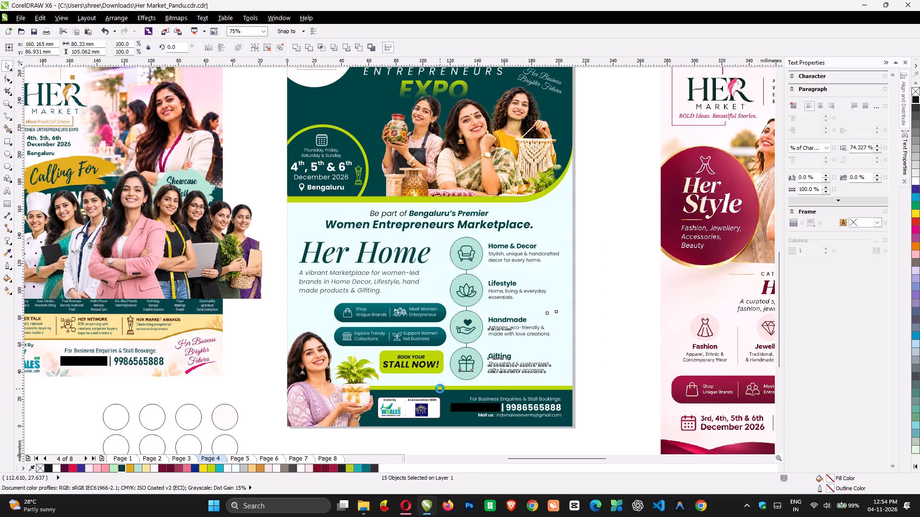
{"action": "key", "text": "z"}
{"action": "left_click_drag", "start_coordinate": [424, 224], "coordinate": [590, 379]}
{"action": "key", "text": "space"}
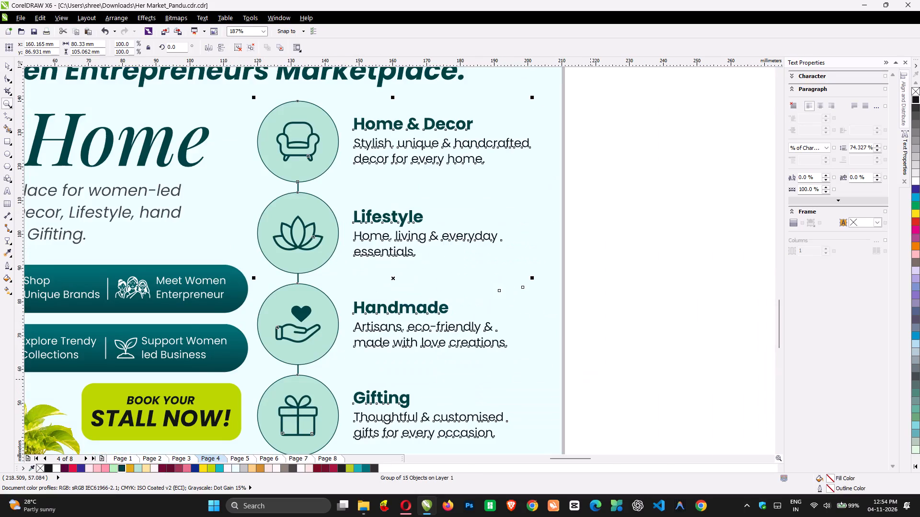
{"action": "scroll", "coordinate": [590, 379], "scroll_direction": "down", "scroll_amount": 1}
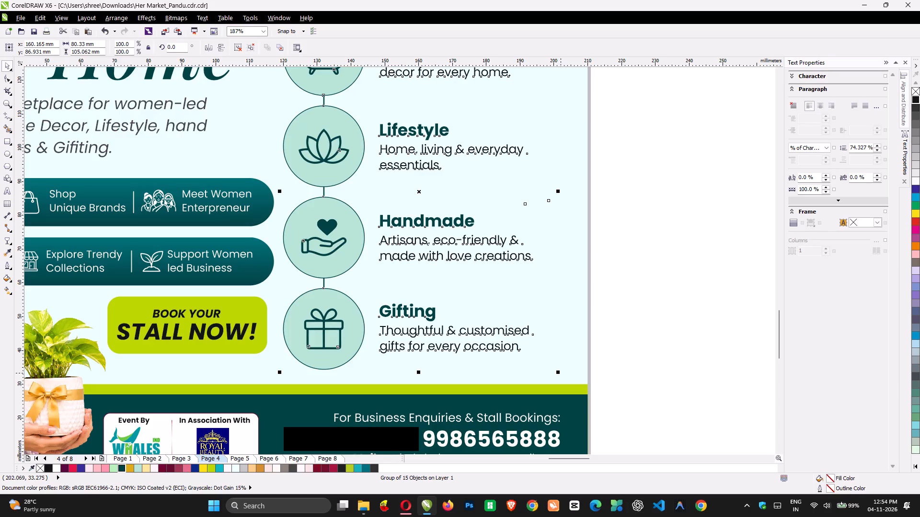
{"action": "left_click_drag", "start_coordinate": [558, 373], "coordinate": [551, 370]}
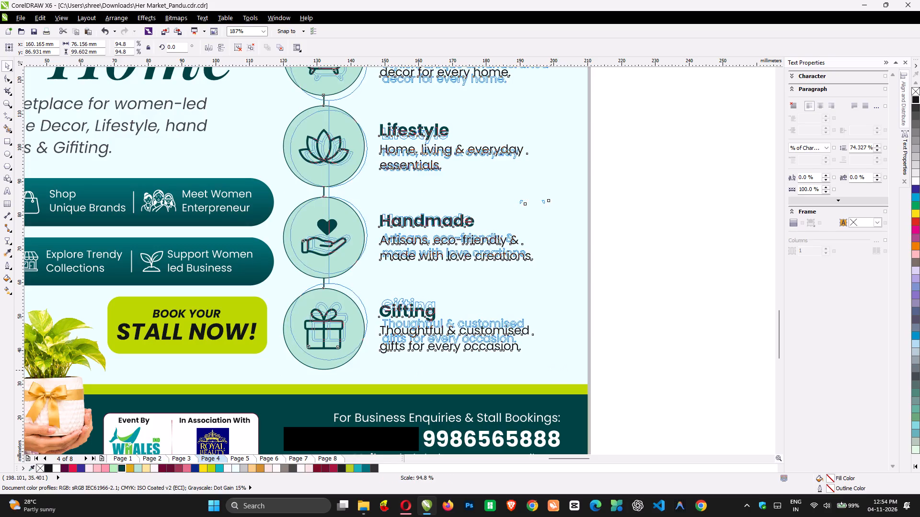
{"action": "left_click_drag", "start_coordinate": [551, 370], "coordinate": [552, 371]}
{"action": "left_click", "coordinate": [694, 343]}
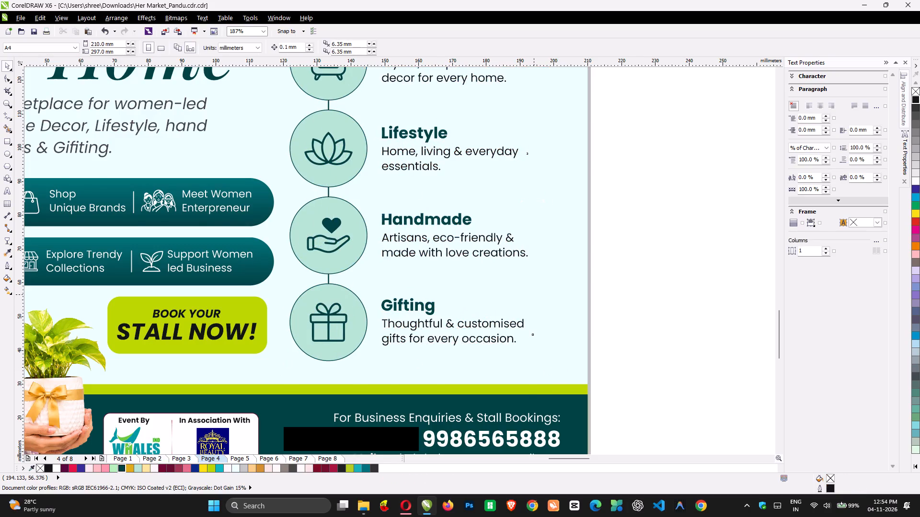
Nudge the grouped category list about 0.6 mm to the right.
{"action": "key", "text": "F3"}
{"action": "left_click", "coordinate": [432, 175]}
{"action": "key", "text": "shift+Right"}
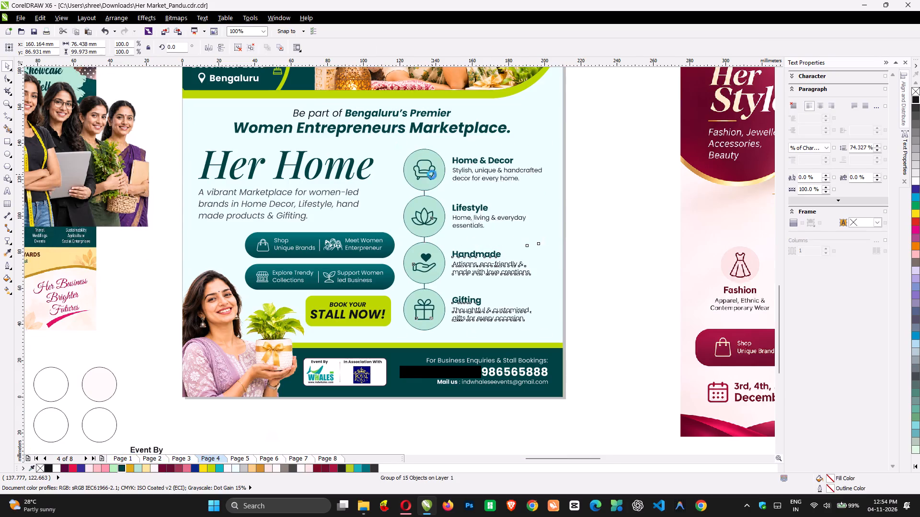
{"action": "key", "text": "shift+Right"}
{"action": "key", "text": "shift+Right"}
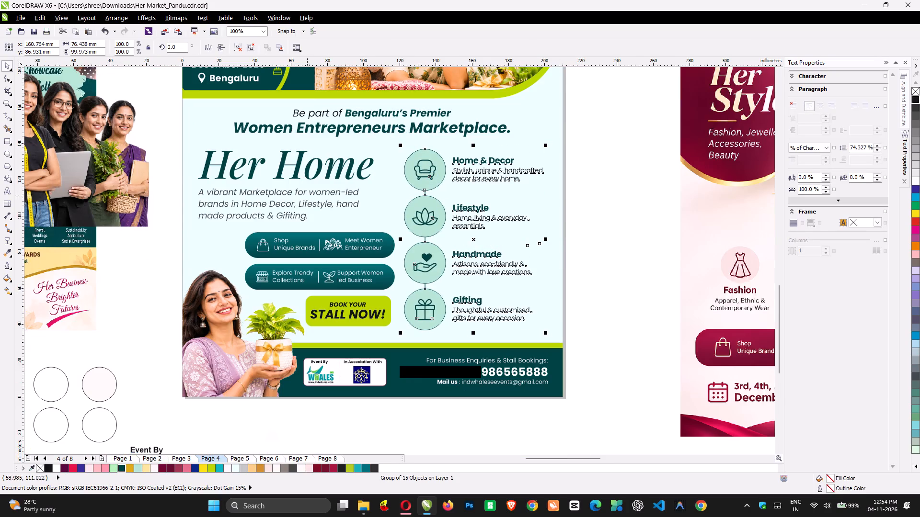
{"action": "left_click", "coordinate": [312, 192]}
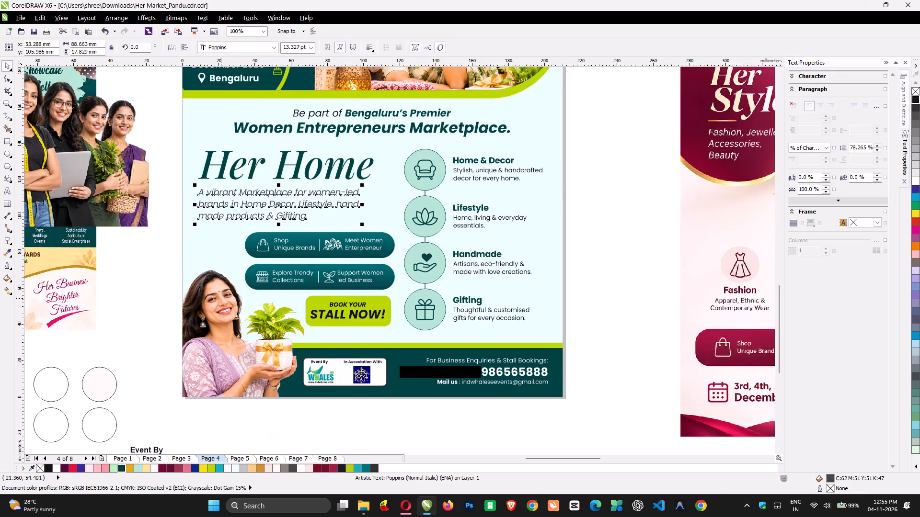
{"action": "scroll", "coordinate": [221, 298], "scroll_direction": "up", "scroll_amount": 1}
{"action": "left_click", "coordinate": [616, 336]}
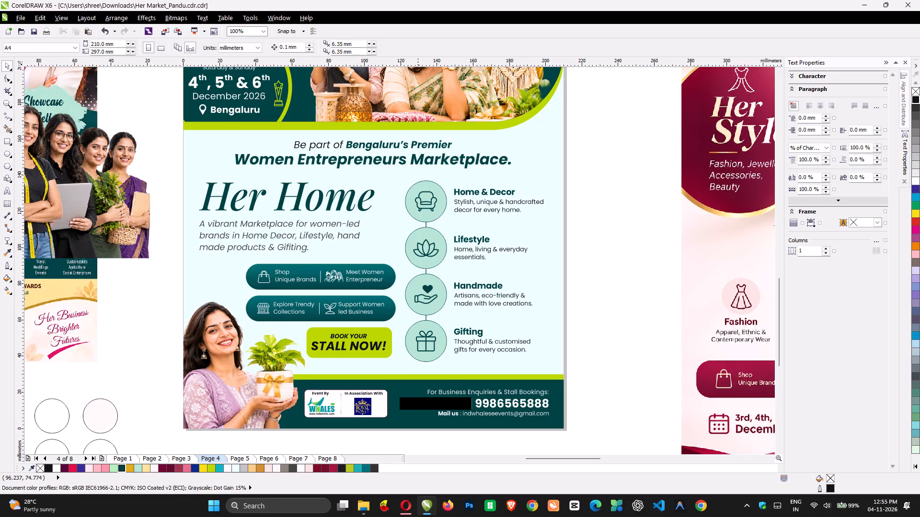
Move the trophy icon from the date circle to beside the pill banners, enlarge it to about 8.5 × 24.3 mm, and fill it with #004245.
{"action": "scroll", "coordinate": [430, 246], "scroll_direction": "up", "scroll_amount": 2}
{"action": "scroll", "coordinate": [430, 246], "scroll_direction": "down", "scroll_amount": 1}
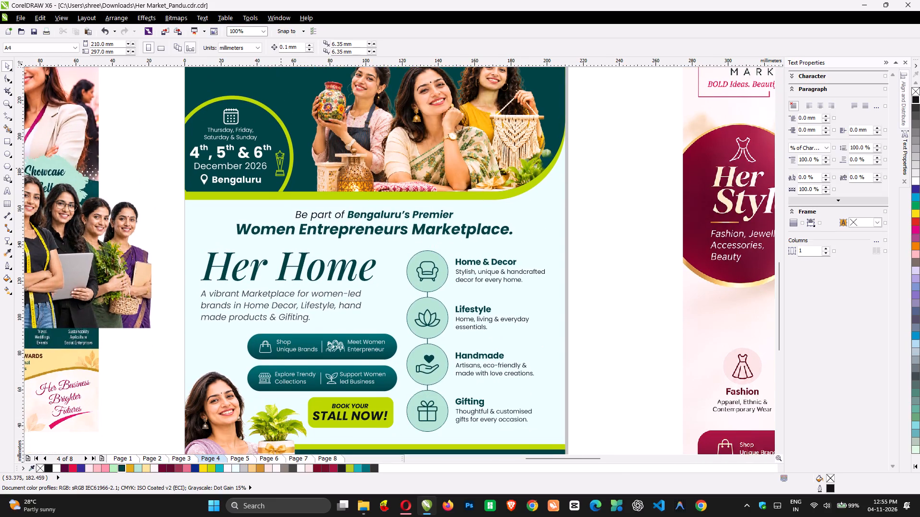
{"action": "left_click_drag", "start_coordinate": [280, 168], "coordinate": [216, 355]}
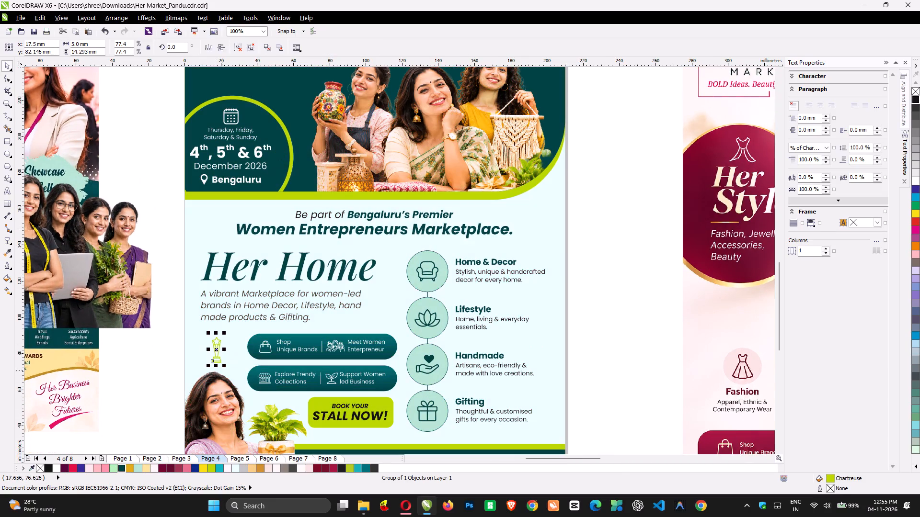
{"action": "left_click_drag", "start_coordinate": [226, 366], "coordinate": [236, 382]}
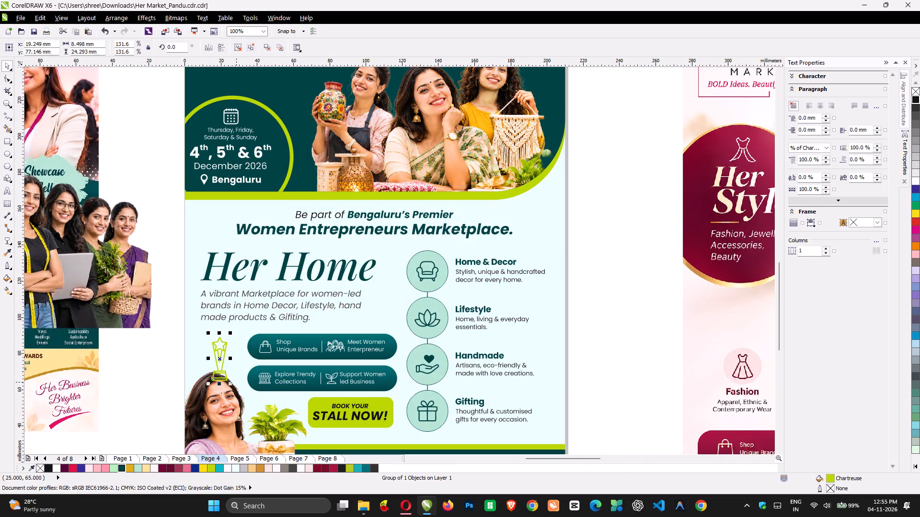
{"action": "left_click", "coordinate": [122, 467]}
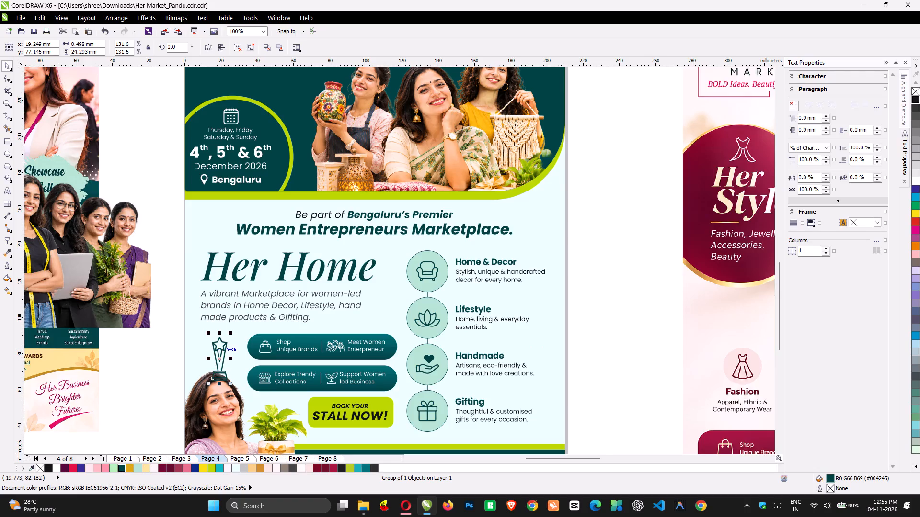
Place the trophy icon inside the poster's background frame with PowerClip and send it to the back, behind the woman's photo.
{"action": "right_click", "coordinate": [220, 349]}
{"action": "left_click", "coordinate": [266, 101]}
{"action": "left_click", "coordinate": [202, 234]}
{"action": "left_click", "coordinate": [222, 352], "text": "alt"}
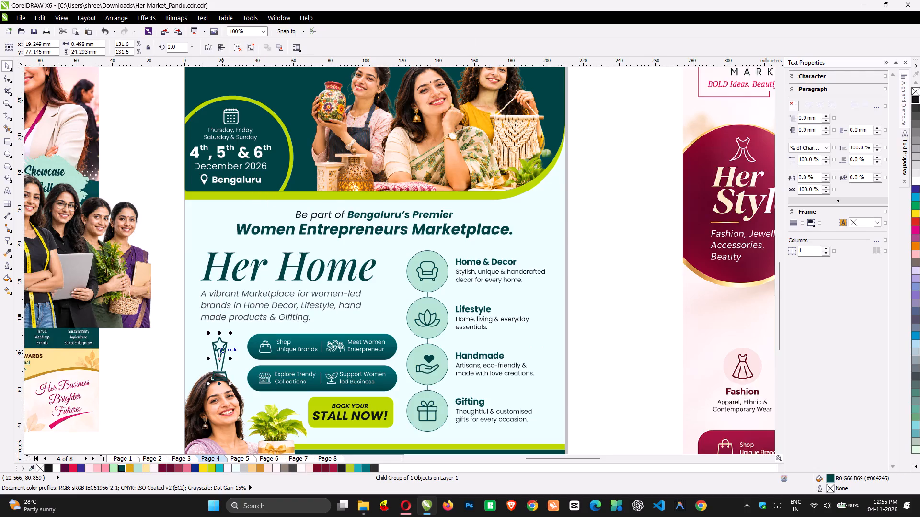
{"action": "key", "text": "shift+Page_Down"}
Enlarge the group of two pill banners and the Book Your Stall Now box to about 85 × 53.5 mm.
{"action": "scroll", "coordinate": [222, 352], "scroll_direction": "down", "scroll_amount": 1}
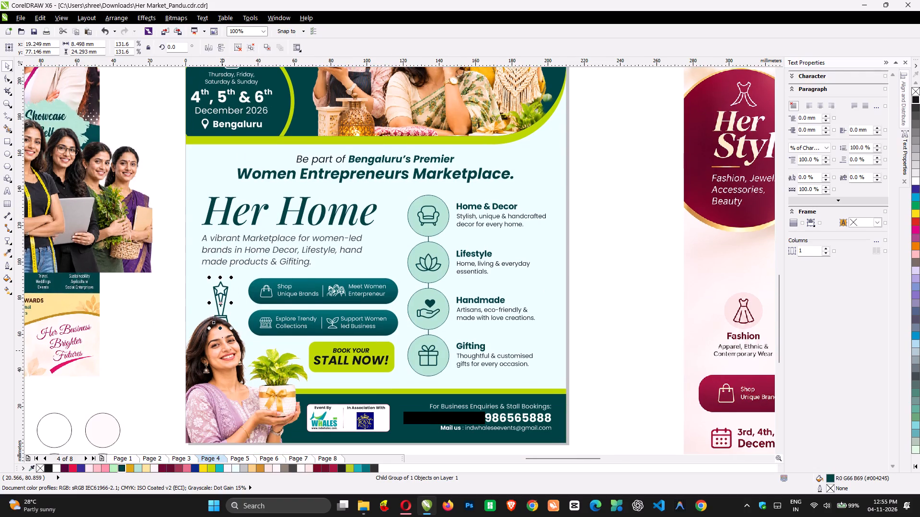
{"action": "left_click", "coordinate": [295, 328]}
{"action": "left_click", "coordinate": [295, 328], "text": "ctrl"}
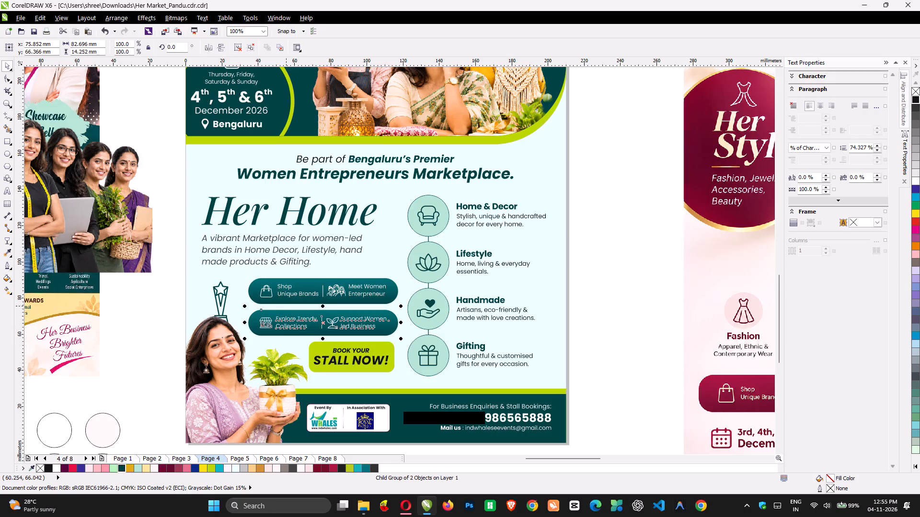
{"action": "left_click", "coordinate": [292, 296]}
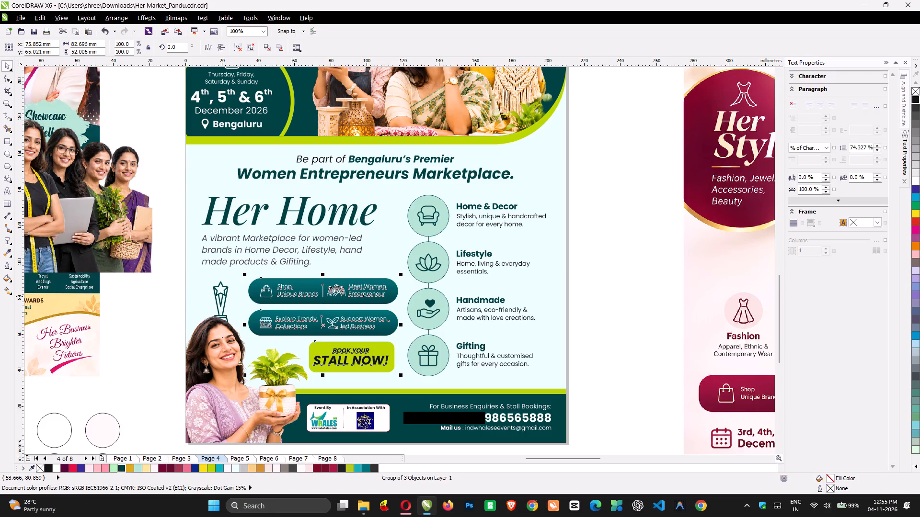
{"action": "left_click_drag", "start_coordinate": [243, 275], "coordinate": [236, 272]}
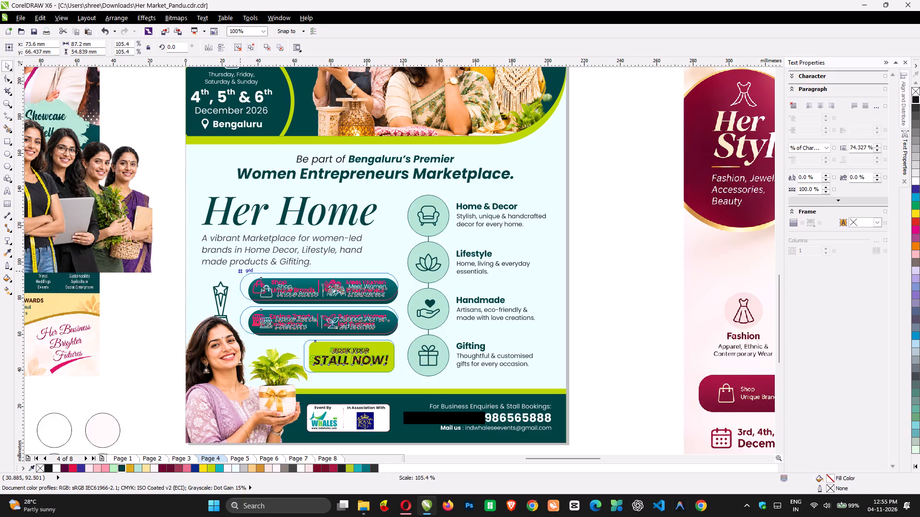
{"action": "left_click_drag", "start_coordinate": [236, 272], "coordinate": [234, 273]}
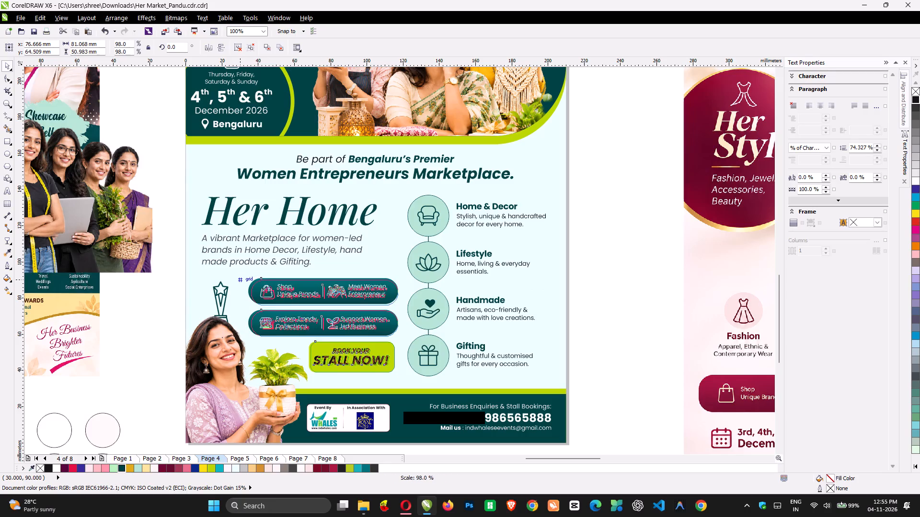
{"action": "left_click_drag", "start_coordinate": [234, 273], "coordinate": [234, 274]}
{"action": "left_click_drag", "start_coordinate": [247, 277], "coordinate": [238, 274]}
{"action": "left_click_drag", "start_coordinate": [248, 275], "coordinate": [233, 270]}
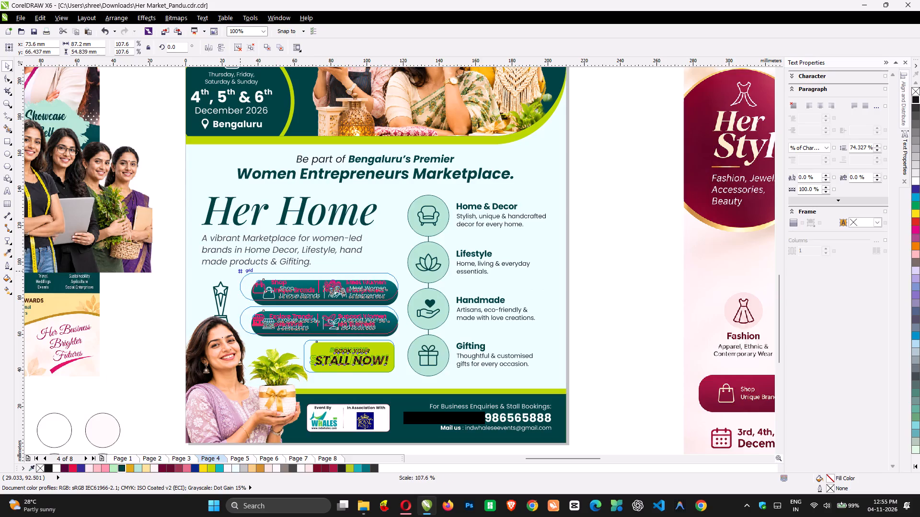
{"action": "left_click_drag", "start_coordinate": [233, 270], "coordinate": [234, 270]}
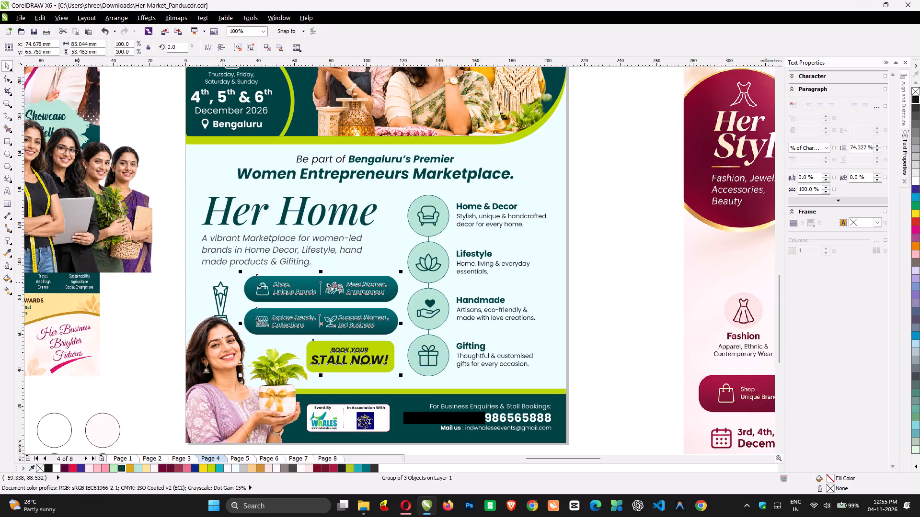
{"action": "left_click", "coordinate": [78, 282]}
Nudge the trophy icon up and slightly left to about x 17.2, y 83.9 mm, above the woman's head.
{"action": "left_click", "coordinate": [215, 288], "text": "alt"}
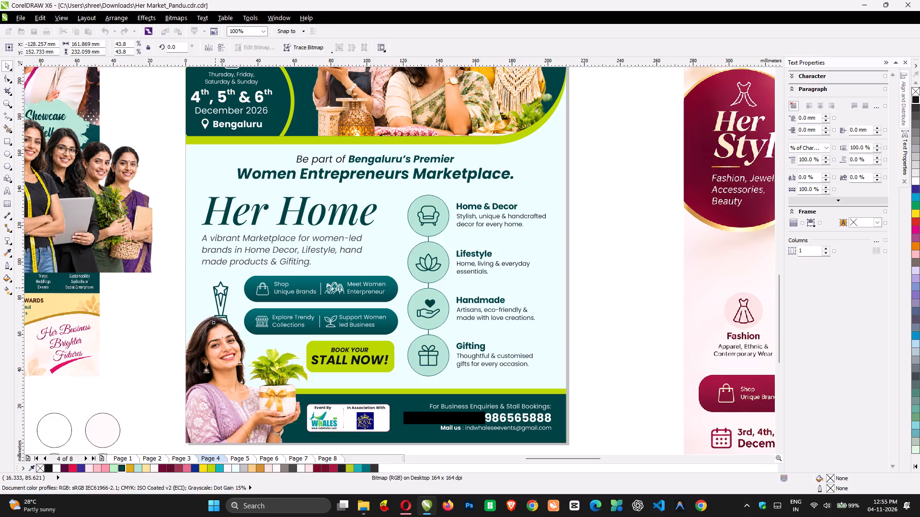
{"action": "key", "text": "shift+Up"}
{"action": "key", "text": "shift+Up"}
{"action": "key", "text": "shift+Up"}
{"action": "key", "text": "shift+Up"}
{"action": "key", "text": "shift+Up"}
{"action": "key", "text": "shift+Up"}
{"action": "key", "text": "shift+Up"}
{"action": "key", "text": "shift+Up"}
{"action": "key", "text": "shift+Up"}
{"action": "key", "text": "shift+Up"}
{"action": "key", "text": "shift+Up"}
{"action": "key", "text": "shift+Up"}
{"action": "key", "text": "shift+Up"}
{"action": "key", "text": "shift+Up"}
{"action": "key", "text": "shift+Up"}
{"action": "key", "text": "shift+Up"}
{"action": "key", "text": "shift+Up"}
{"action": "key", "text": "shift+Up"}
{"action": "key", "text": "shift+Up"}
{"action": "key", "text": "shift+Up"}
{"action": "key", "text": "shift+Up"}
{"action": "key", "text": "shift+Up"}
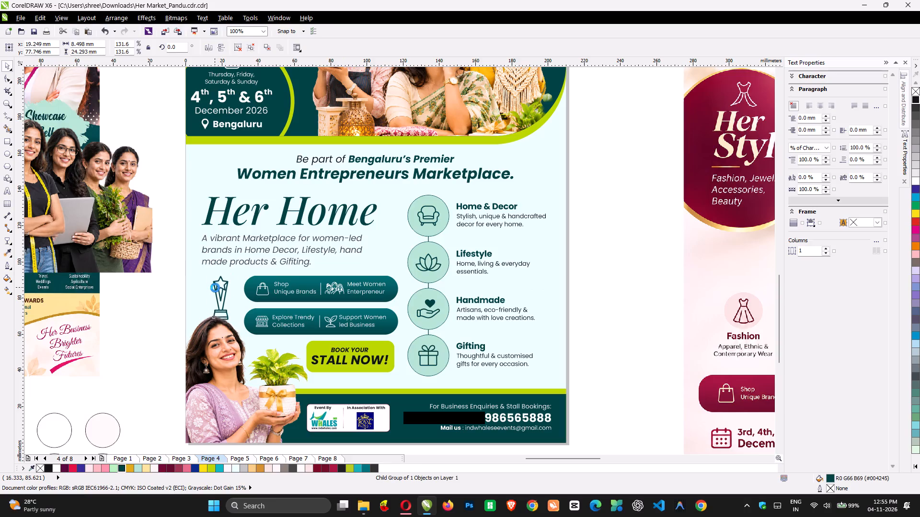
{"action": "key", "text": "shift+Left"}
{"action": "key", "text": "shift+Left"}
{"action": "key", "text": "shift+Left"}
{"action": "key", "text": "shift+Left"}
{"action": "key", "text": "shift+Left"}
{"action": "key", "text": "shift+Left"}
{"action": "key", "text": "shift+Left"}
{"action": "key", "text": "shift+Left"}
{"action": "key", "text": "shift+Left"}
{"action": "key", "text": "shift+Left"}
{"action": "key", "text": "shift+Left"}
{"action": "key", "text": "shift+Left"}
{"action": "key", "text": "shift+Left"}
{"action": "key", "text": "shift+Left"}
{"action": "left_click", "coordinate": [215, 288], "text": "shift"}
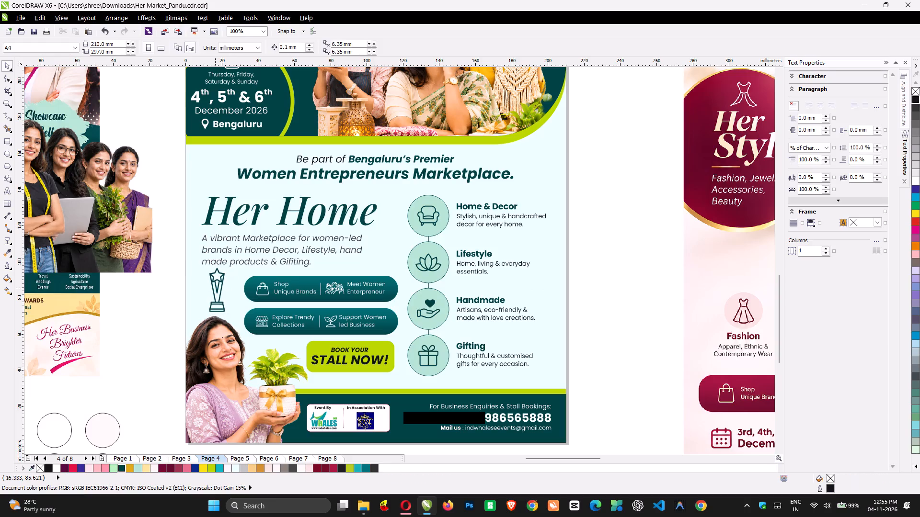
{"action": "key", "text": "shift+Down"}
{"action": "left_click", "coordinate": [215, 288]}
{"action": "left_click", "coordinate": [215, 288], "text": "alt"}
{"action": "key", "text": "shift+Down"}
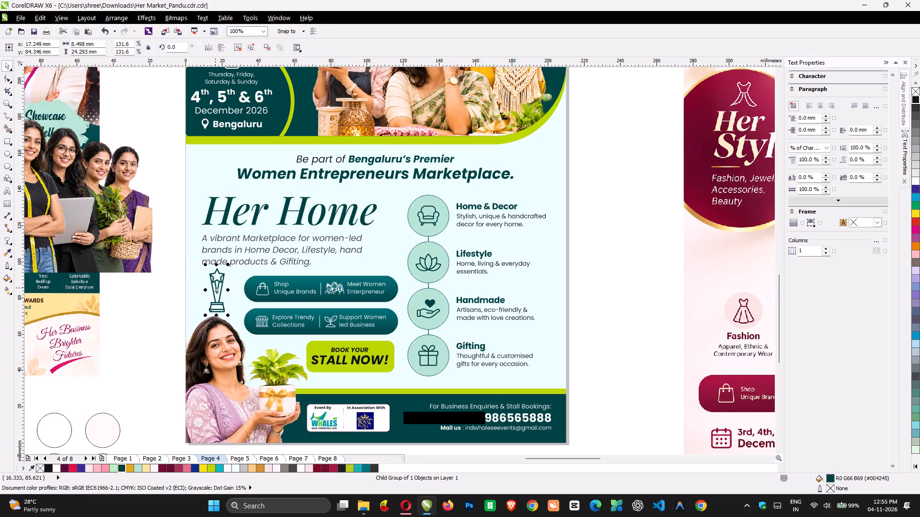
{"action": "key", "text": "shift+Down"}
{"action": "key", "text": "shift+Down"}
Shrink the trophy icon to about 7 × 20 mm and nudge it down to about y 84.5 mm, beside the upper pill banner.
{"action": "left_click", "coordinate": [228, 315]}
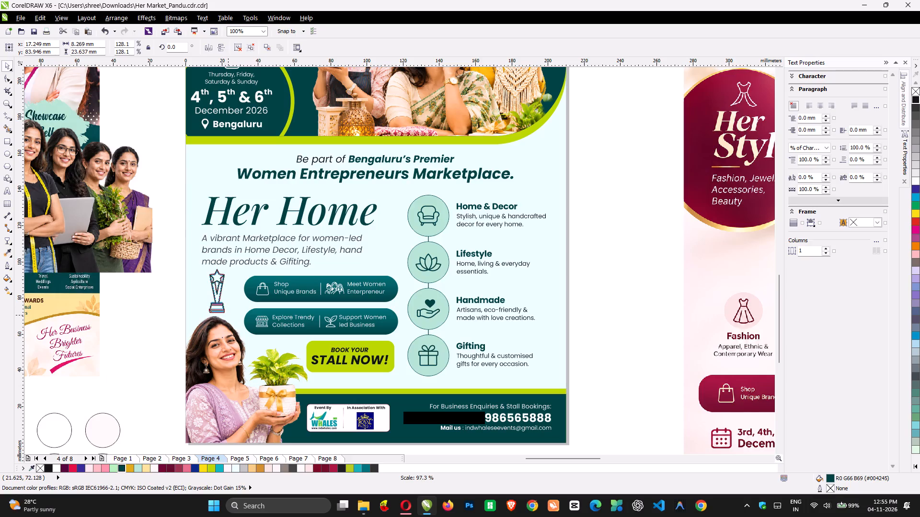
{"action": "left_click", "coordinate": [230, 316]}
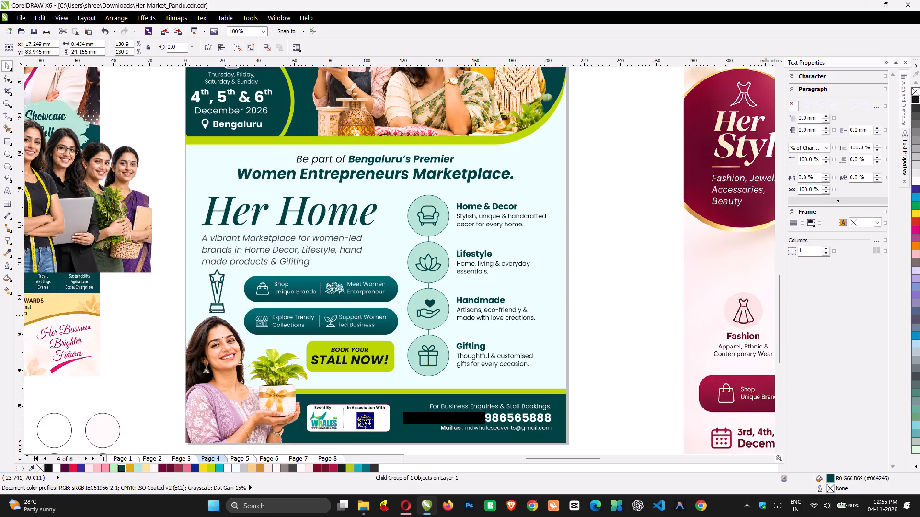
{"action": "key", "text": "shift+Down"}
{"action": "key", "text": "shift+Down"}
{"action": "key", "text": "shift+Down"}
{"action": "key", "text": "shift+Down"}
{"action": "key", "text": "shift+Down"}
{"action": "key", "text": "shift+Down"}
{"action": "key", "text": "shift+Down"}
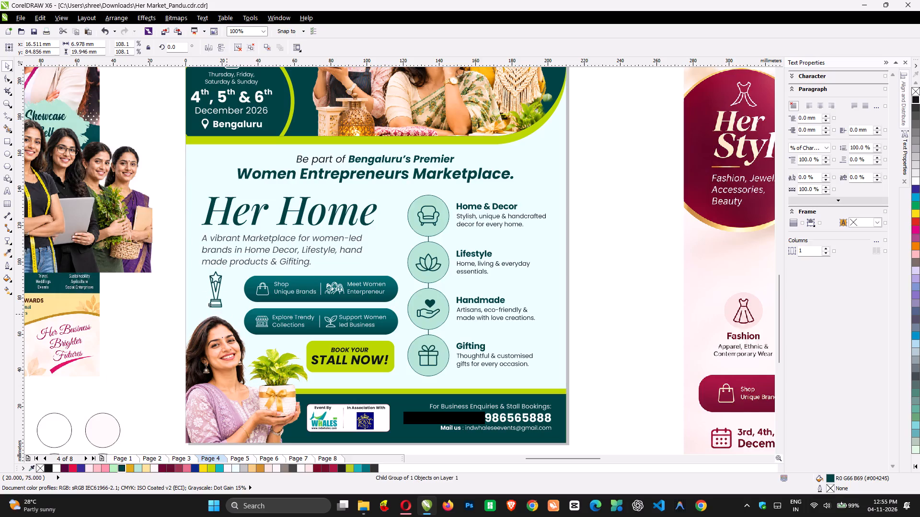
{"action": "key", "text": "shift+Down"}
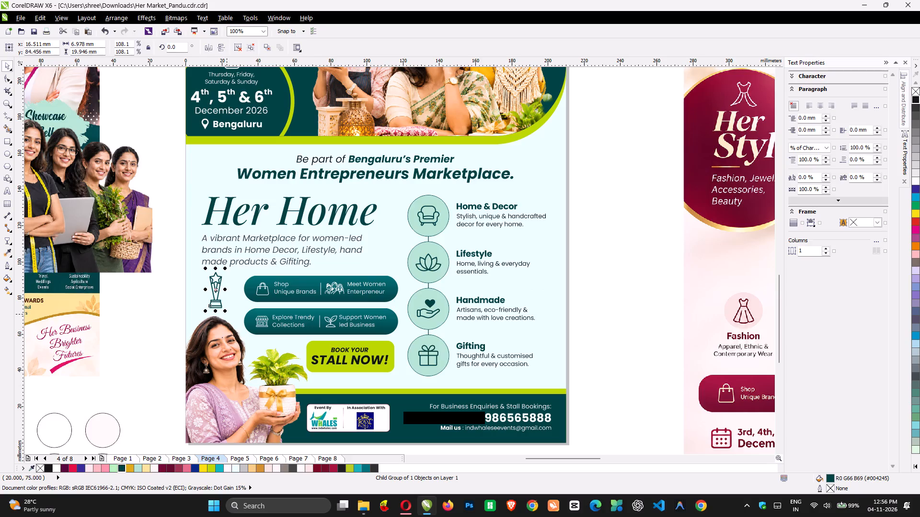
Save the document.
{"action": "key", "text": "ctrl+s"}
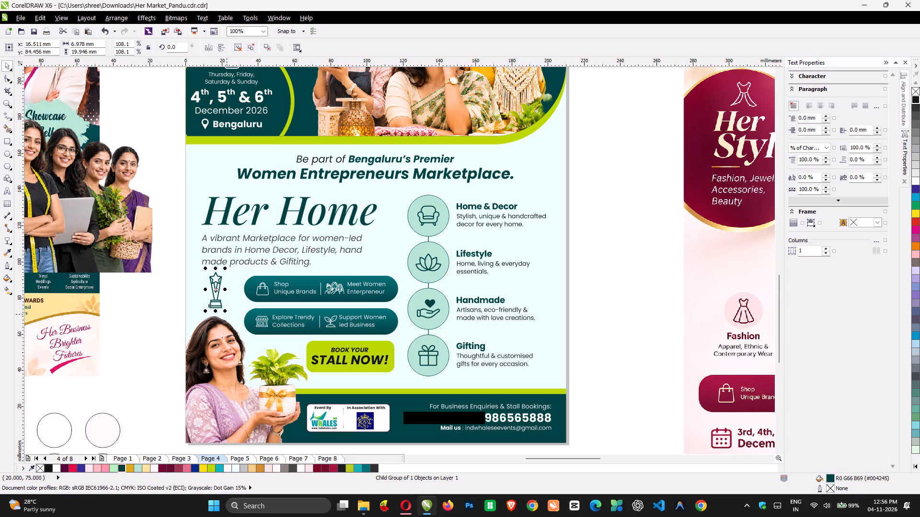
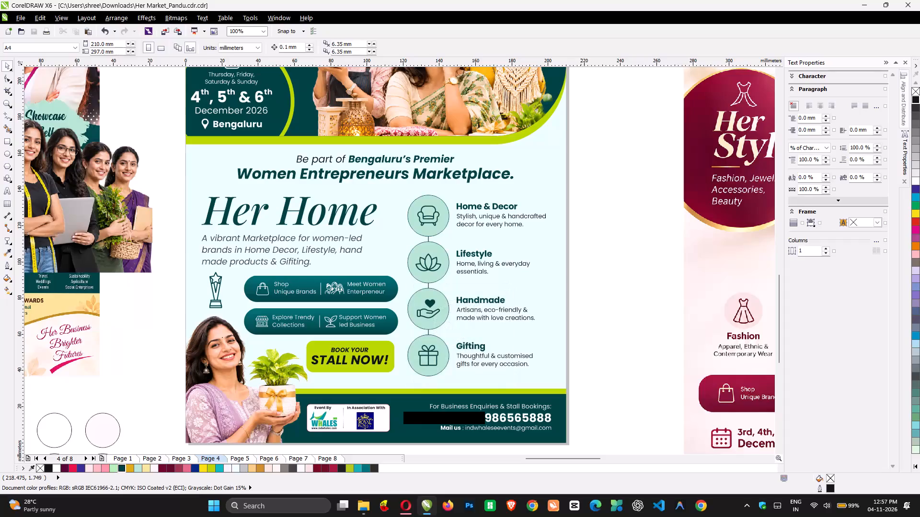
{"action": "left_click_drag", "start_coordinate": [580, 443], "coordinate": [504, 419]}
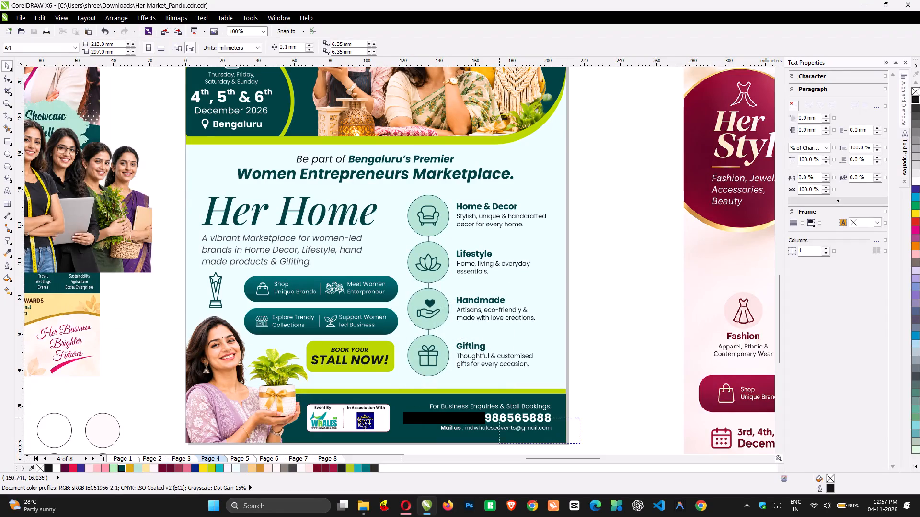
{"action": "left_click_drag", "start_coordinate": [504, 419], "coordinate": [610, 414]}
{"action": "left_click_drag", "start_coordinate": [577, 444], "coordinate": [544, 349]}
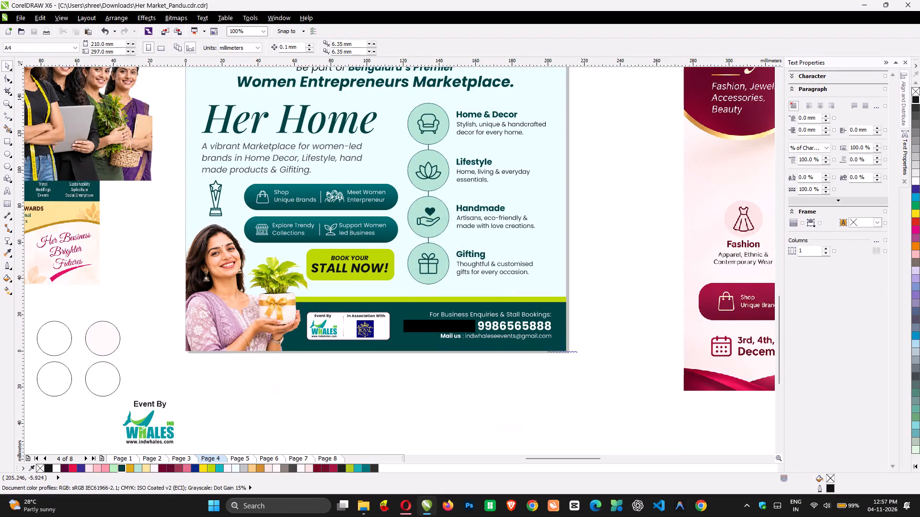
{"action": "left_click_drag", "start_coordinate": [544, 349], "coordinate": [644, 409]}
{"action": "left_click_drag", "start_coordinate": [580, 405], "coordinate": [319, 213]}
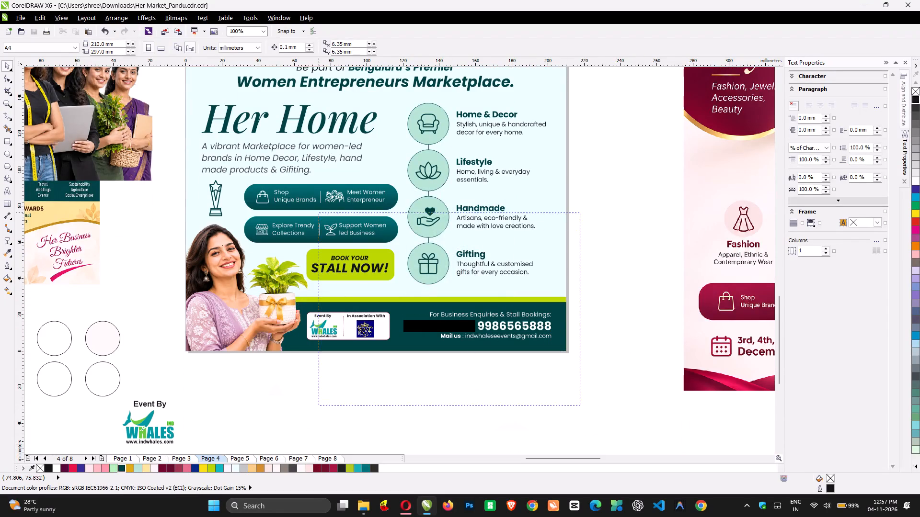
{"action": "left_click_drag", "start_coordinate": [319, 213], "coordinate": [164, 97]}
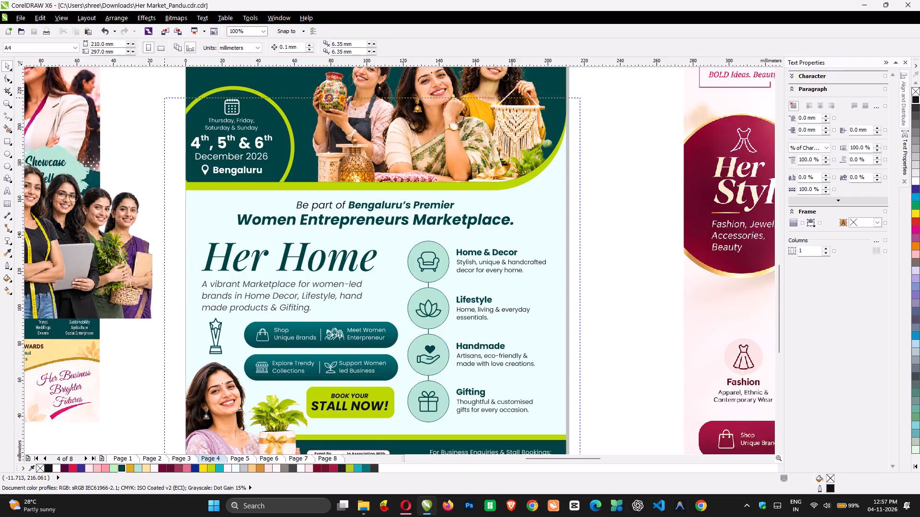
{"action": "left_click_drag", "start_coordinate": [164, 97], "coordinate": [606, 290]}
Enlarge the dark circle behind the event date to about 73 mm and the chartreuse circle beneath it to about 78 mm.
{"action": "left_click", "coordinate": [217, 194]}
{"action": "left_click", "coordinate": [217, 194], "text": "alt"}
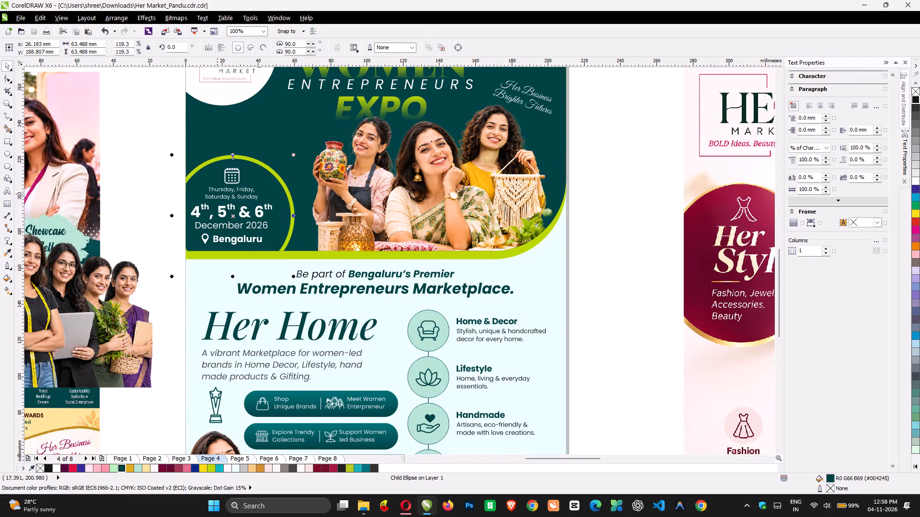
{"action": "left_click_drag", "start_coordinate": [294, 156], "coordinate": [304, 143]}
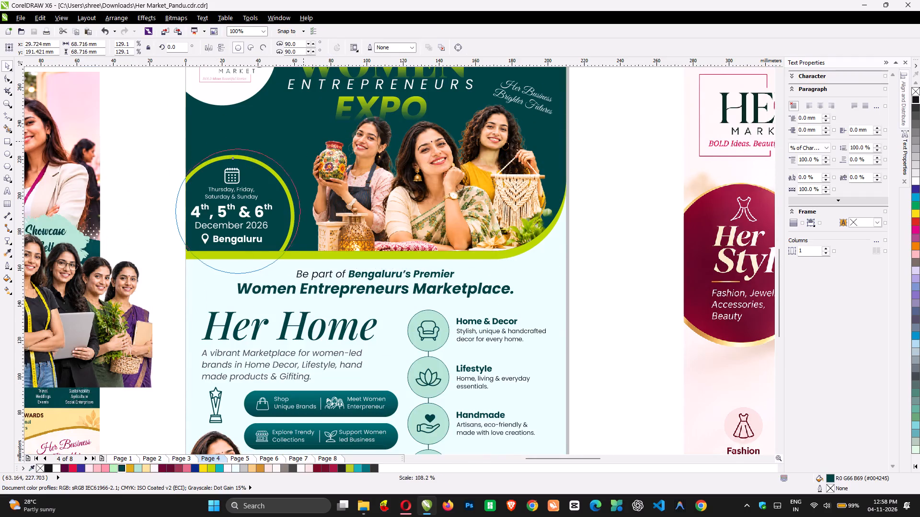
{"action": "left_click_drag", "start_coordinate": [304, 143], "coordinate": [311, 134]}
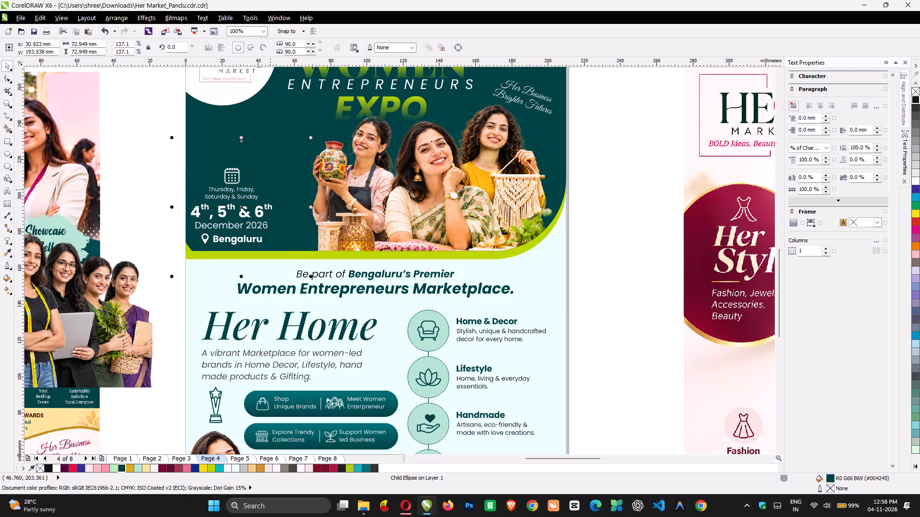
{"action": "left_click", "coordinate": [188, 249]}
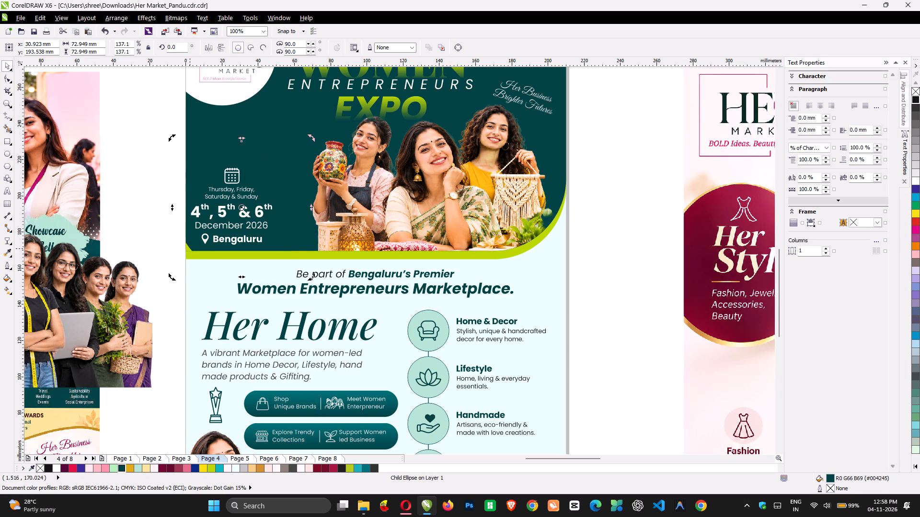
{"action": "left_click", "coordinate": [154, 244]}
{"action": "left_click", "coordinate": [187, 247], "text": "alt"}
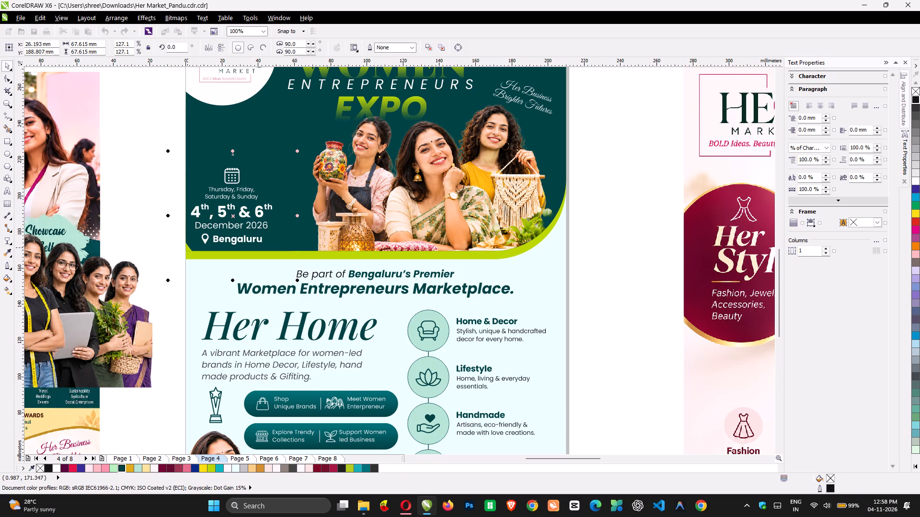
{"action": "key", "text": "ctrl+r"}
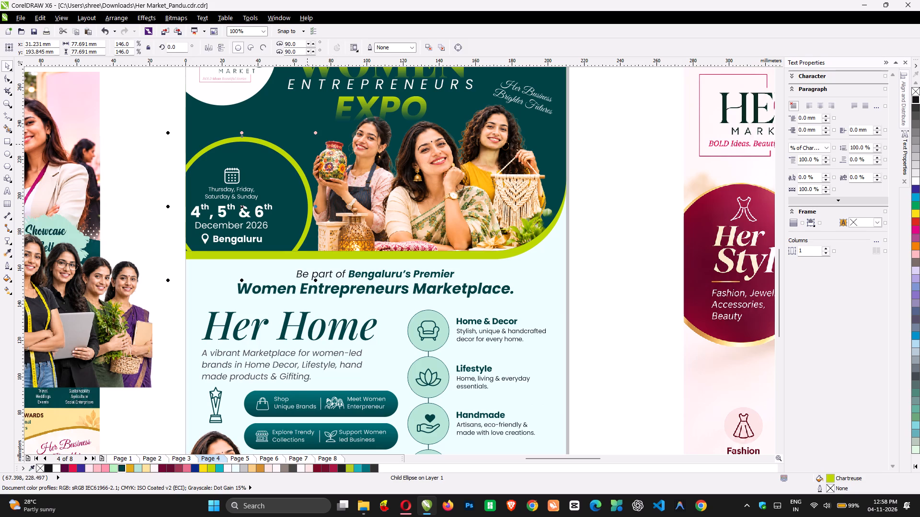
Move both date circles together up and slightly left, centring them at about x 29 mm, y 201 mm.
{"action": "left_click", "coordinate": [276, 169], "text": "shift"}
{"action": "left_click_drag", "start_coordinate": [276, 169], "coordinate": [271, 155]}
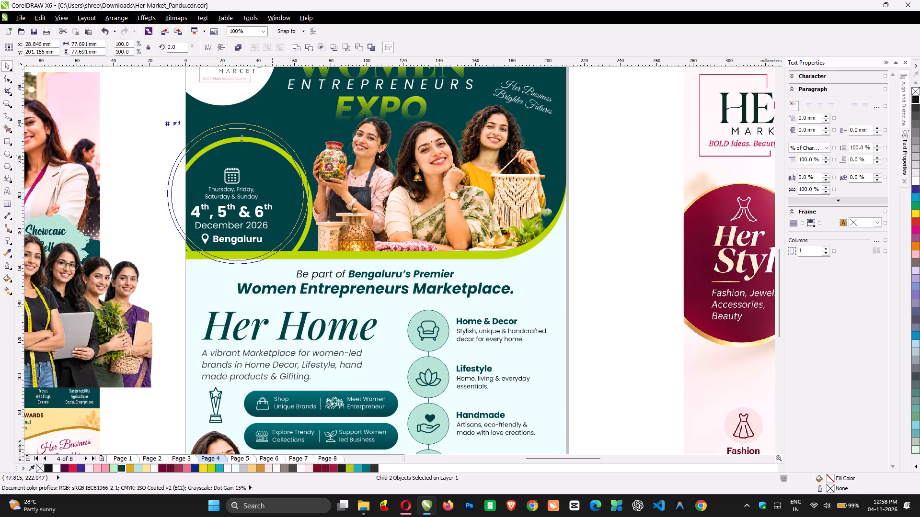
{"action": "left_click_drag", "start_coordinate": [271, 155], "coordinate": [271, 157]}
Move the date and venue group up into the enlarged circle and scale it to about 53 × 50 mm.
{"action": "left_click", "coordinate": [230, 177]}
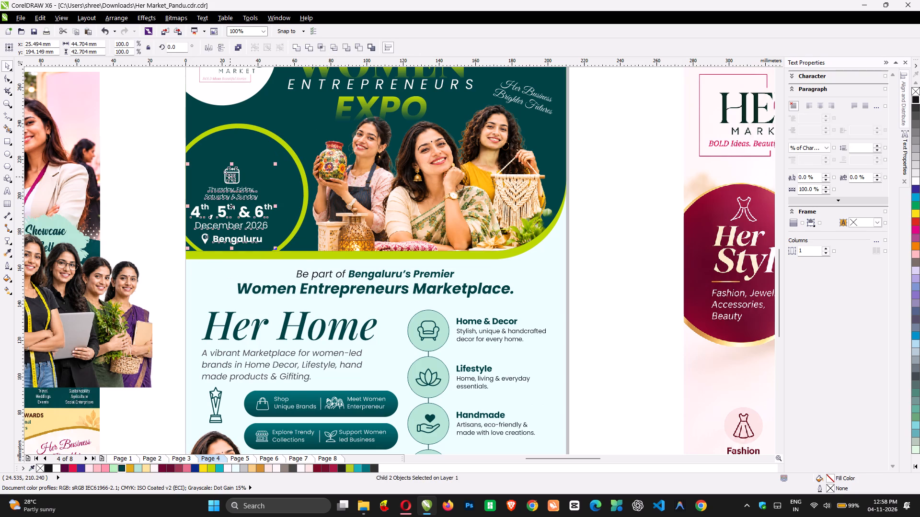
{"action": "left_click_drag", "start_coordinate": [230, 177], "coordinate": [239, 160]}
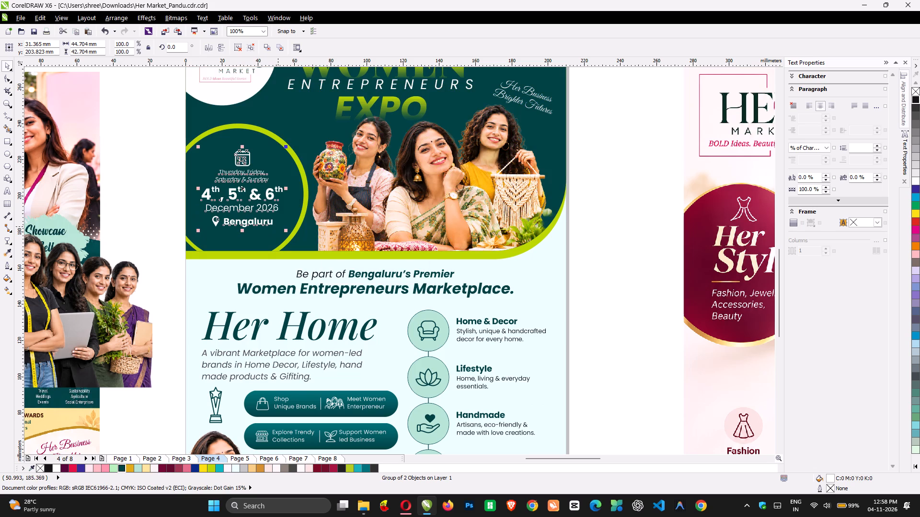
{"action": "left_click_drag", "start_coordinate": [284, 232], "coordinate": [285, 234]}
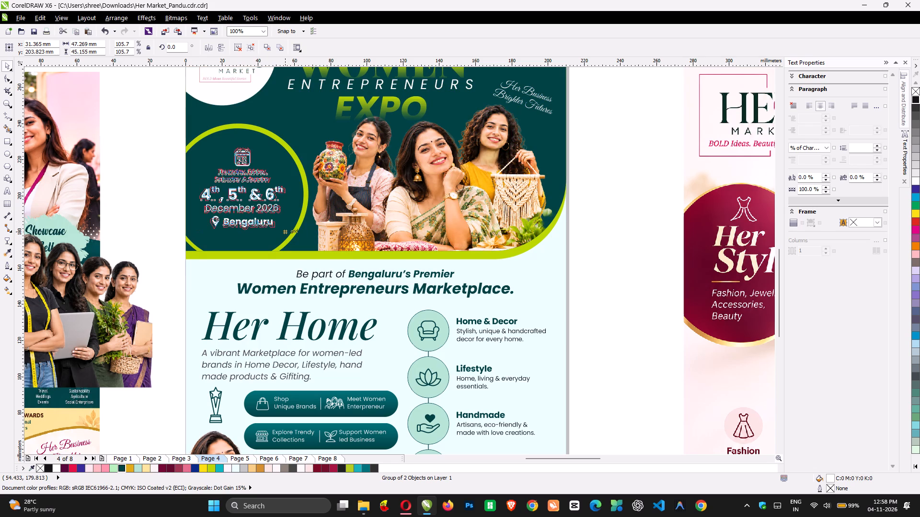
{"action": "left_click_drag", "start_coordinate": [285, 234], "coordinate": [288, 243]}
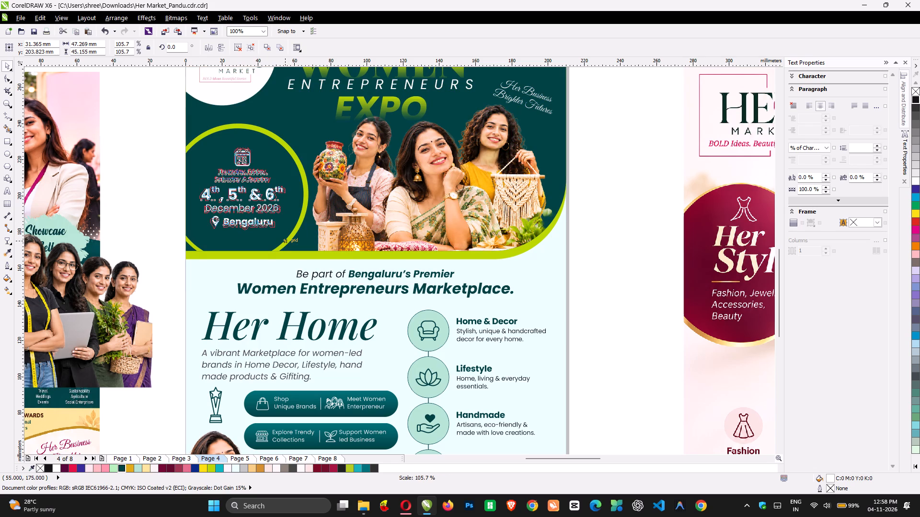
{"action": "left_click_drag", "start_coordinate": [288, 243], "coordinate": [290, 247]}
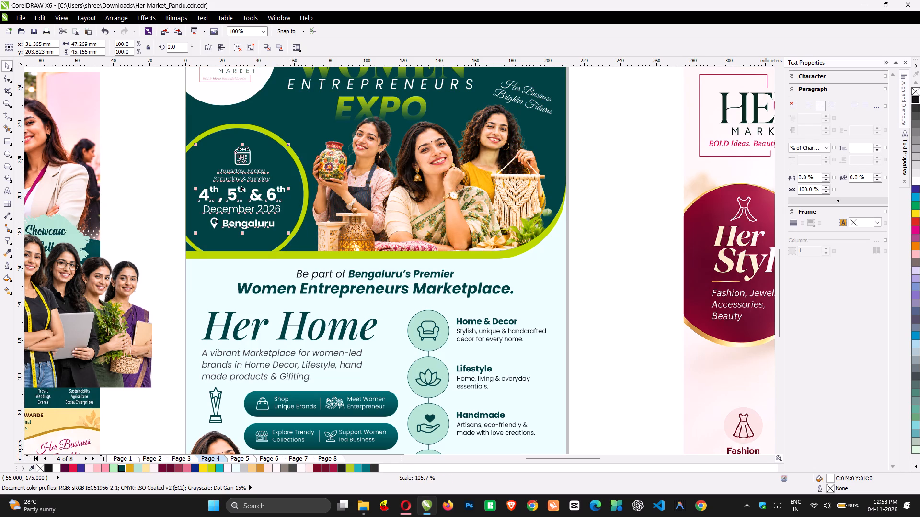
{"action": "key", "text": "ctrl+r"}
{"action": "key", "text": "ctrl+r"}
Nudge the date and venue group to about x 30.3 mm, y 203.7 mm to centre it within the circle.
{"action": "key", "text": "shift+Left"}
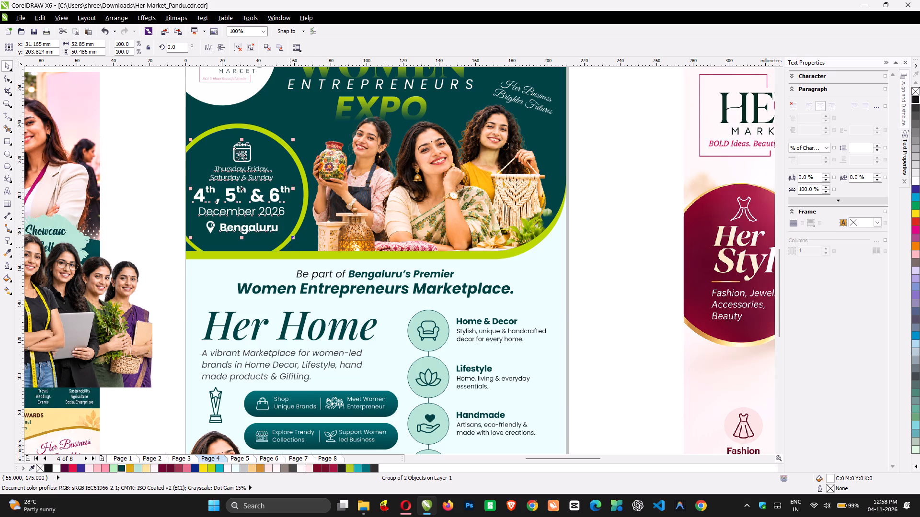
{"action": "key", "text": "shift+Left"}
{"action": "key", "text": "shift+Left"}
{"action": "key", "text": "shift+Down"}
{"action": "key", "text": "Left"}
{"action": "key", "text": "Left"}
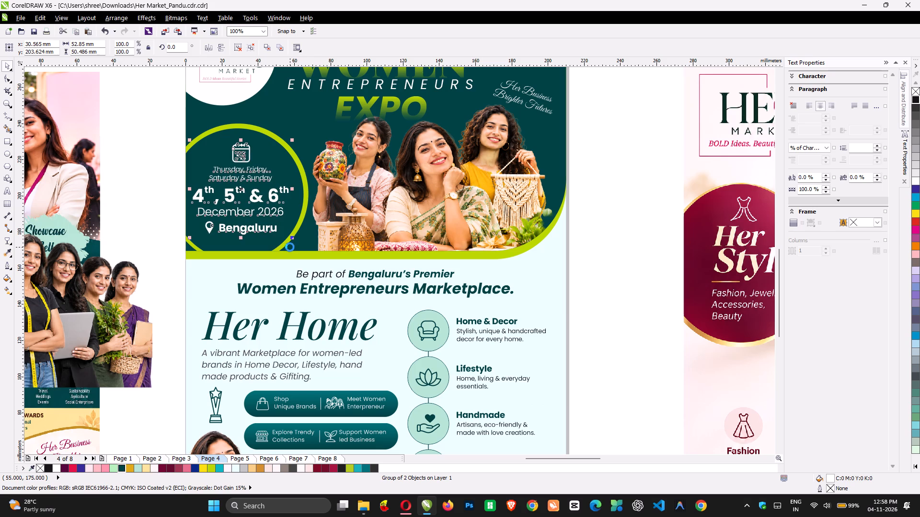
{"action": "key", "text": "Up"}
{"action": "key", "text": "Left"}
{"action": "key", "text": "Up"}
{"action": "key", "text": "Left"}
{"action": "key", "text": "Down"}
{"action": "key", "text": "Up"}
{"action": "key", "text": "Left"}
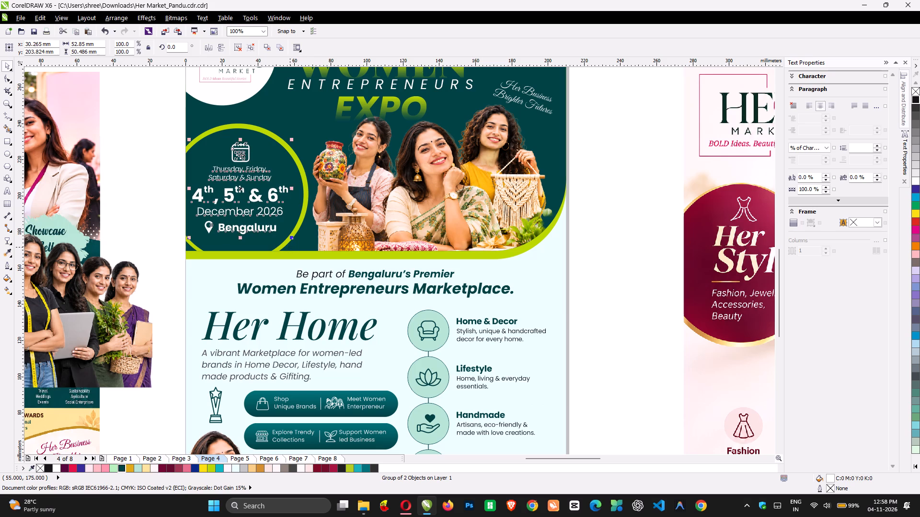
{"action": "key", "text": "Down"}
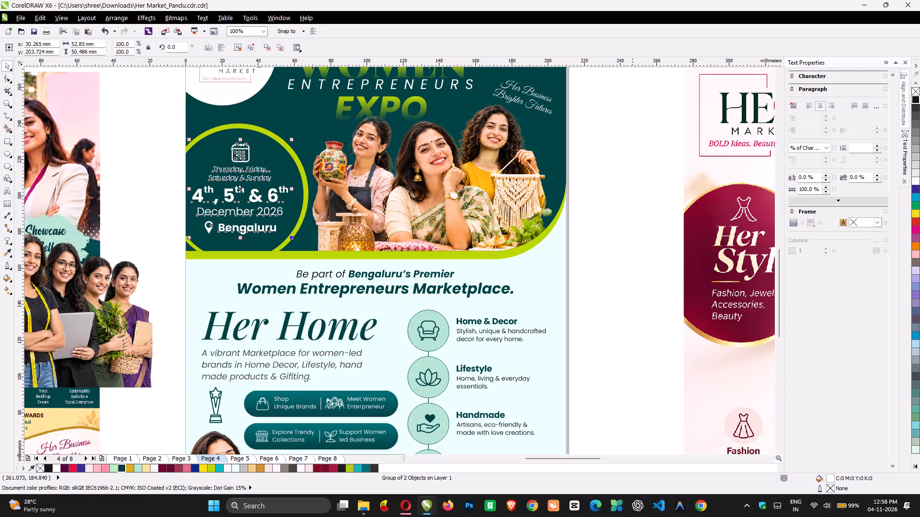
Export all objects of the Her Home poster on page 4 as a PNG named Her Market_Pandu-3.
{"action": "left_click", "coordinate": [608, 219]}
{"action": "scroll", "coordinate": [608, 219], "scroll_direction": "down", "scroll_amount": 1}
{"action": "key", "text": "F3"}
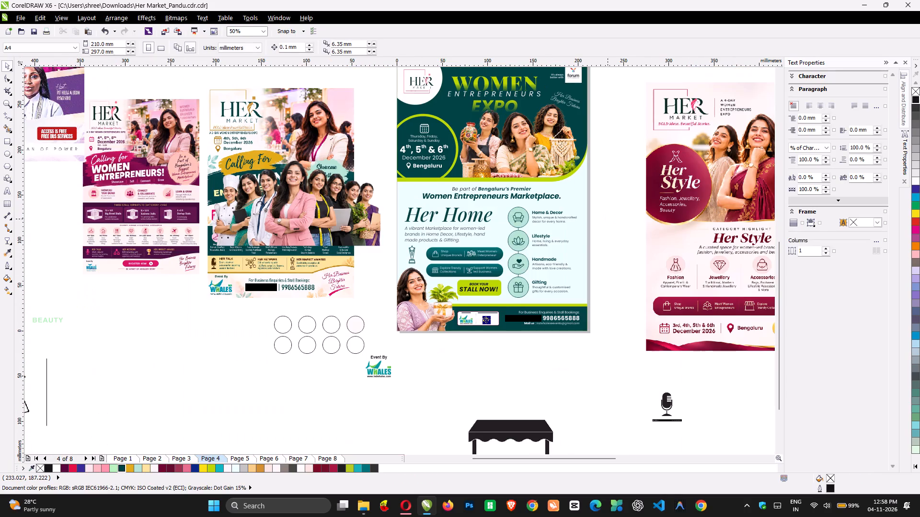
{"action": "left_click_drag", "start_coordinate": [600, 338], "coordinate": [391, 99]}
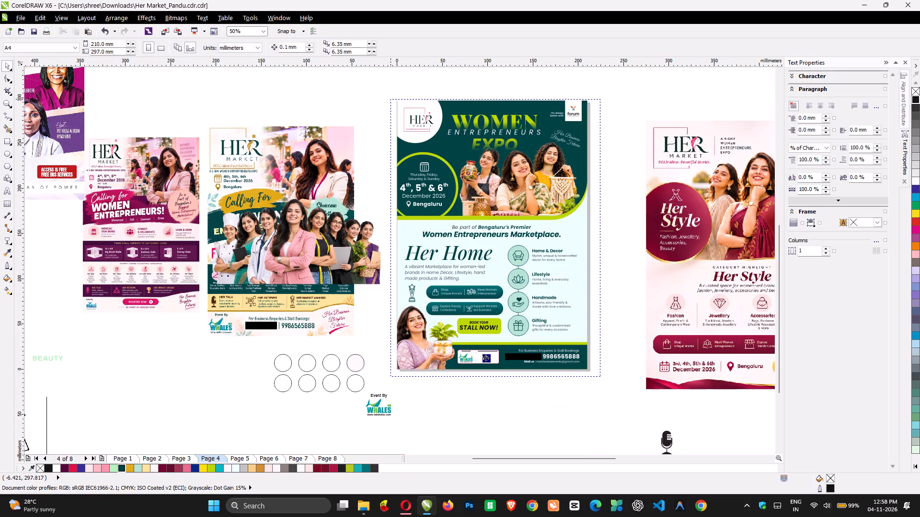
{"action": "left_click_drag", "start_coordinate": [391, 99], "coordinate": [391, 96]}
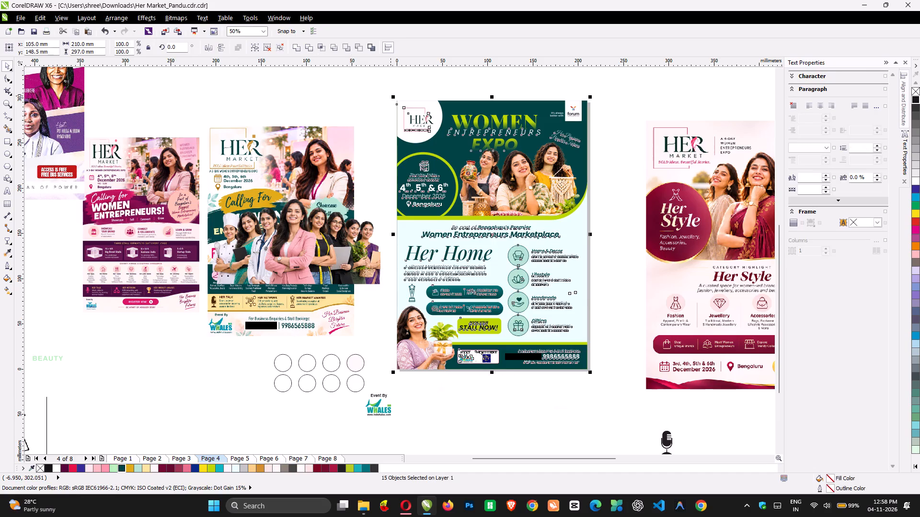
{"action": "key", "text": "ctrl+e"}
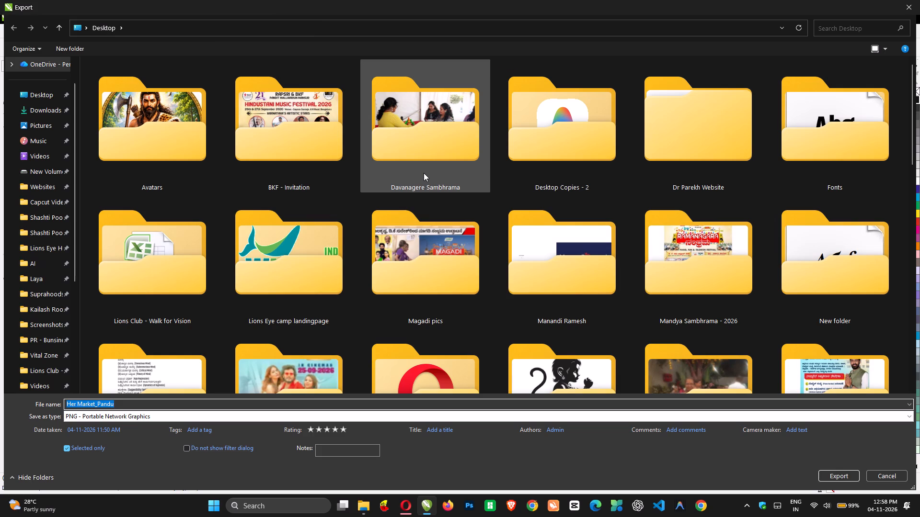
{"action": "key", "text": "Right"}
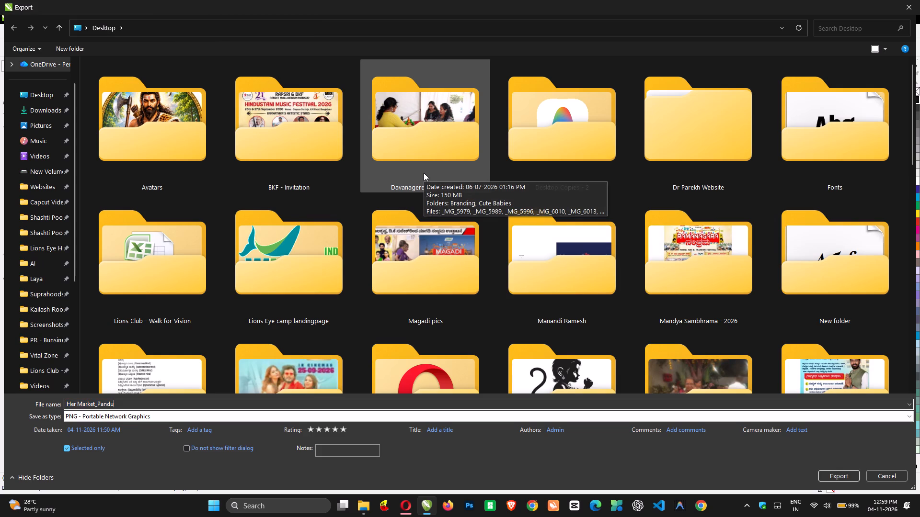
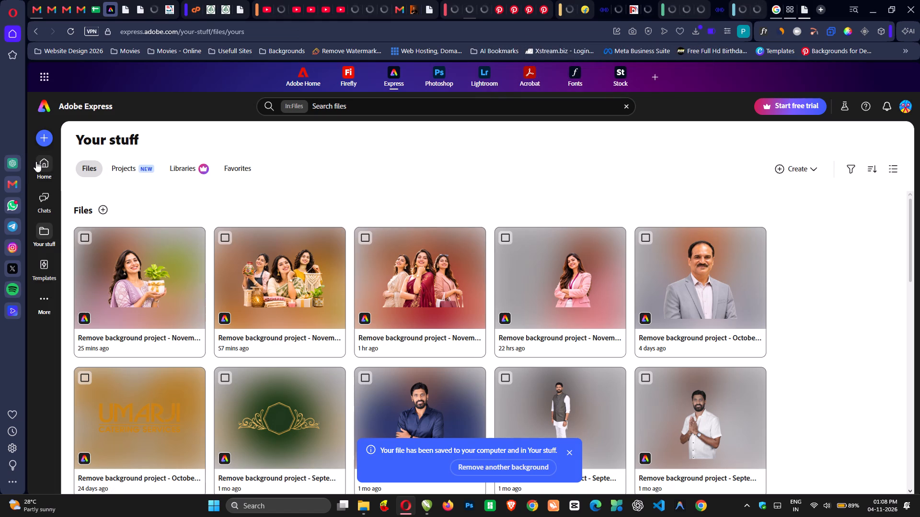
{"action": "left_click", "coordinate": [36, 161]}
{"action": "scroll", "coordinate": [264, 269], "scroll_direction": "down", "scroll_amount": 2}
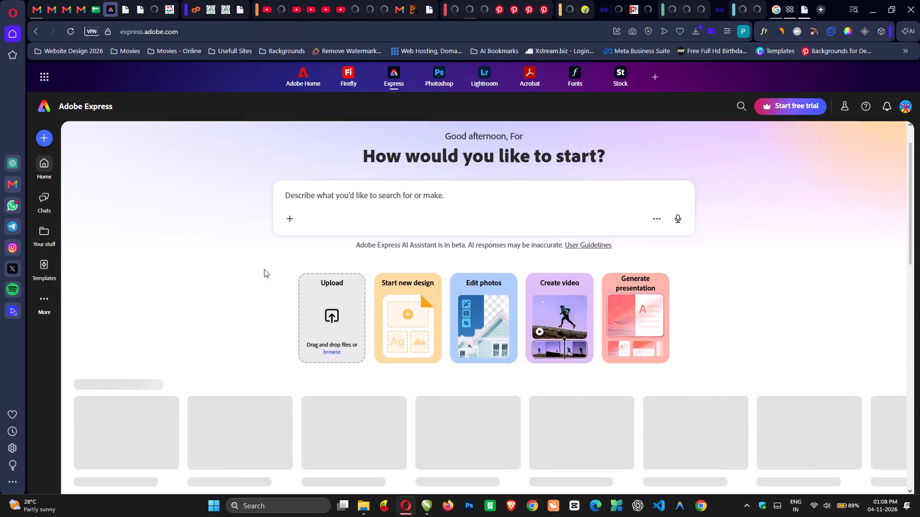
{"action": "scroll", "coordinate": [264, 269], "scroll_direction": "down", "scroll_amount": 2}
{"action": "left_click", "coordinate": [126, 363]}
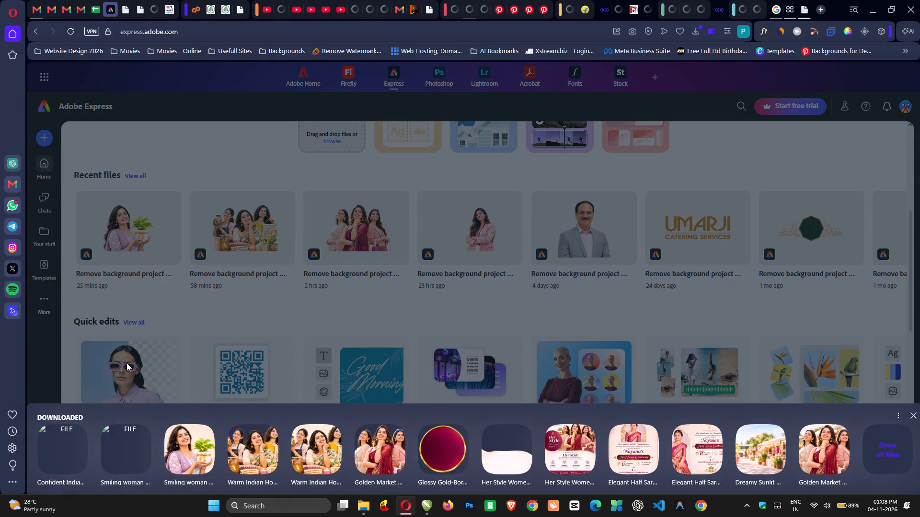
{"action": "left_click", "coordinate": [60, 451]}
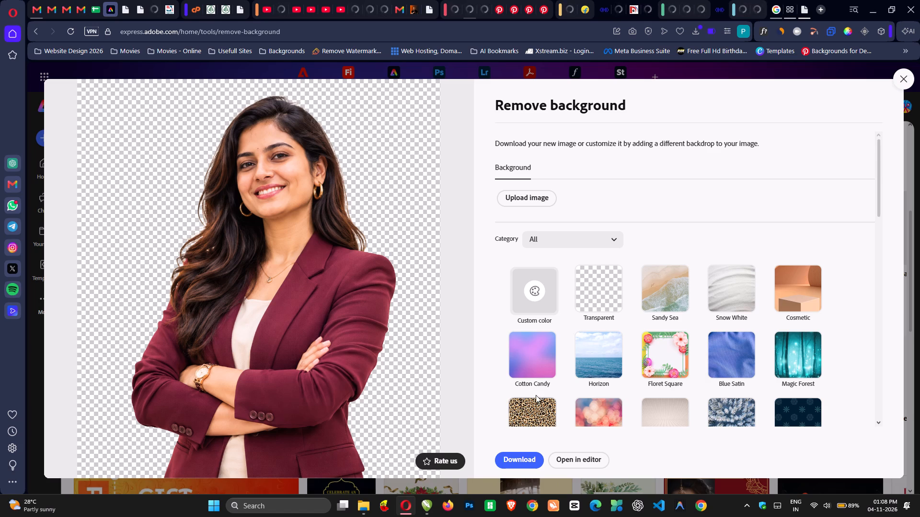
{"action": "left_click", "coordinate": [514, 461]}
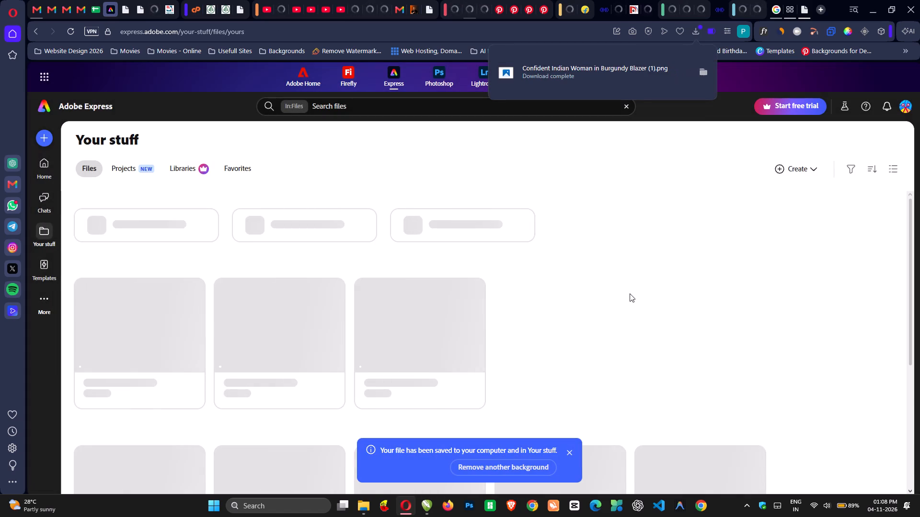
Bring the downloaded file "Confident Indian Woman in Burgundy Blazer (1).png" into CorelDRAW beside the Page 3 poster.
{"action": "left_click_drag", "start_coordinate": [632, 66], "coordinate": [628, 112]}
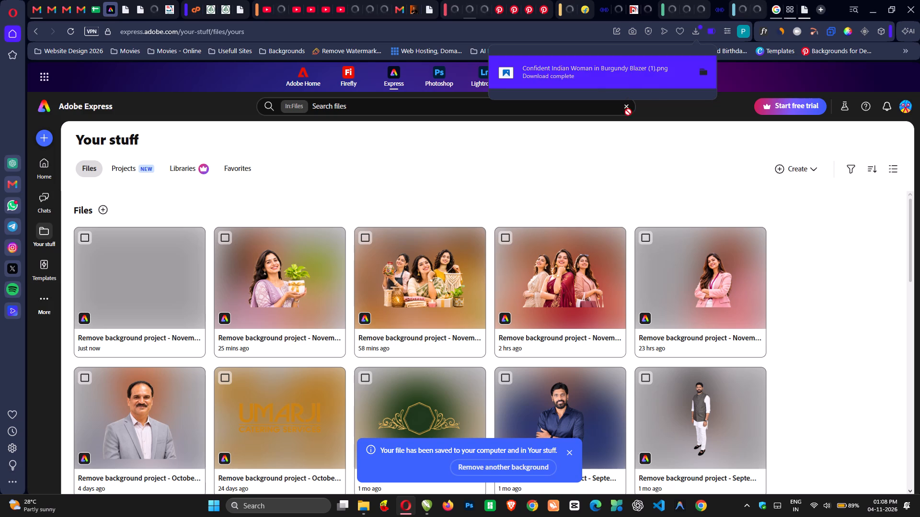
{"action": "left_click_drag", "start_coordinate": [628, 112], "coordinate": [630, 147]}
{"action": "key", "text": "alt+Tab"}
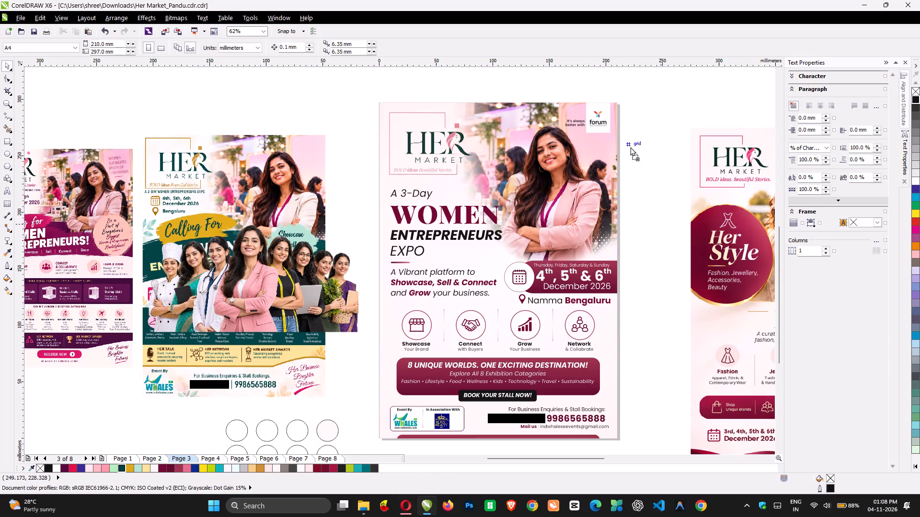
{"action": "left_click_drag", "start_coordinate": [630, 147], "coordinate": [660, 111]}
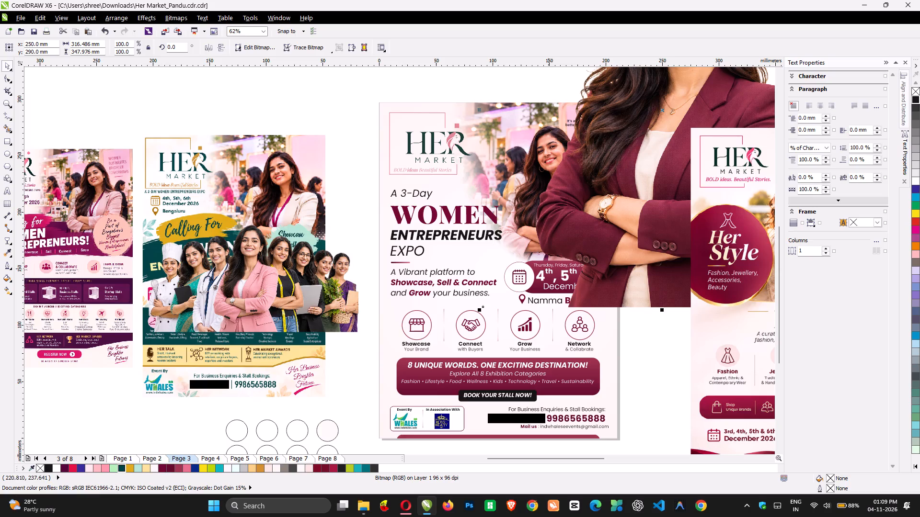
Scale the maroon-blazer cutout down to about 155 by 170 mm and place it just beside the poster's right edge.
{"action": "left_click_drag", "start_coordinate": [479, 311], "coordinate": [581, 198]}
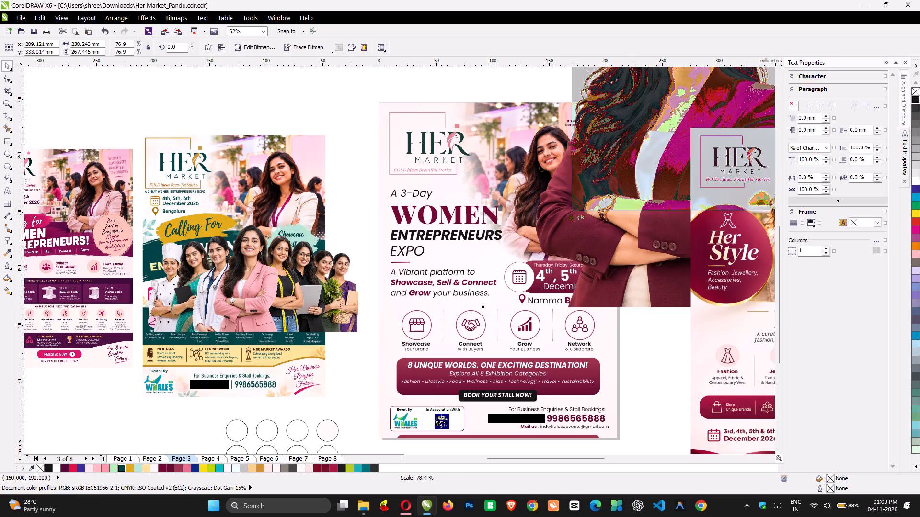
{"action": "left_click_drag", "start_coordinate": [581, 198], "coordinate": [623, 139]}
{"action": "left_click_drag", "start_coordinate": [691, 103], "coordinate": [677, 258]}
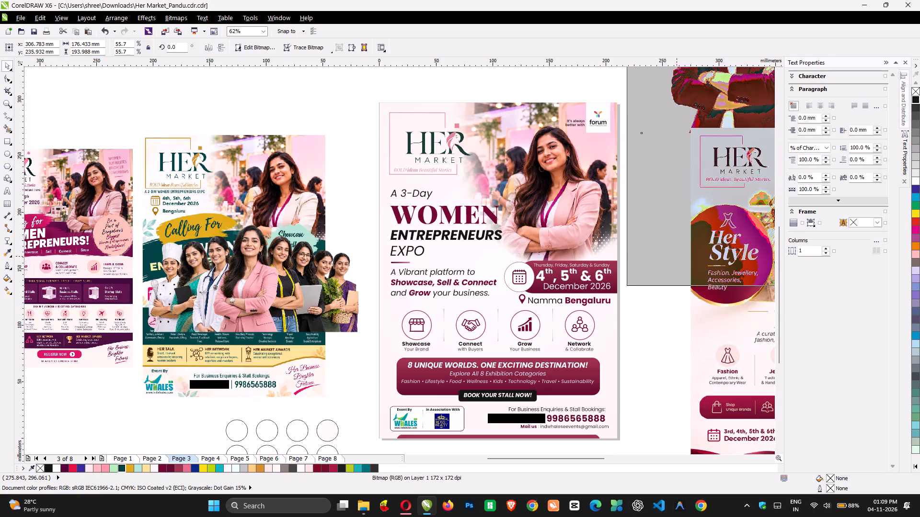
{"action": "left_click_drag", "start_coordinate": [677, 258], "coordinate": [675, 271]}
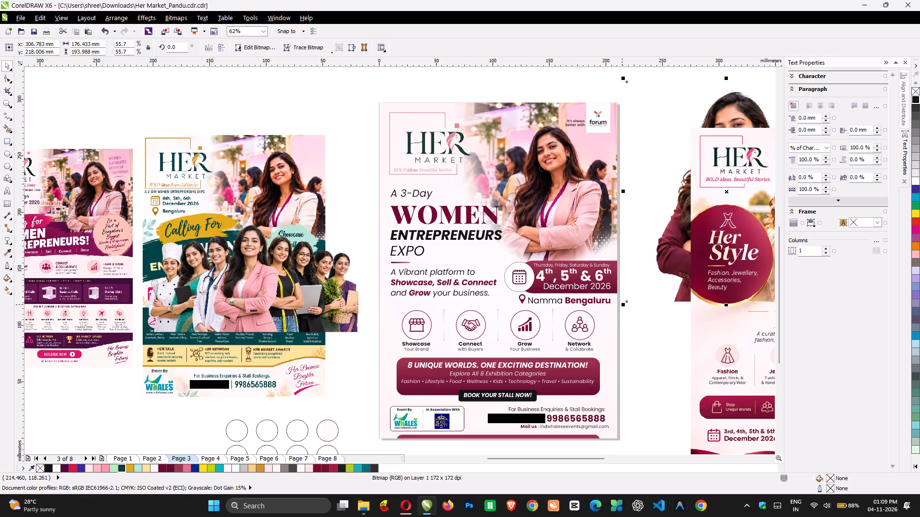
{"action": "left_click_drag", "start_coordinate": [622, 304], "coordinate": [643, 280]}
{"action": "left_click_drag", "start_coordinate": [674, 241], "coordinate": [653, 245]}
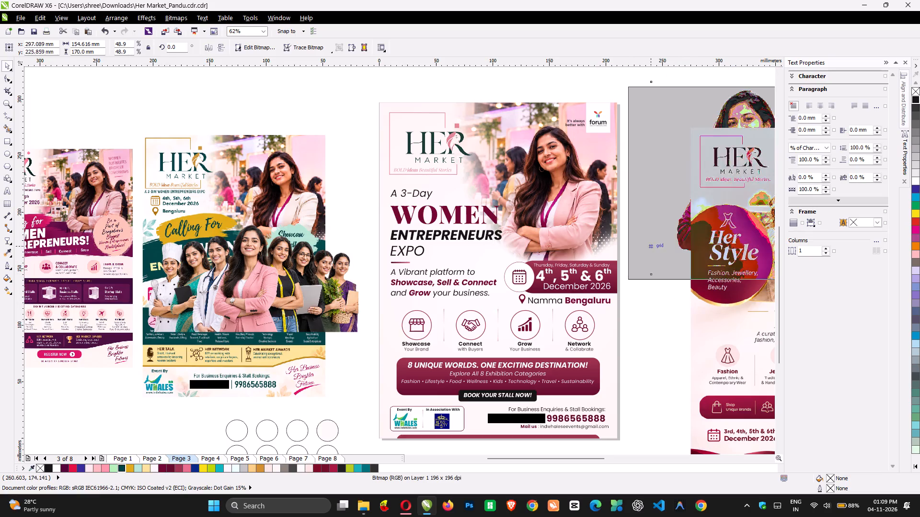
{"action": "left_click_drag", "start_coordinate": [653, 245], "coordinate": [651, 245]}
Replace the pink-blazer woman's photo inside the Page 3 poster's PowerClip with the maroon-blazer cutout, moved in by cut and paste.
{"action": "left_click", "coordinate": [584, 226], "text": "alt"}
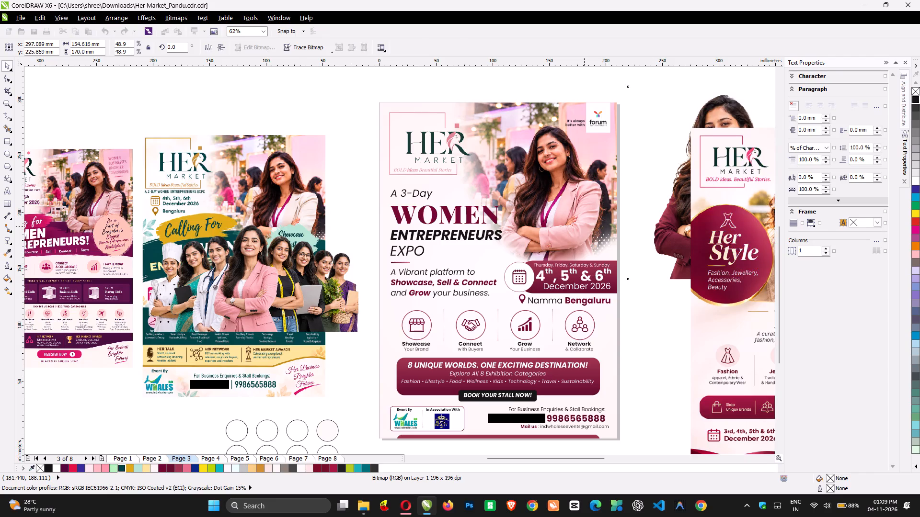
{"action": "left_click", "coordinate": [664, 225]}
{"action": "key", "text": "ctrl+x"}
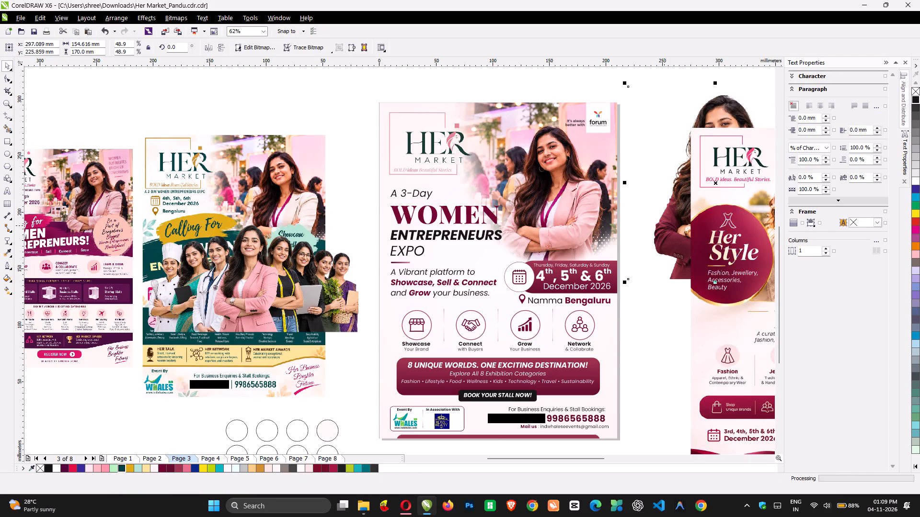
{"action": "left_click", "coordinate": [543, 193], "text": "ctrl"}
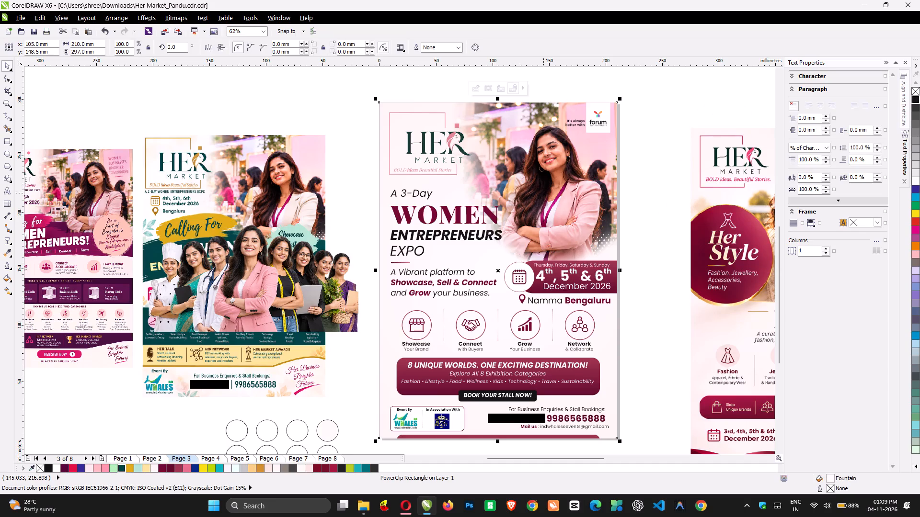
{"action": "left_click", "coordinate": [476, 92]}
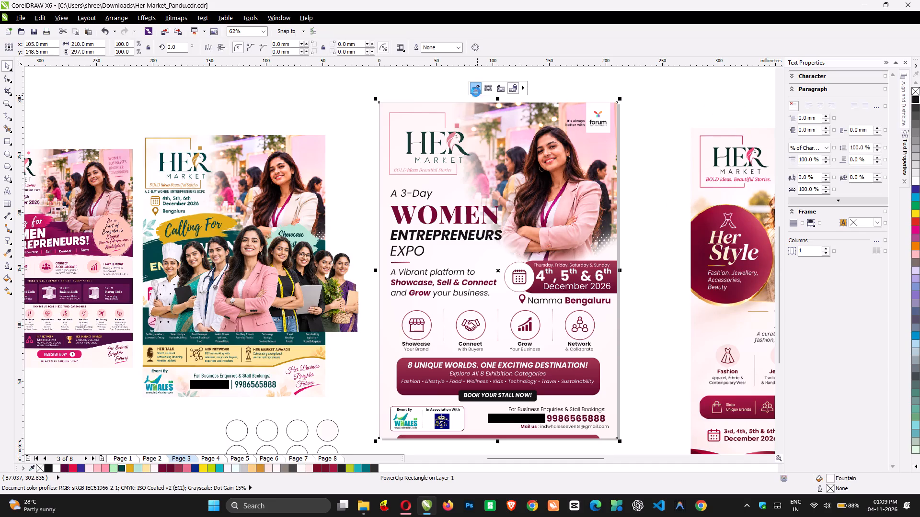
{"action": "left_click", "coordinate": [554, 202], "text": "ctrl"}
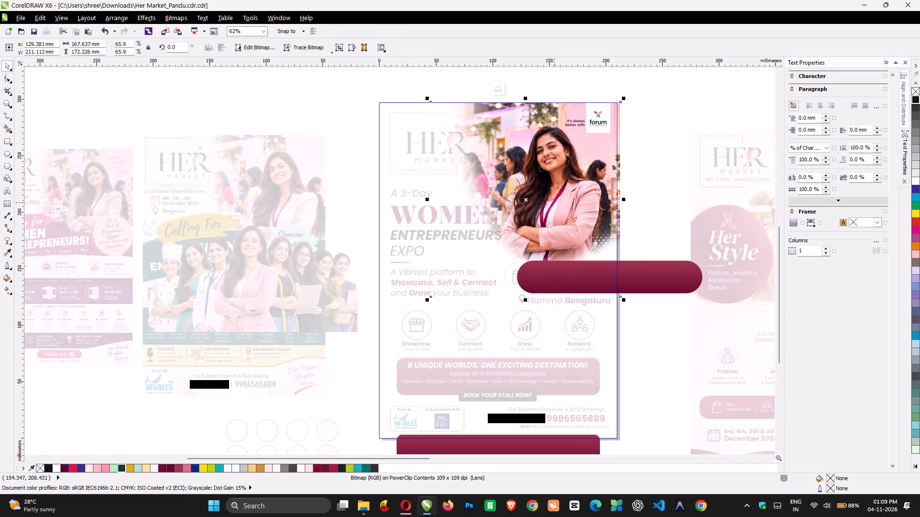
{"action": "key", "text": "Delete"}
{"action": "key", "text": "ctrl+v"}
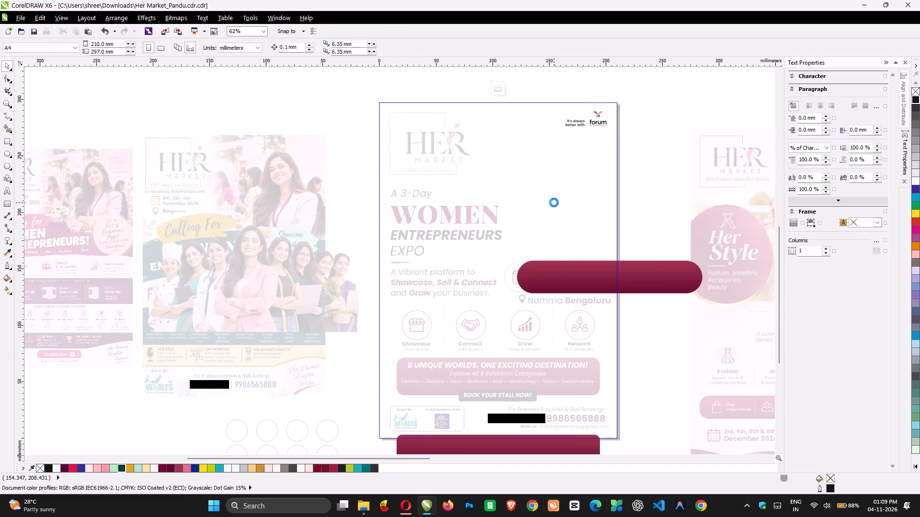
Position the maroon-blazer cutout beside the poster's headline, above the date bar, and scale it down to about 135 by 149 mm.
{"action": "left_click_drag", "start_coordinate": [751, 185], "coordinate": [572, 203]}
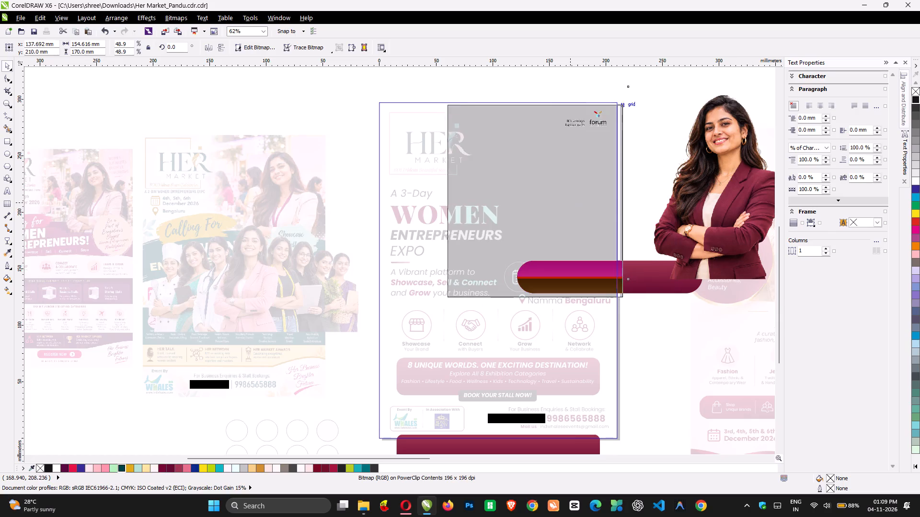
{"action": "left_click_drag", "start_coordinate": [572, 203], "coordinate": [573, 203]}
{"action": "left_click_drag", "start_coordinate": [573, 203], "coordinate": [587, 210]}
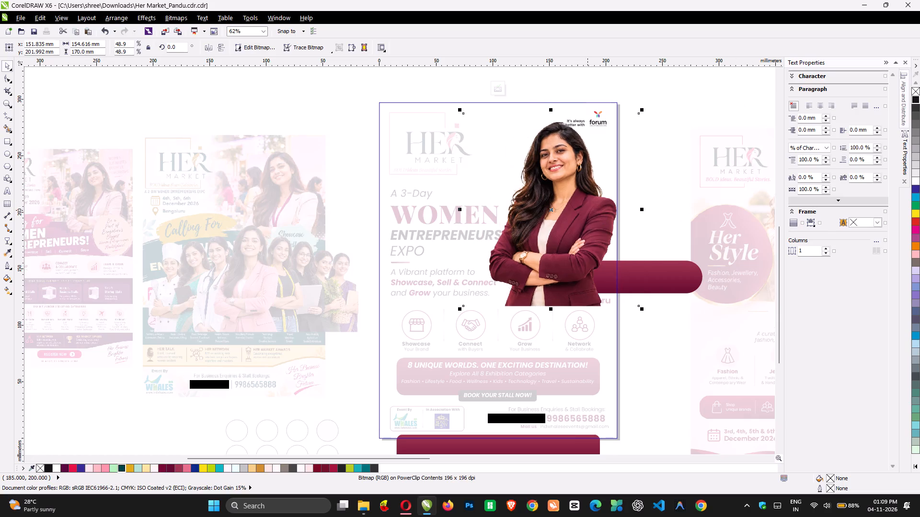
{"action": "left_click_drag", "start_coordinate": [641, 309], "coordinate": [640, 308]}
{"action": "left_click_drag", "start_coordinate": [640, 308], "coordinate": [621, 295]}
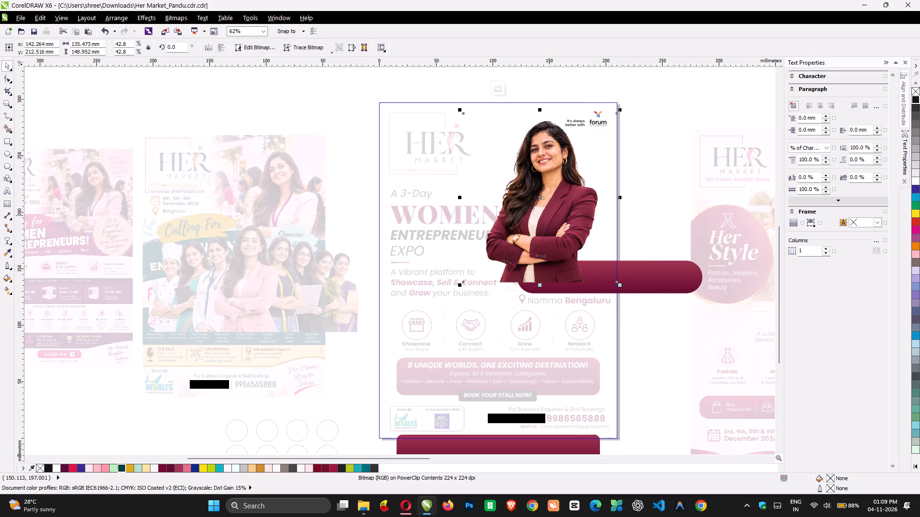
{"action": "left_click_drag", "start_coordinate": [549, 215], "coordinate": [549, 220]}
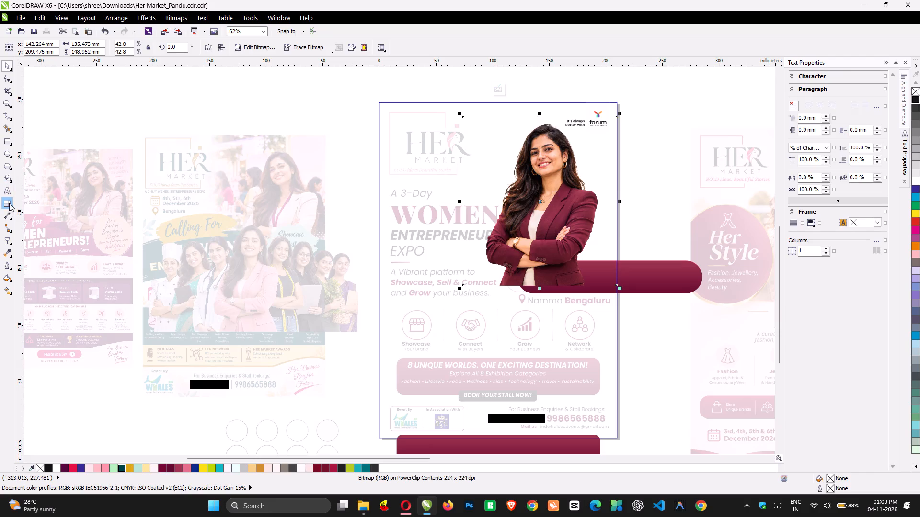
Fade out the bottom edge of the maroon-blazer cutout with a downward linear transparency.
{"action": "left_click", "coordinate": [9, 239]}
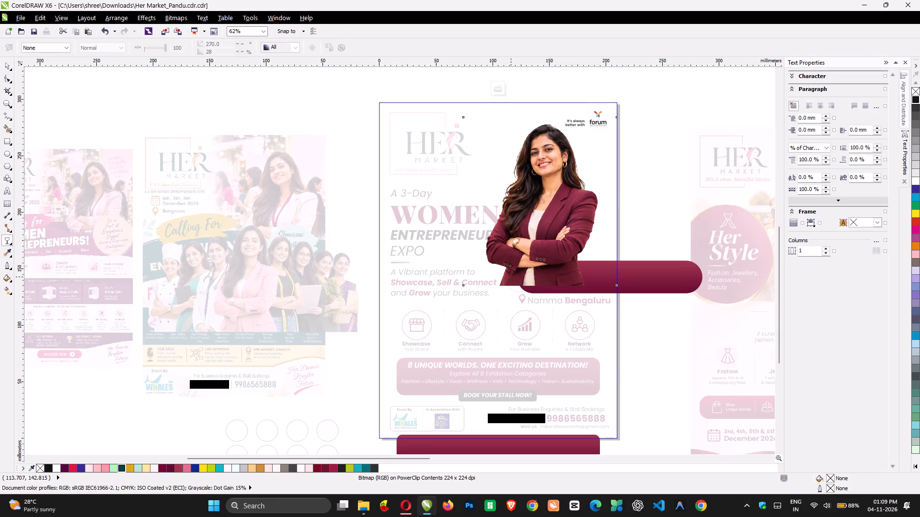
{"action": "left_click", "coordinate": [526, 269]}
{"action": "left_click_drag", "start_coordinate": [529, 262], "coordinate": [529, 278]}
{"action": "key", "text": "space"}
Bring the rounded maroon date bar in front of the woman cutout and finish editing the PowerClip contents.
{"action": "left_click", "coordinate": [654, 280]}
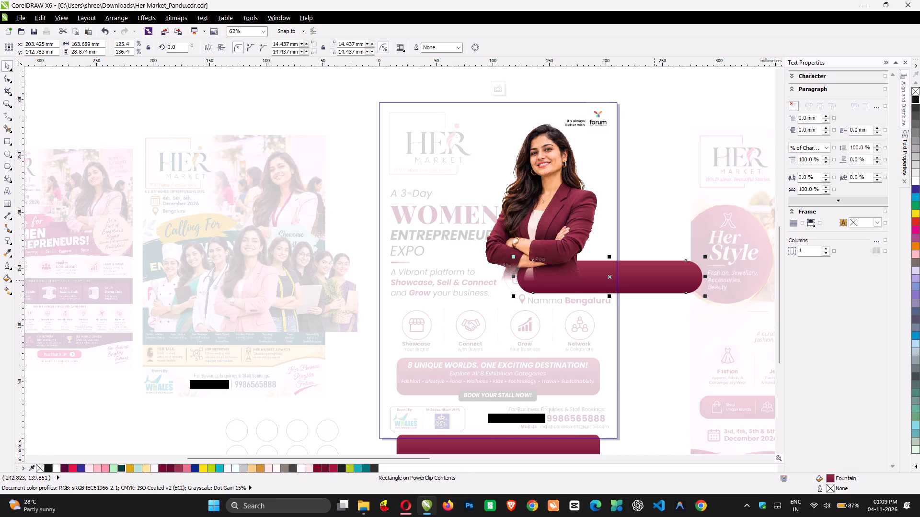
{"action": "key", "text": "shift+Page_Up"}
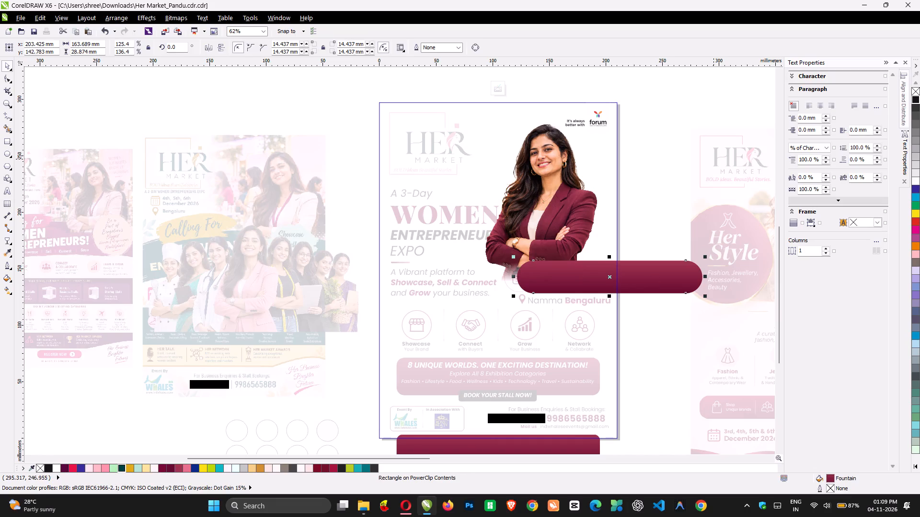
{"action": "left_click", "coordinate": [713, 159]}
{"action": "left_click", "coordinate": [629, 197], "text": "ctrl"}
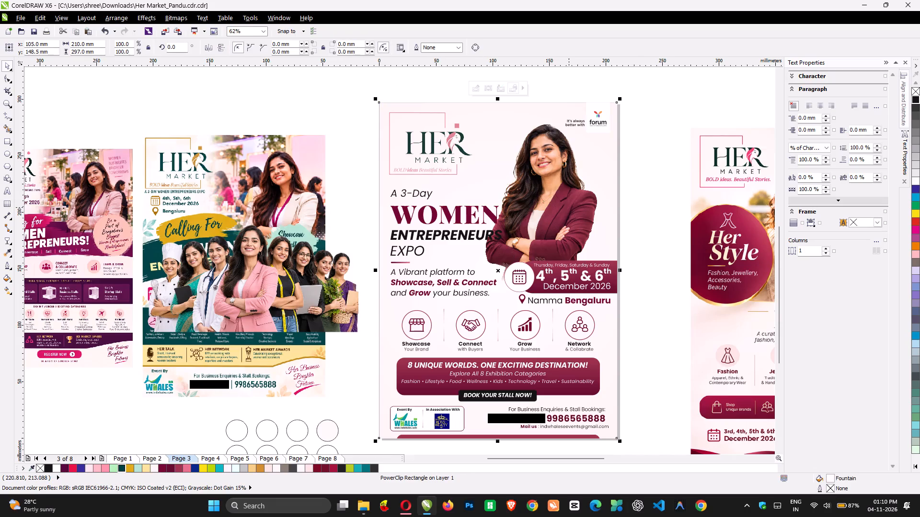
Scale the maroon-blazer woman down to about 127 by 139 mm and reposition her just above the date bar, clear of the headline.
{"action": "left_click", "coordinate": [561, 207], "text": "alt"}
{"action": "left_click_drag", "start_coordinate": [561, 207], "coordinate": [571, 210]}
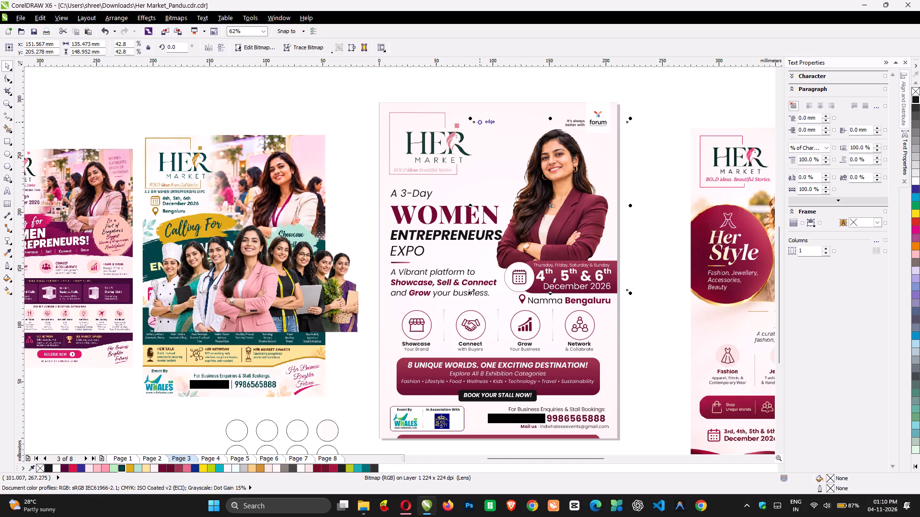
{"action": "left_click_drag", "start_coordinate": [471, 119], "coordinate": [481, 127]}
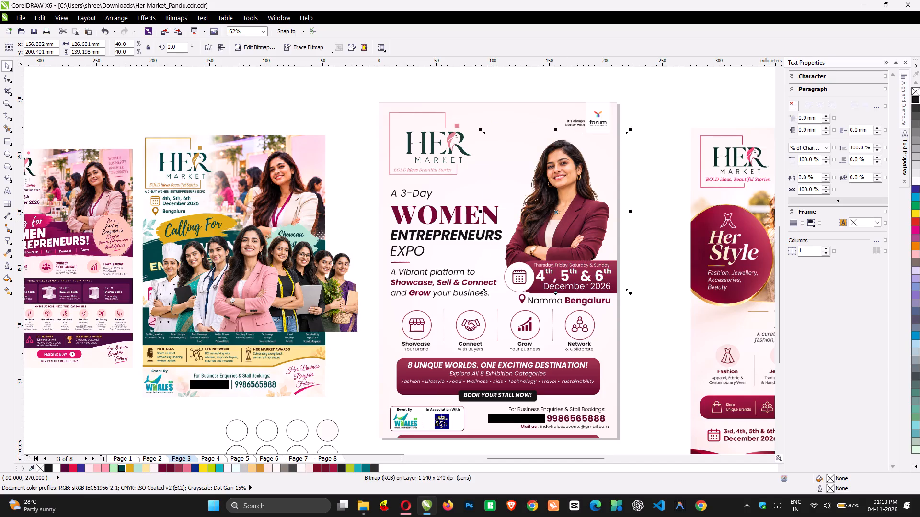
{"action": "left_click_drag", "start_coordinate": [573, 222], "coordinate": [569, 212]}
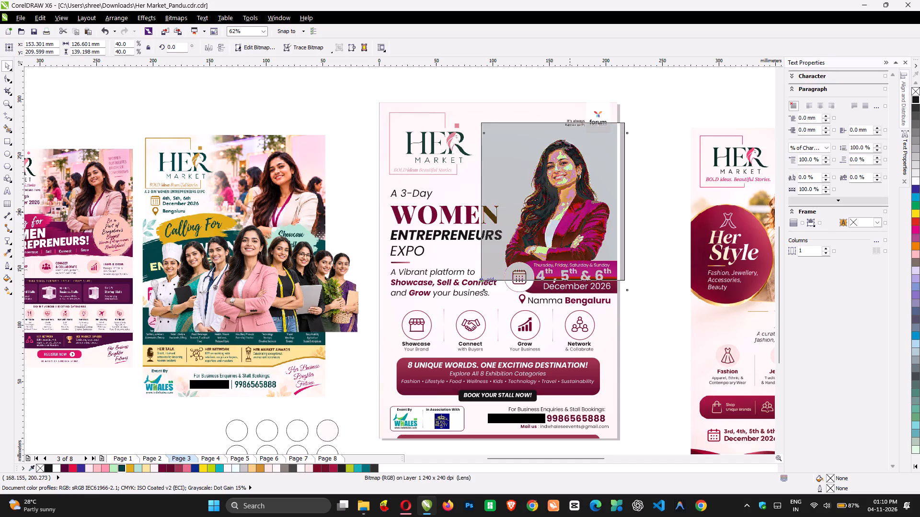
{"action": "left_click_drag", "start_coordinate": [569, 212], "coordinate": [571, 213]}
{"action": "key", "text": "shift+Right"}
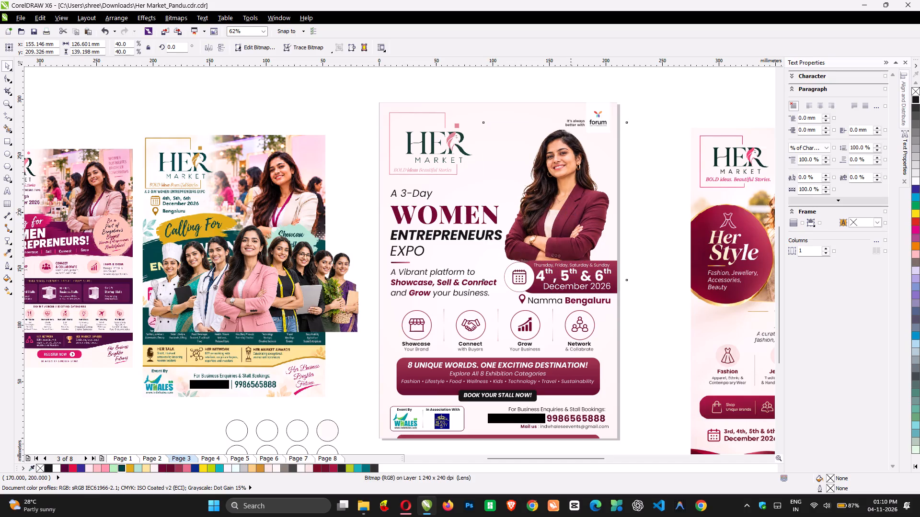
{"action": "key", "text": "shift+Right"}
{"action": "left_click", "coordinate": [666, 154]}
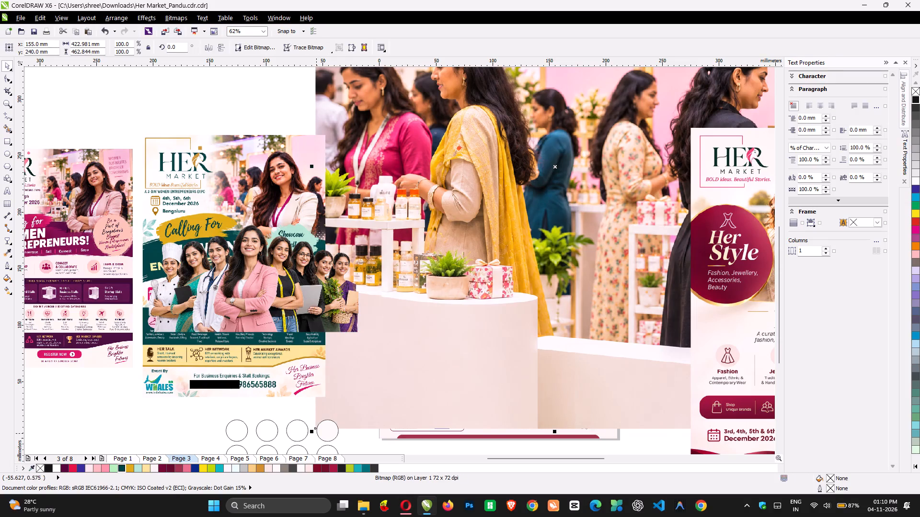
{"action": "left_click_drag", "start_coordinate": [312, 433], "coordinate": [393, 296]}
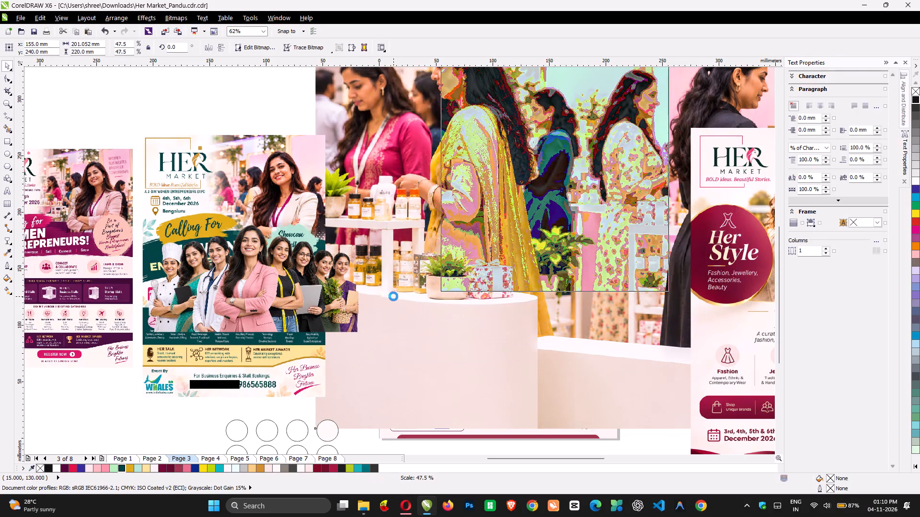
{"action": "scroll", "coordinate": [393, 296], "scroll_direction": "up", "scroll_amount": 2}
{"action": "left_click_drag", "start_coordinate": [542, 282], "coordinate": [517, 337]}
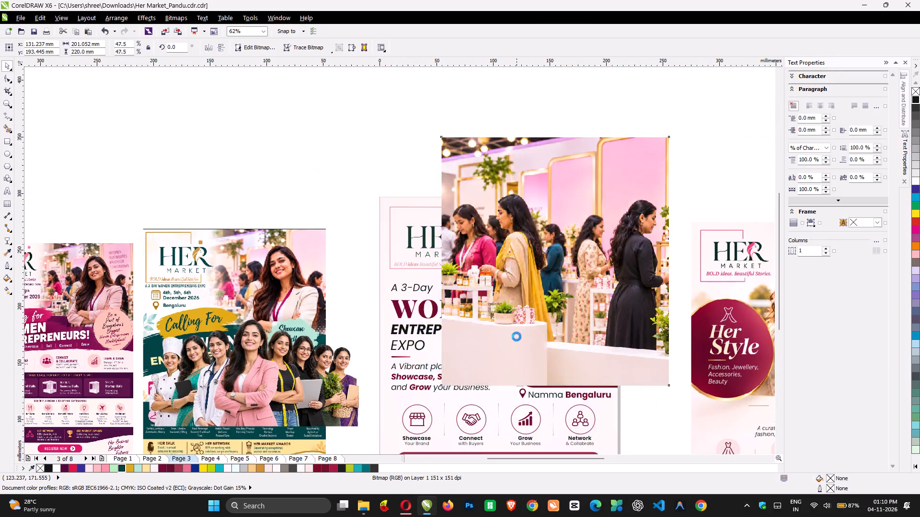
Fade out the lower part of the booth background image with a downward linear transparency.
{"action": "left_click", "coordinate": [5, 243]}
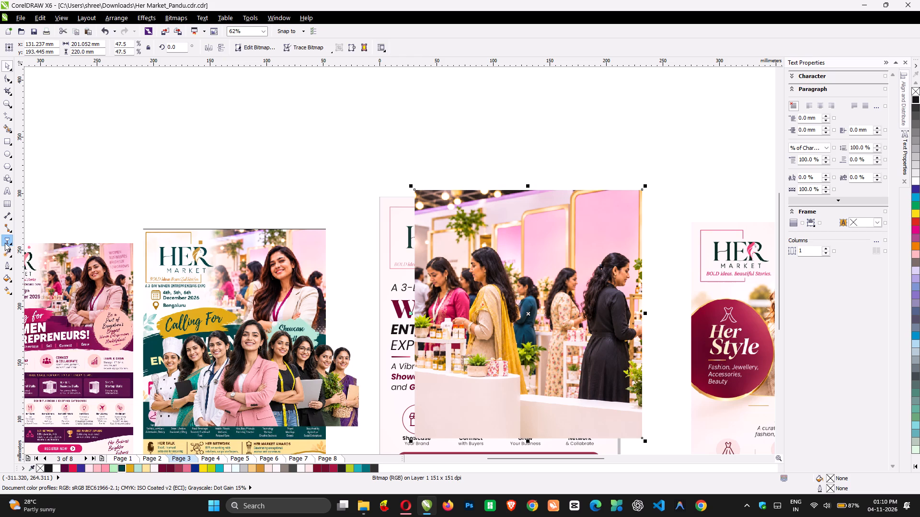
{"action": "left_click_drag", "start_coordinate": [549, 358], "coordinate": [548, 400]}
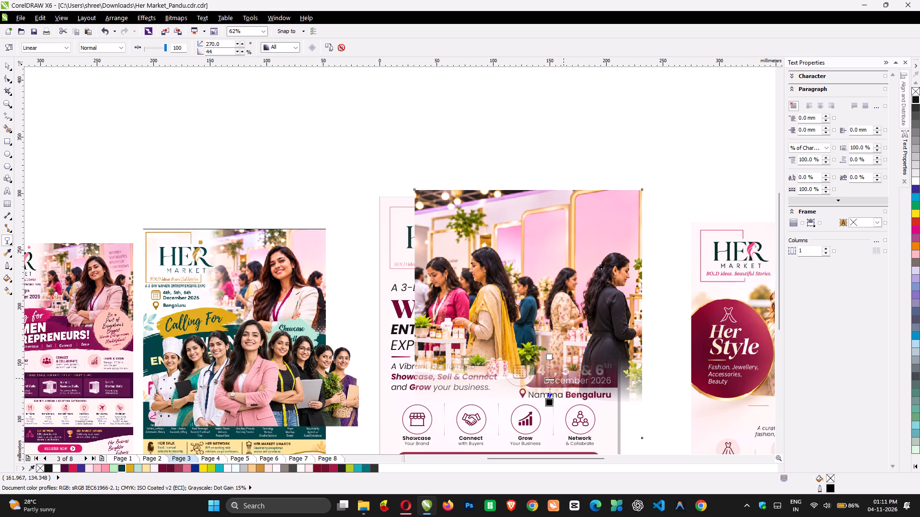
{"action": "key", "text": "space"}
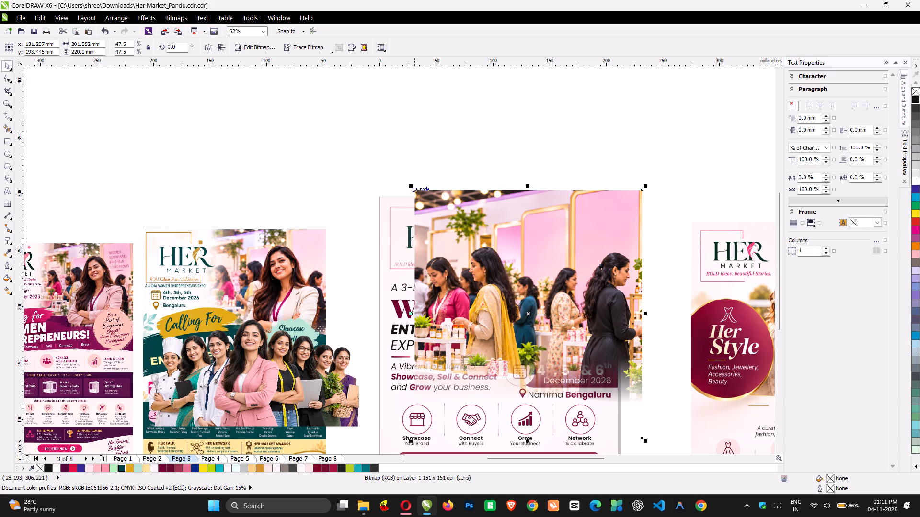
Convert the faded booth background to a 300 dpi RGB bitmap with a transparent background.
{"action": "left_click", "coordinate": [172, 17]}
{"action": "left_click", "coordinate": [185, 30]}
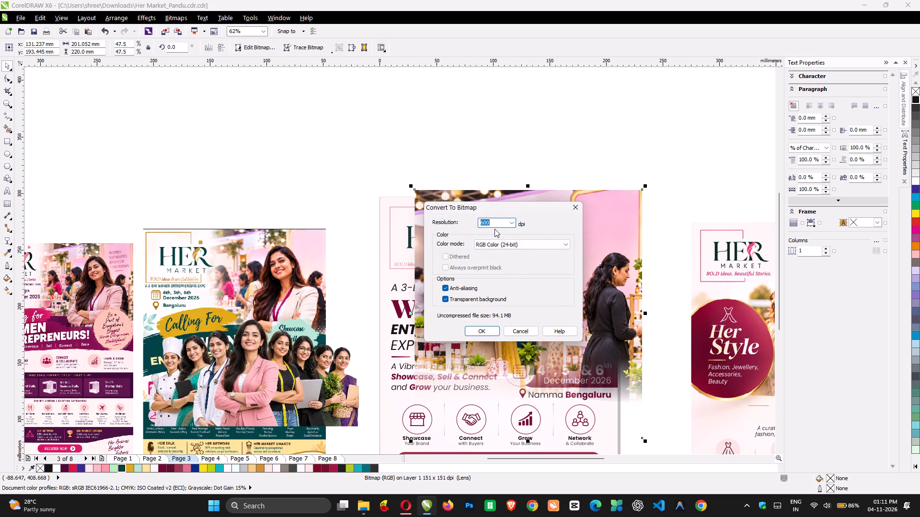
{"action": "type", "text": "300"}
{"action": "key", "text": "Return"}
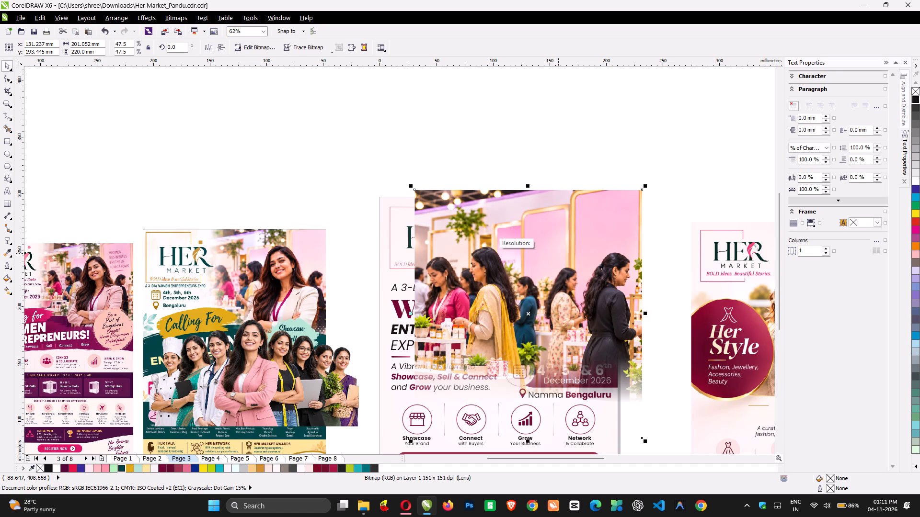
Fade out the top of the booth background with an upward linear transparency and convert it to a 300 dpi RGB bitmap with transparent background.
{"action": "key", "text": "space"}
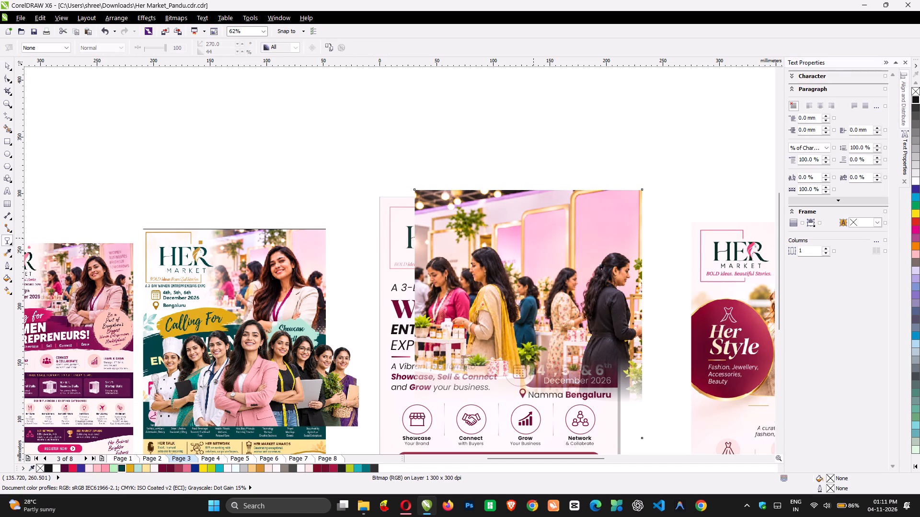
{"action": "left_click_drag", "start_coordinate": [533, 238], "coordinate": [530, 203]}
{"action": "key", "text": "space"}
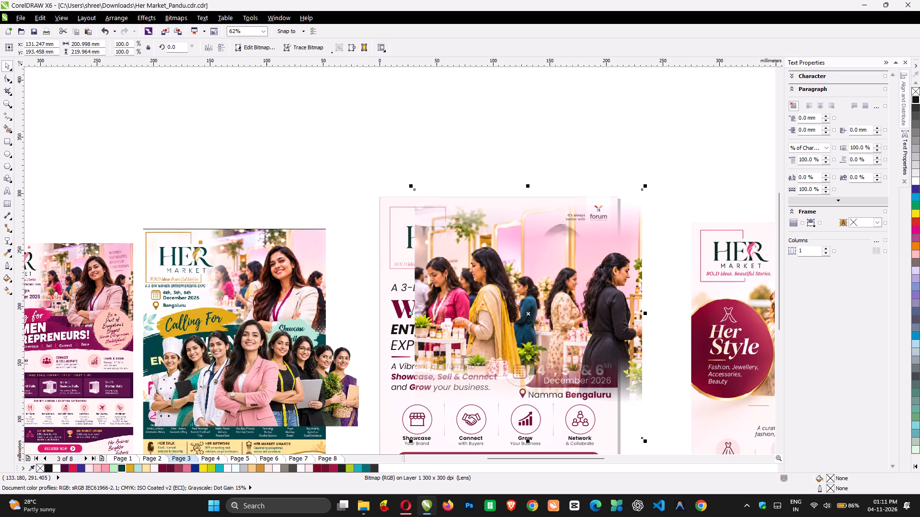
{"action": "left_click", "coordinate": [168, 12]}
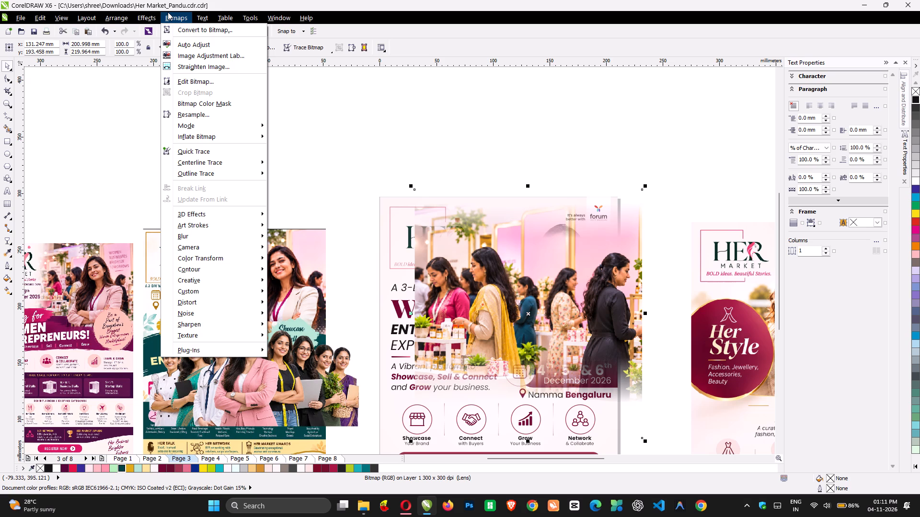
{"action": "left_click", "coordinate": [177, 29]}
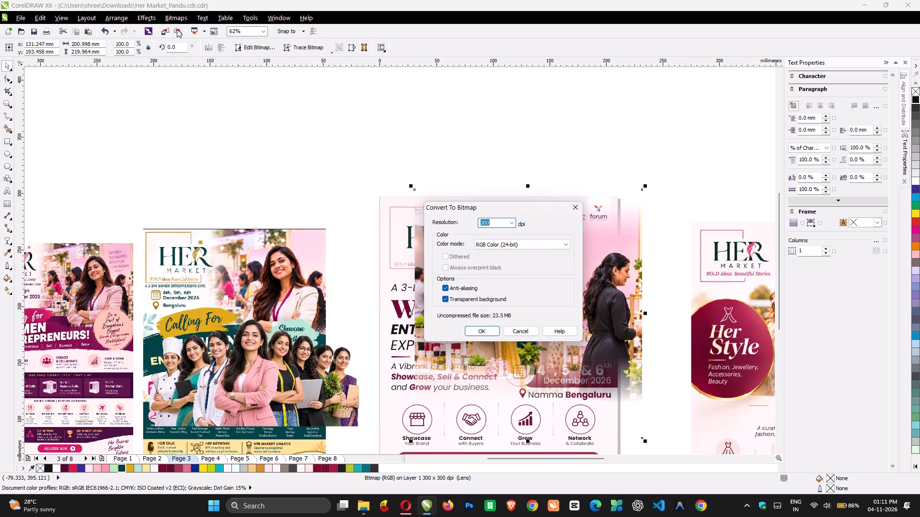
{"action": "key", "text": "Return"}
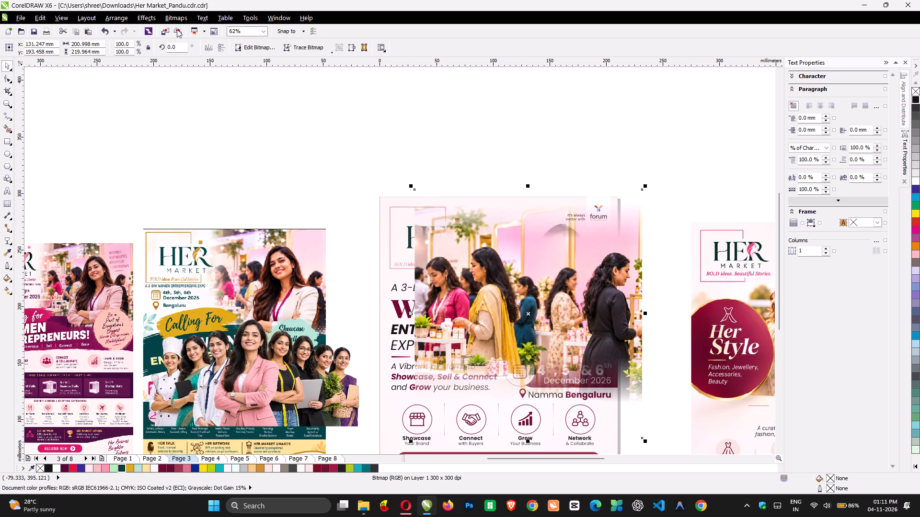
Fade out the left side of the booth background with a linear transparency running toward the poster's WOMEN heading.
{"action": "key", "text": "space"}
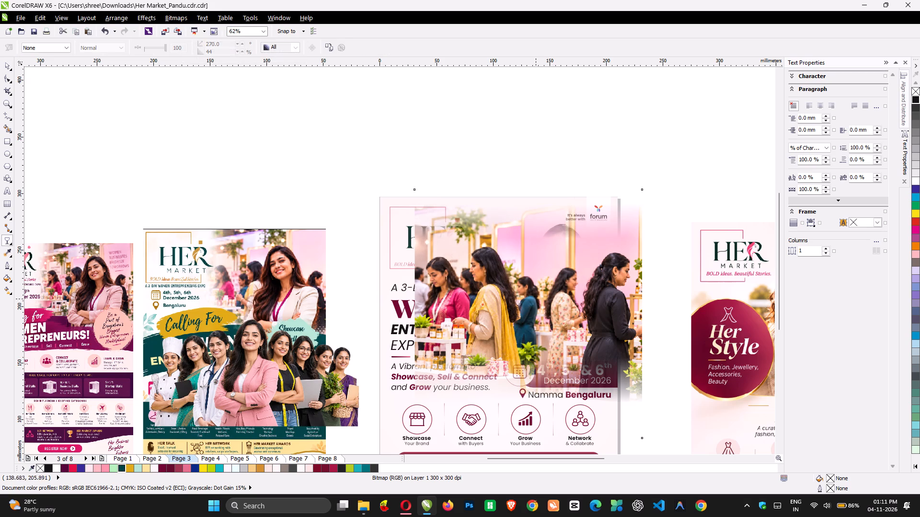
{"action": "left_click_drag", "start_coordinate": [531, 286], "coordinate": [473, 309]}
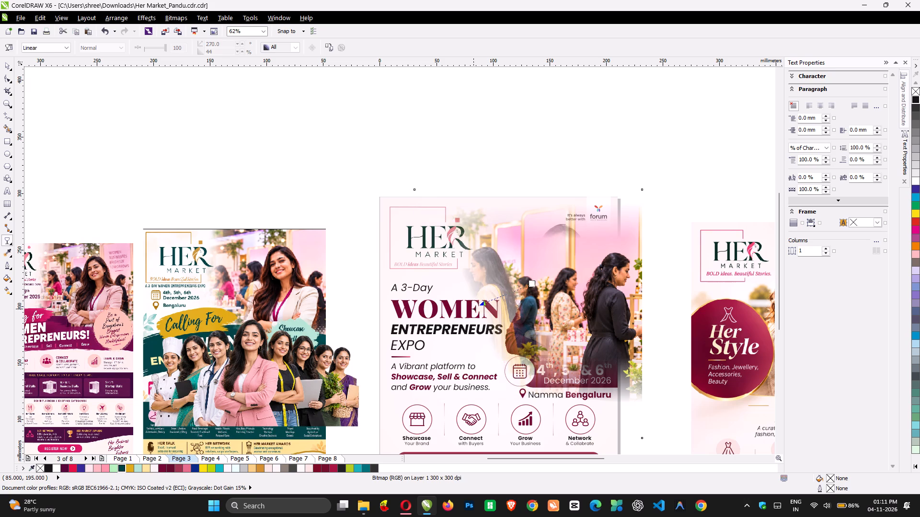
{"action": "key", "text": "space"}
PowerClip the faded booth background inside the Page 3 poster's background rectangle.
{"action": "right_click", "coordinate": [570, 308]}
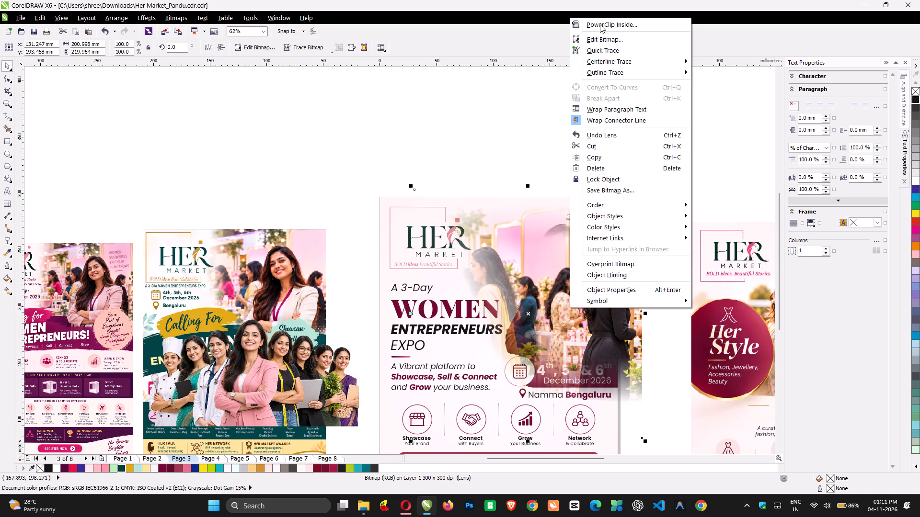
{"action": "left_click", "coordinate": [608, 24]}
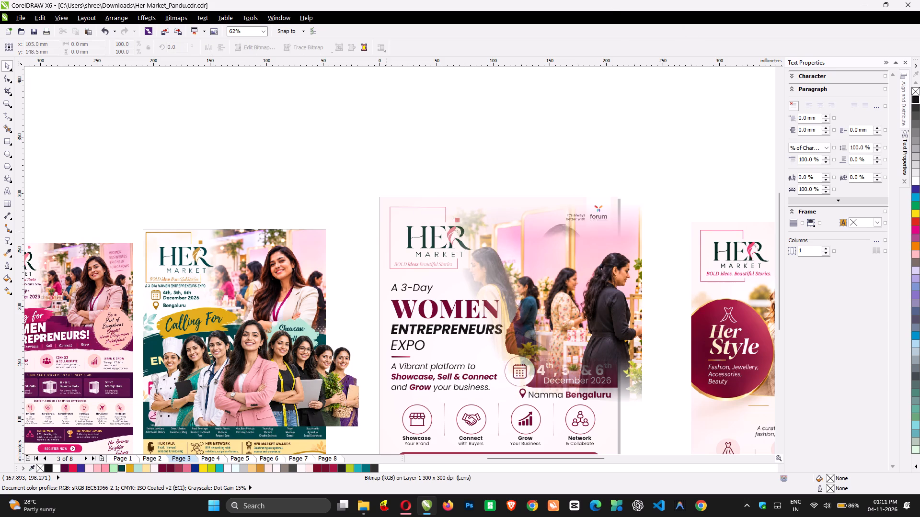
{"action": "left_click", "coordinate": [381, 231]}
Move the clipped booth image up about 15 mm and send it to the back, behind the maroon-blazer woman.
{"action": "key", "text": "space"}
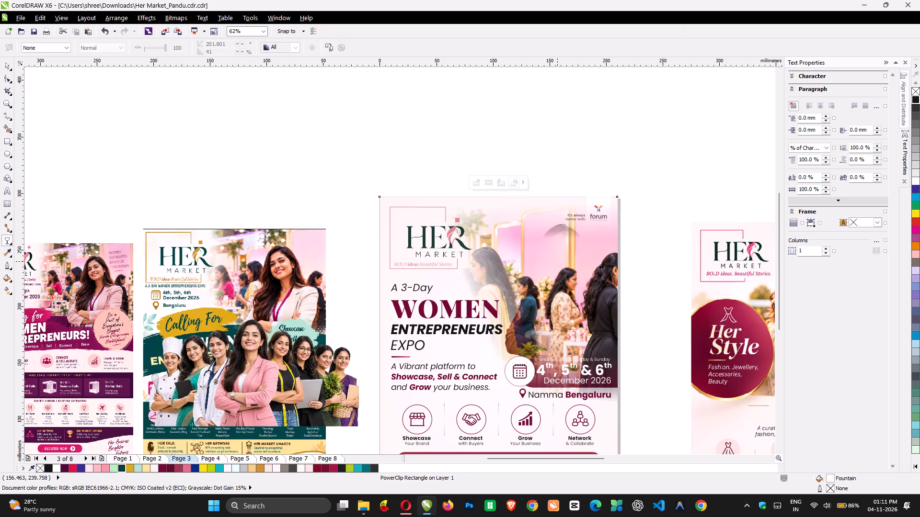
{"action": "left_click", "coordinate": [557, 261], "text": "alt"}
{"action": "key", "text": "space"}
{"action": "left_click", "coordinate": [557, 261], "text": "alt"}
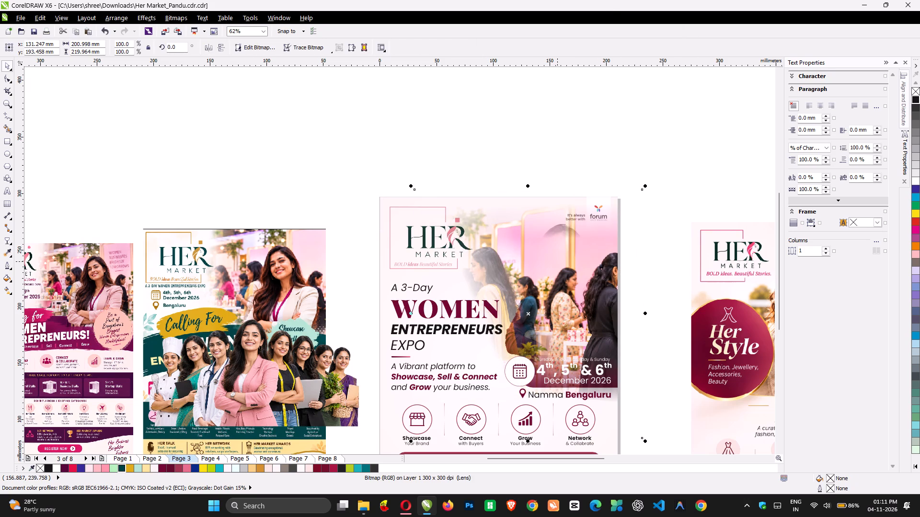
{"action": "left_click_drag", "start_coordinate": [557, 261], "coordinate": [554, 245]}
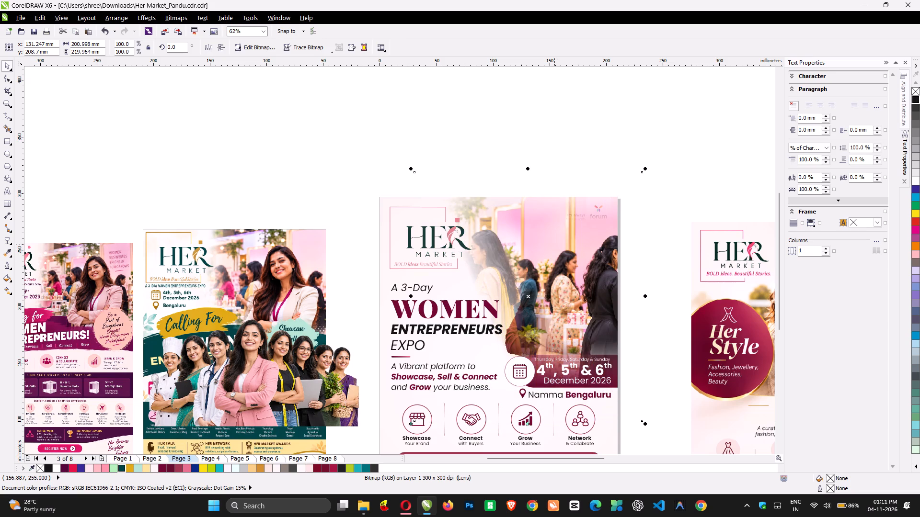
{"action": "key", "text": "shift+Page_Down"}
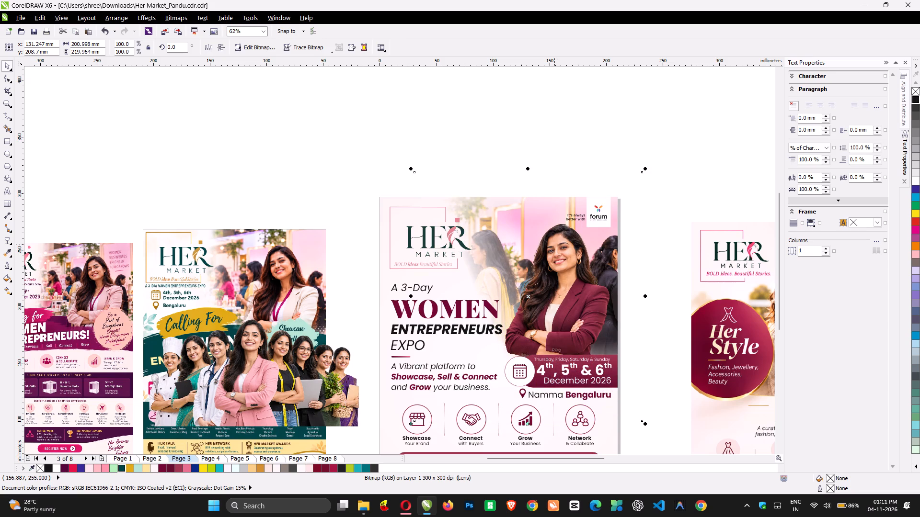
Scale the booth image to about 158 by 173 mm and centre it at about X 131 mm, Y 219 mm behind the woman.
{"action": "left_click_drag", "start_coordinate": [646, 170], "coordinate": [644, 187]}
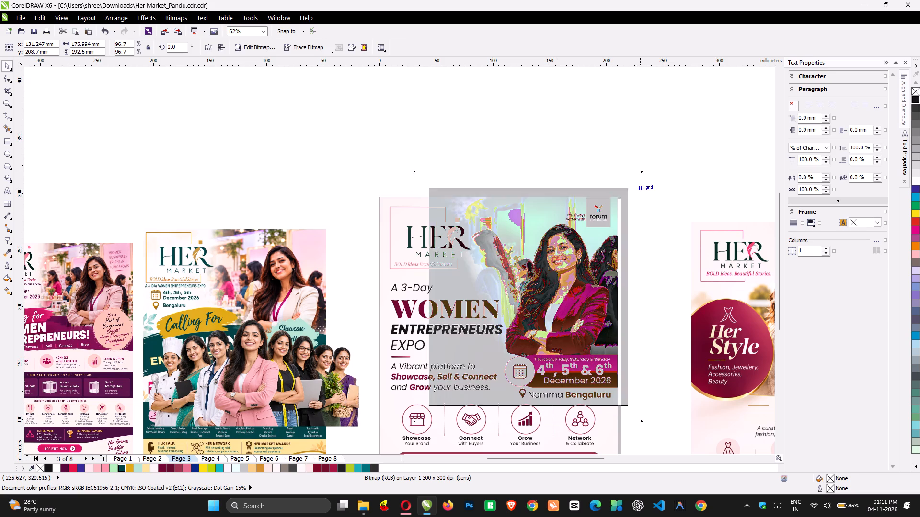
{"action": "left_click_drag", "start_coordinate": [644, 187], "coordinate": [642, 194]}
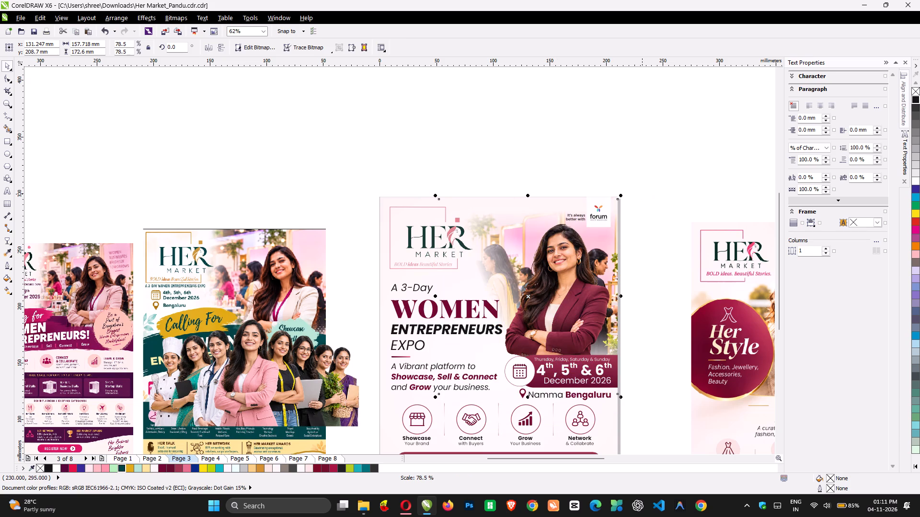
{"action": "key", "text": "shift+Up"}
{"action": "key", "text": "shift+Up"}
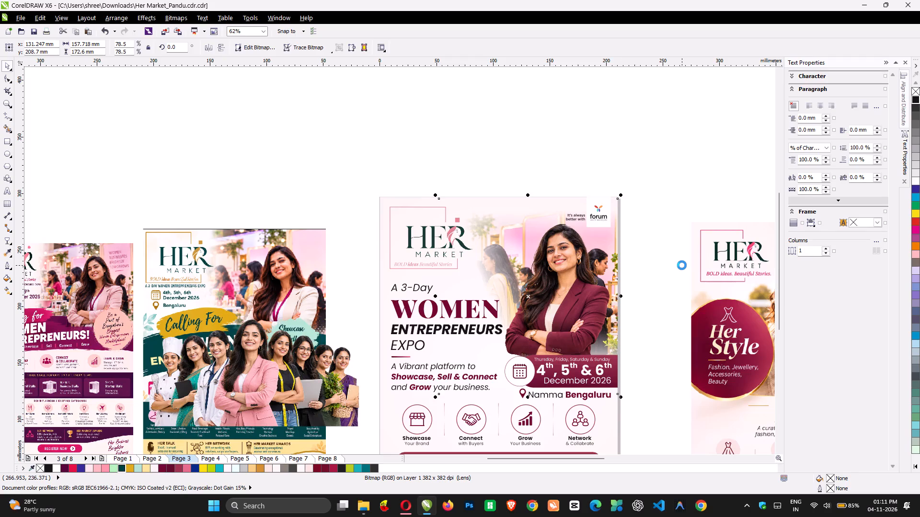
{"action": "key", "text": "shift+Up"}
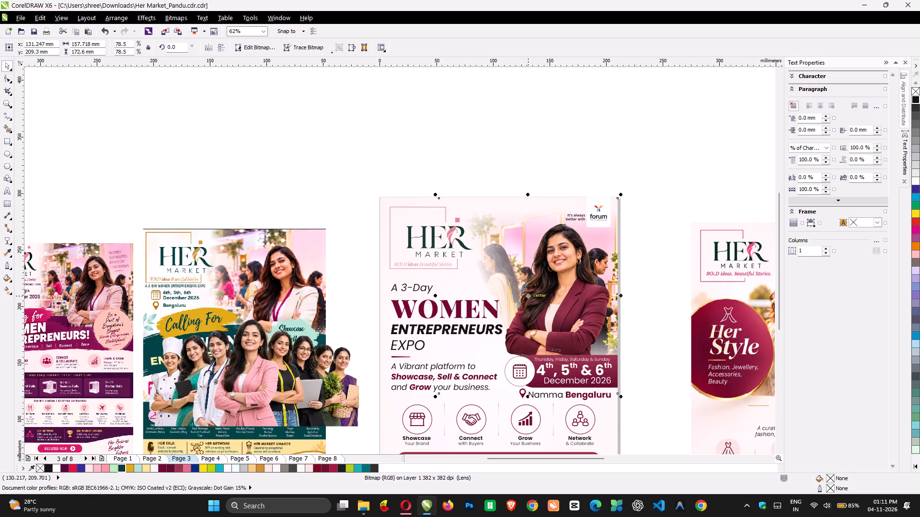
{"action": "left_click_drag", "start_coordinate": [530, 294], "coordinate": [535, 284]}
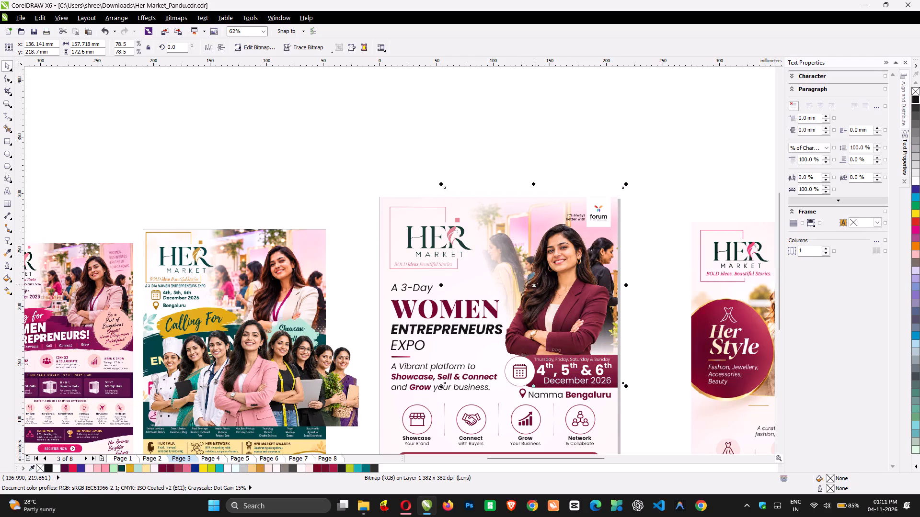
{"action": "left_click", "coordinate": [657, 348]}
{"action": "scroll", "coordinate": [657, 348], "scroll_direction": "down", "scroll_amount": 1}
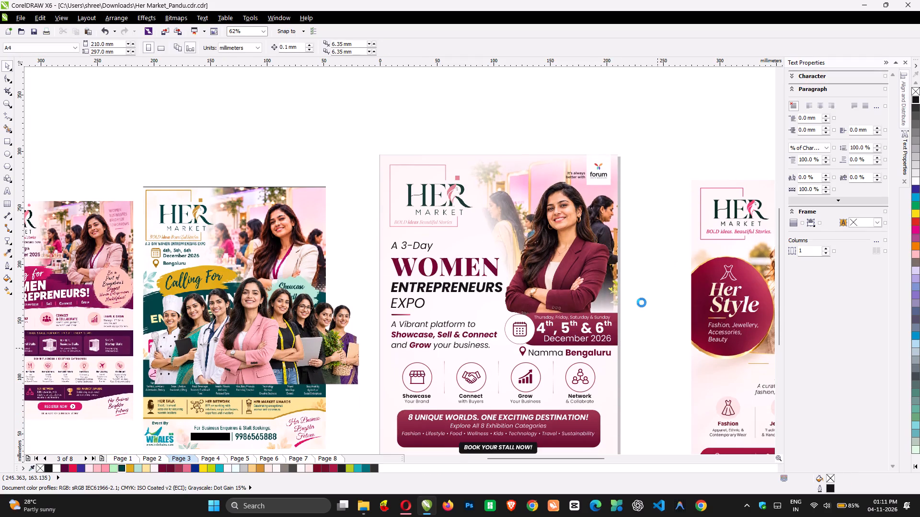
{"action": "left_click", "coordinate": [481, 171], "text": "alt"}
{"action": "left_click_drag", "start_coordinate": [481, 171], "coordinate": [474, 173]}
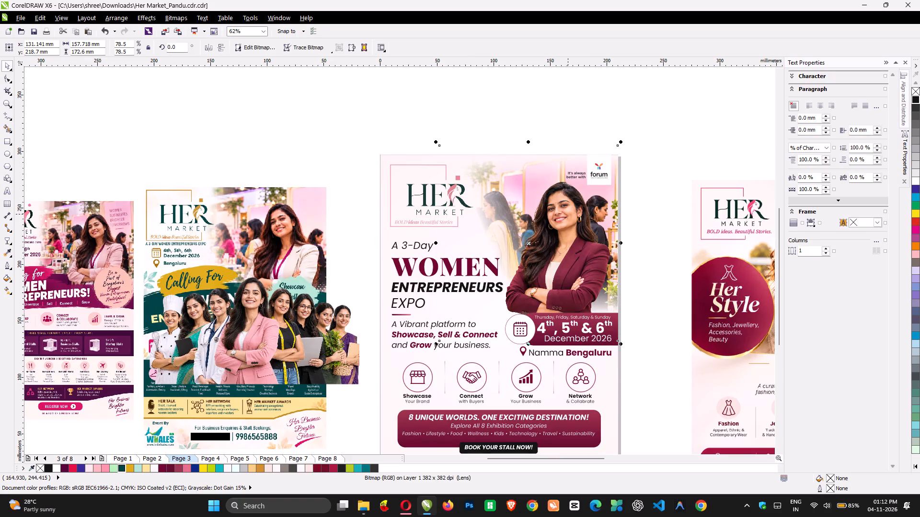
{"action": "key", "text": "shift+Right"}
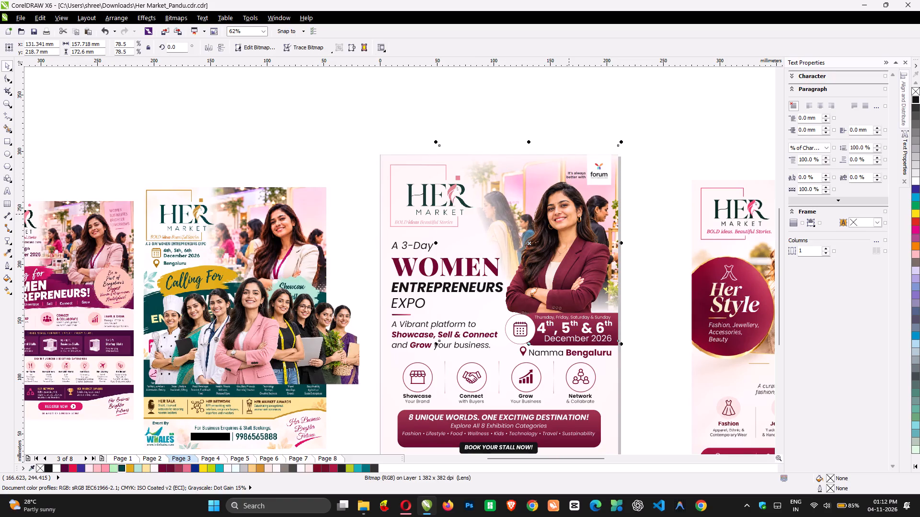
Export the entire Page 3 poster as a 24-bit RGB PNG with transparency, replacing Her Market_Pandu-1.png on the Desktop.
{"action": "left_click", "coordinate": [665, 163]}
{"action": "left_click_drag", "start_coordinate": [640, 142], "coordinate": [473, 443]}
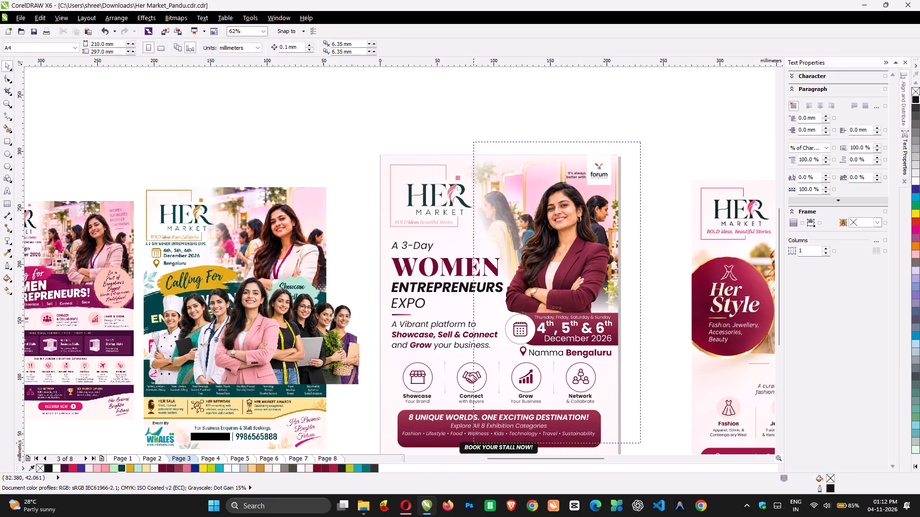
{"action": "left_click_drag", "start_coordinate": [473, 443], "coordinate": [374, 437]}
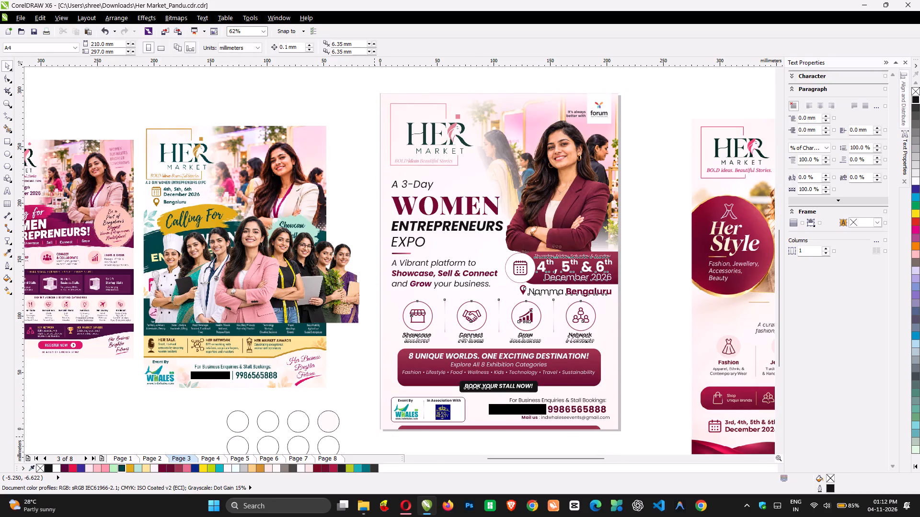
{"action": "key", "text": "ctrl+e"}
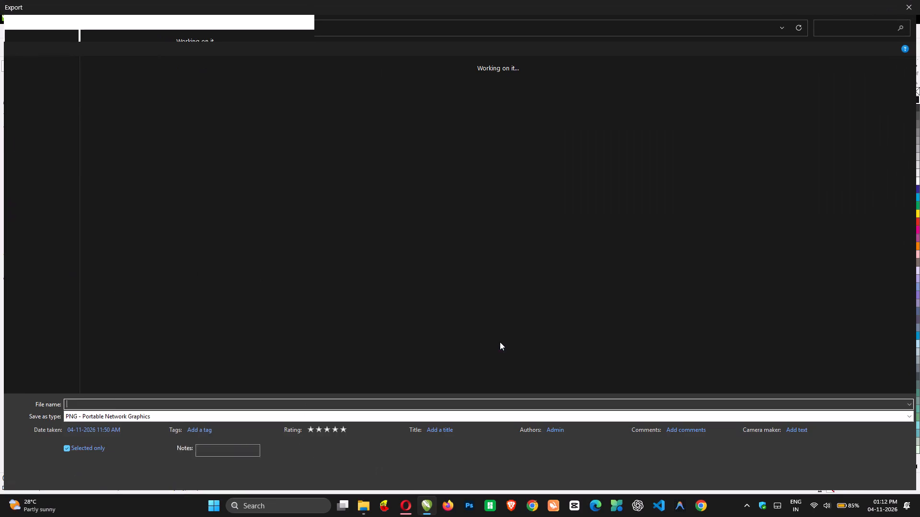
{"action": "scroll", "coordinate": [500, 342], "scroll_direction": "down", "scroll_amount": 7}
{"action": "scroll", "coordinate": [500, 342], "scroll_direction": "right", "scroll_amount": 1}
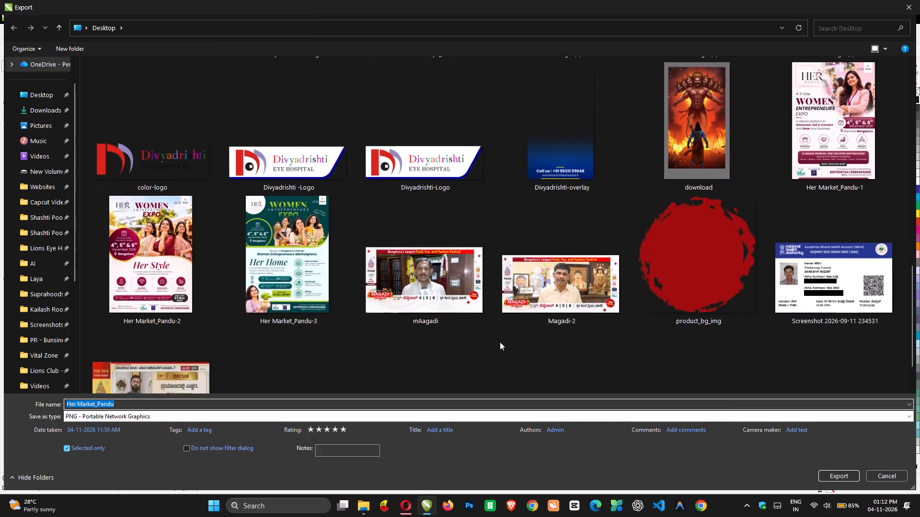
{"action": "scroll", "coordinate": [500, 342], "scroll_direction": "right", "scroll_amount": 1}
{"action": "double_click", "coordinate": [829, 235]}
{"action": "key", "text": "Left"}
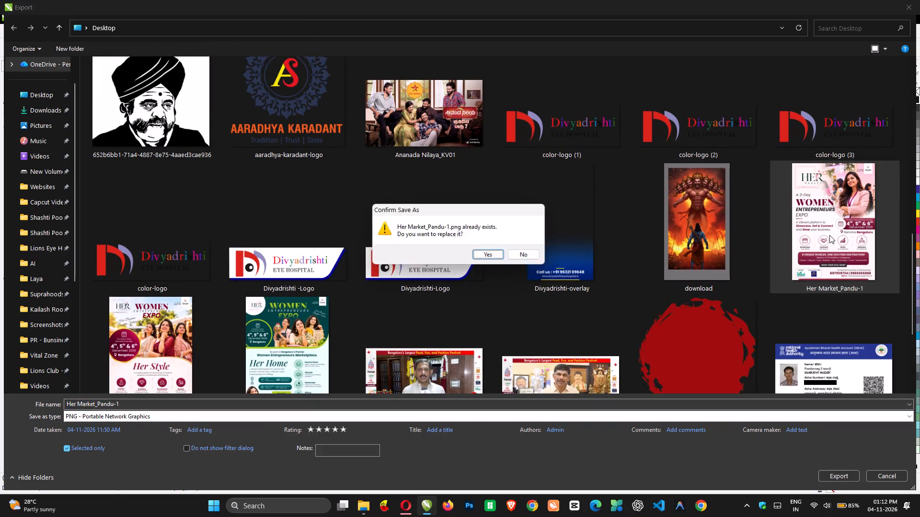
{"action": "key", "text": "Return"}
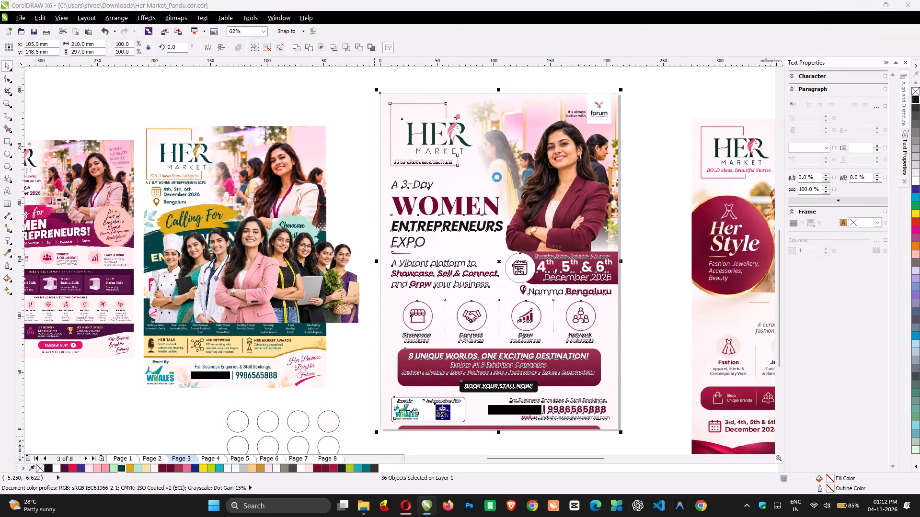
{"action": "left_click", "coordinate": [472, 301]}
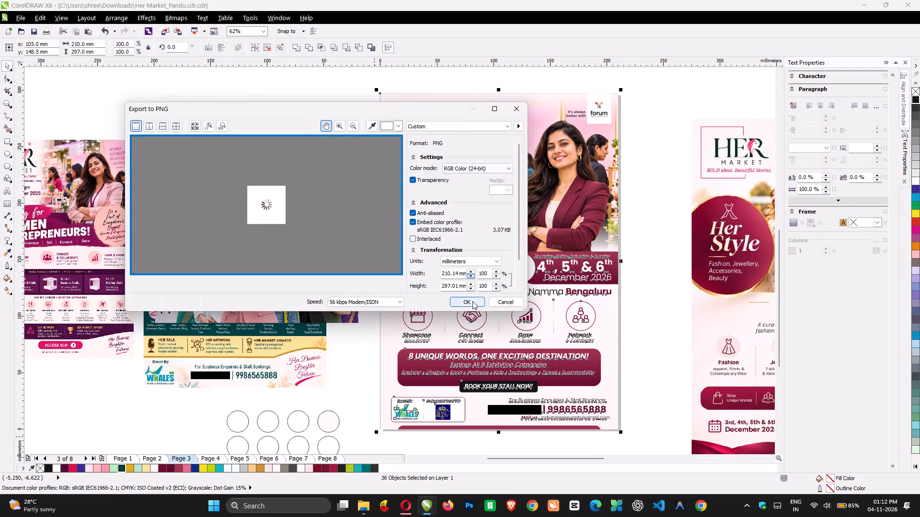
Save the Her Market_Pandu document.
{"action": "key", "text": "ctrl+s"}
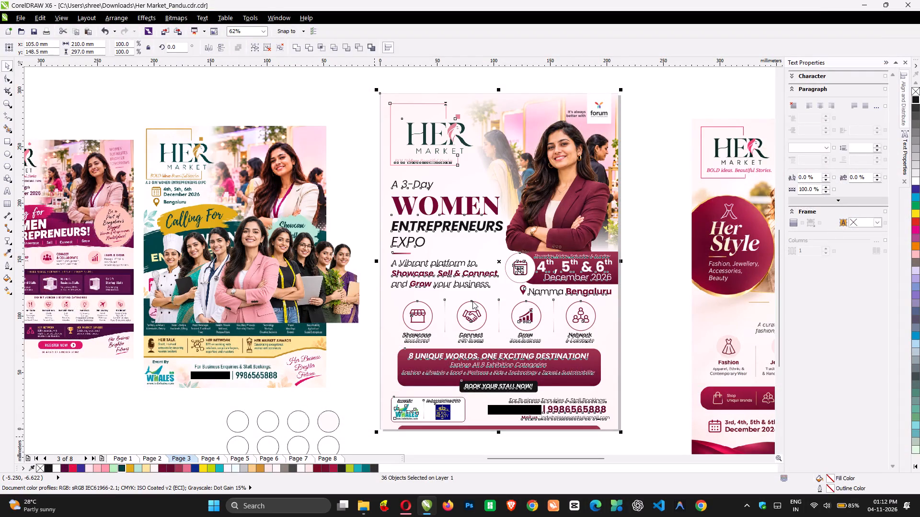
{"action": "left_click", "coordinate": [407, 504]}
{"action": "left_click", "coordinate": [16, 204]}
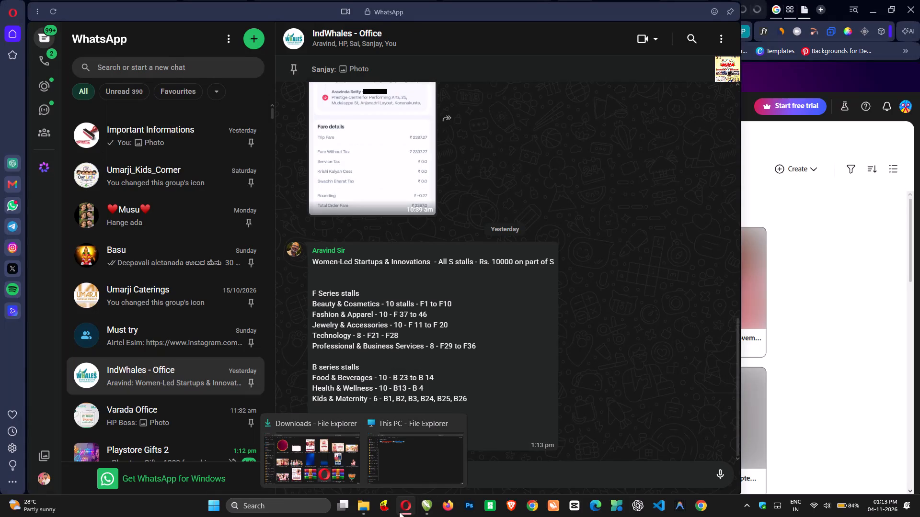
Switch to the Downloads folder in File Explorer and refresh its file list.
{"action": "left_click", "coordinate": [346, 467]}
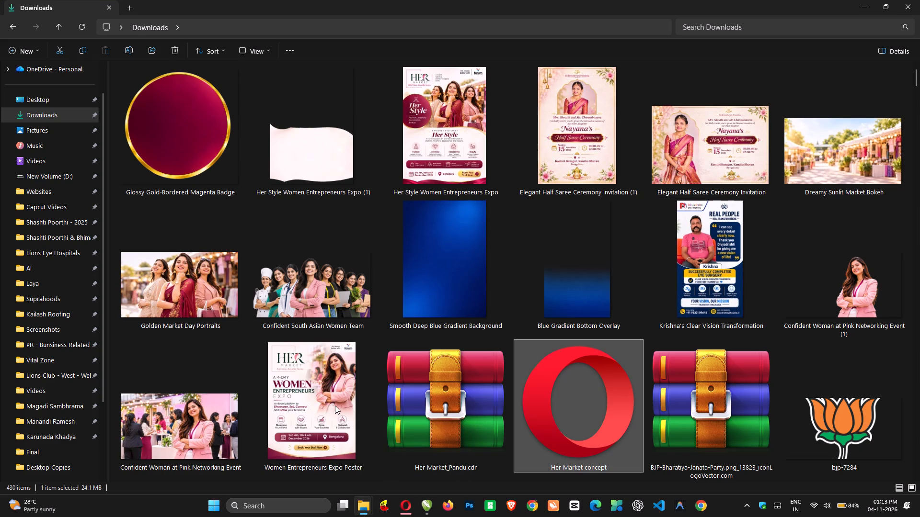
{"action": "key", "text": "F5"}
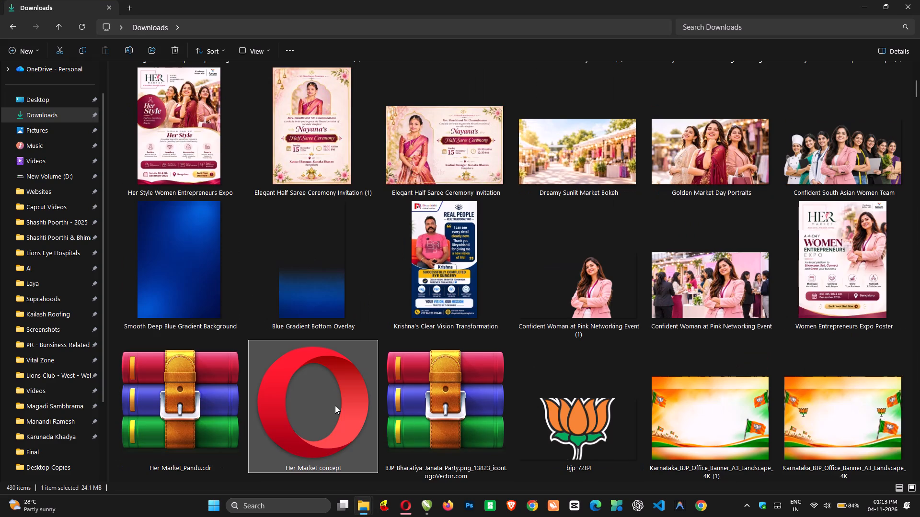
{"action": "left_click", "coordinate": [335, 405]}
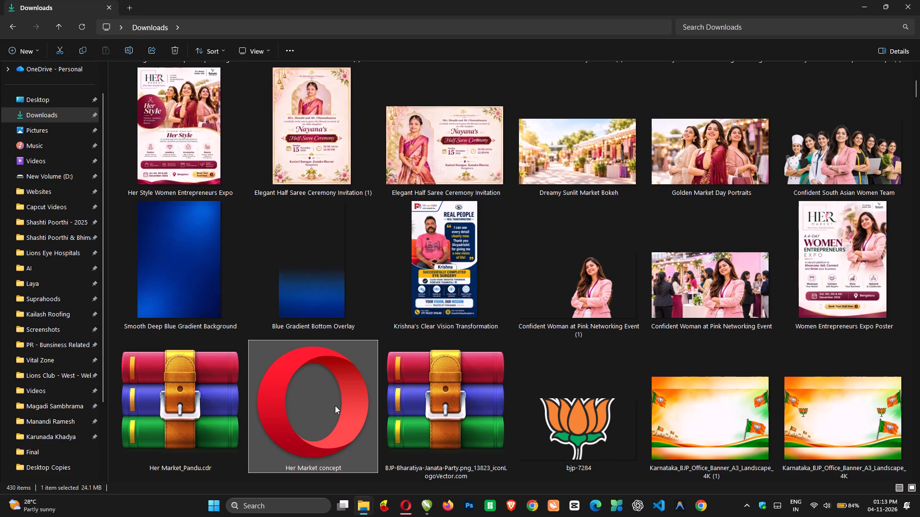